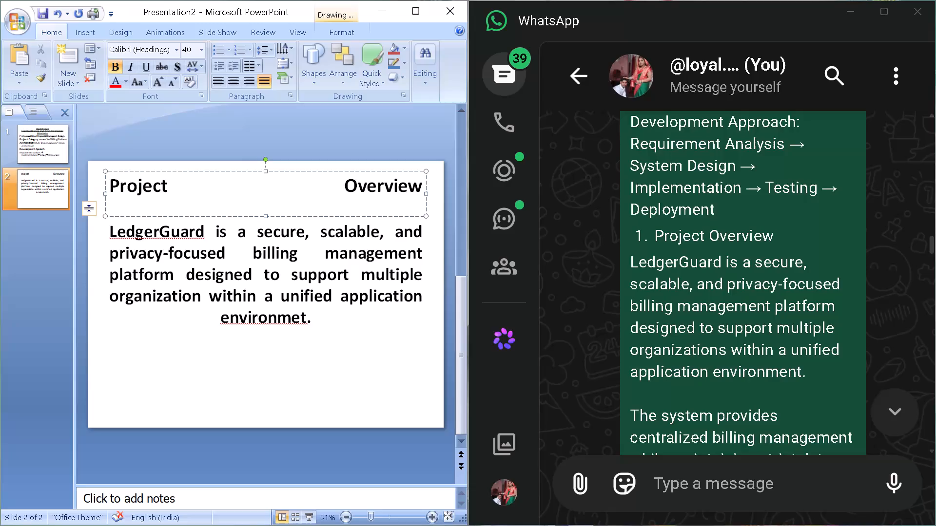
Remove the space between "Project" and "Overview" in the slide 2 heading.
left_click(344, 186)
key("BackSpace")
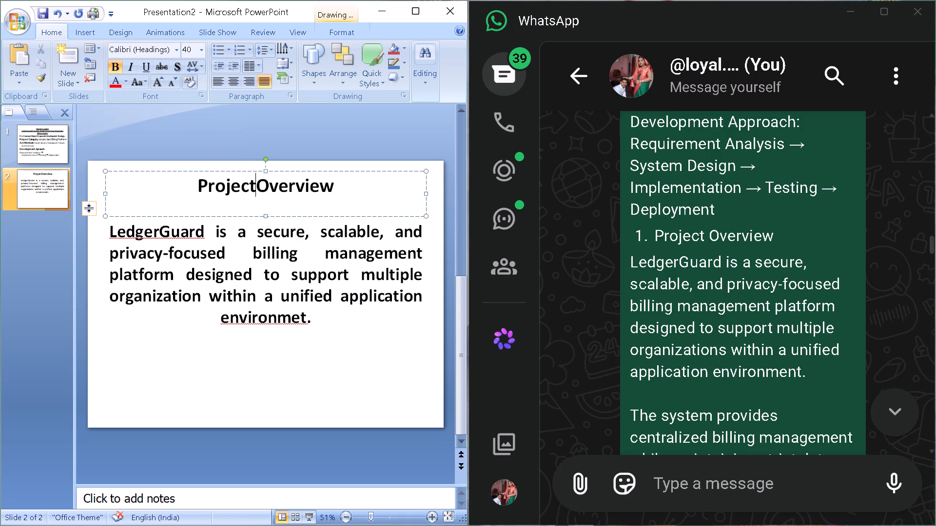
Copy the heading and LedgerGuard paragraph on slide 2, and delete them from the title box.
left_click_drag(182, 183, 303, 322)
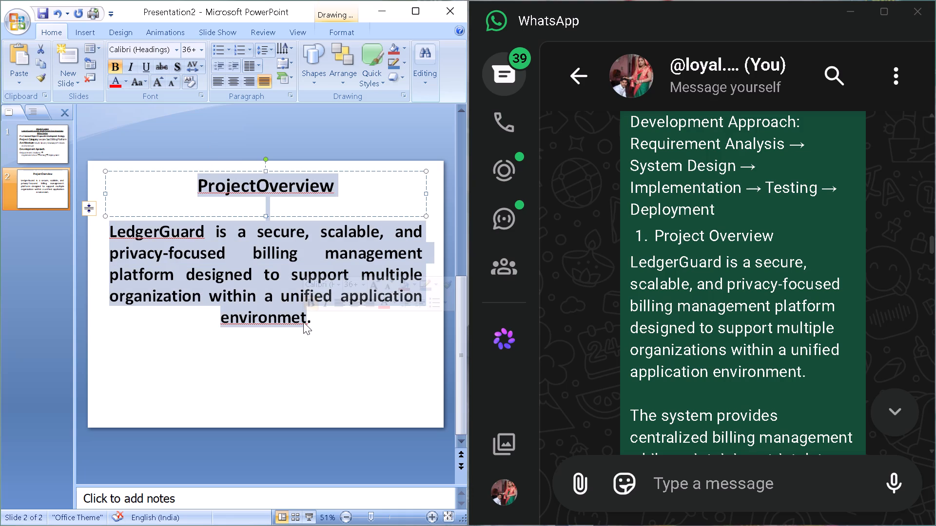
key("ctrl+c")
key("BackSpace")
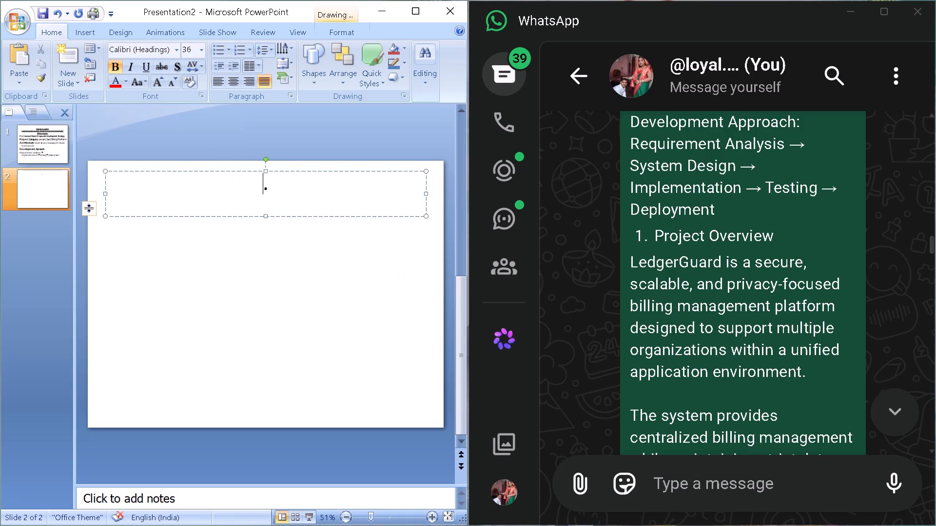
Cut slide 2 from the presentation.
right_click(50, 186)
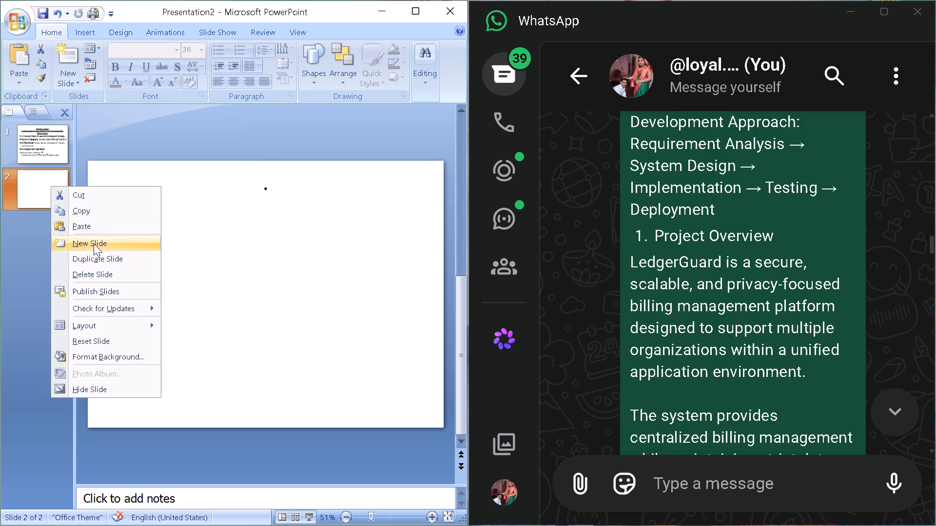
left_click(95, 192)
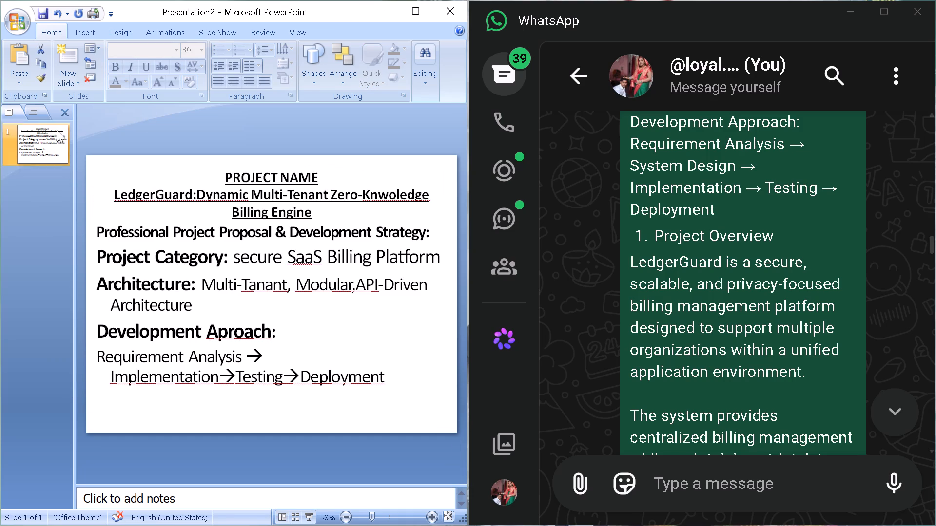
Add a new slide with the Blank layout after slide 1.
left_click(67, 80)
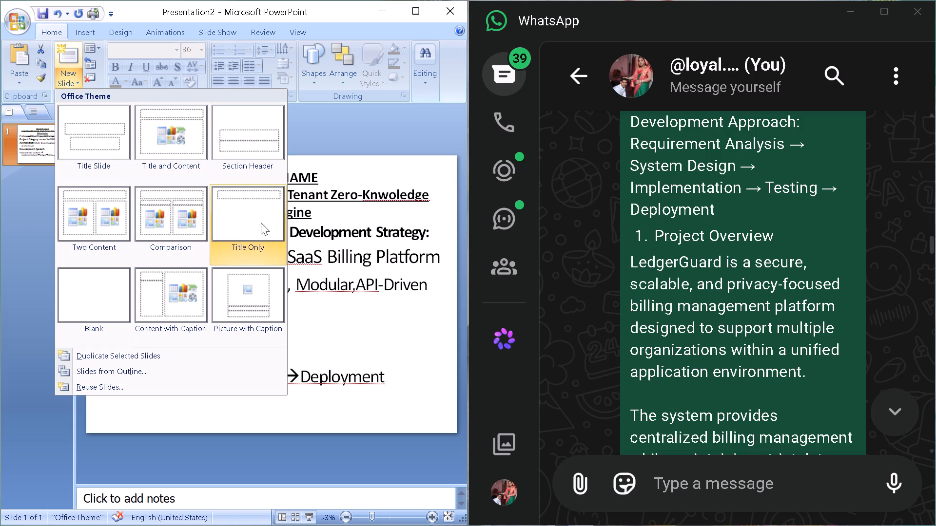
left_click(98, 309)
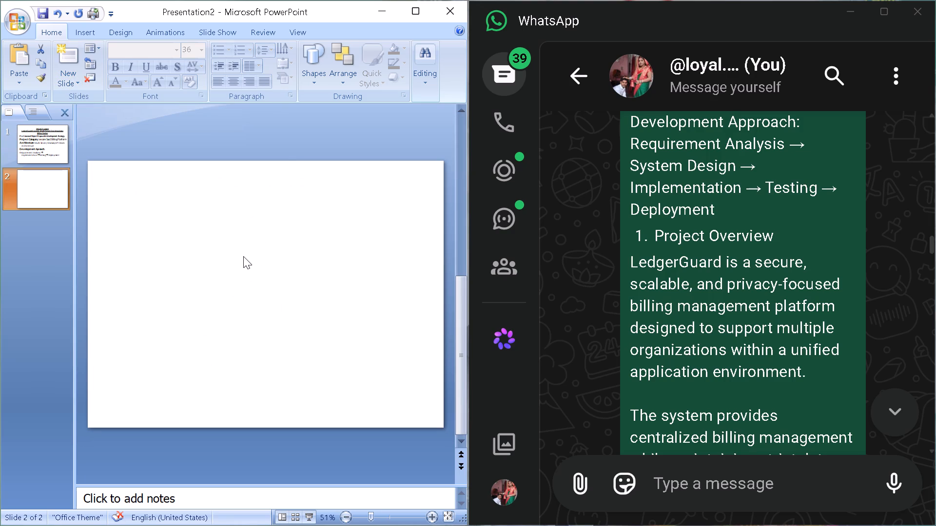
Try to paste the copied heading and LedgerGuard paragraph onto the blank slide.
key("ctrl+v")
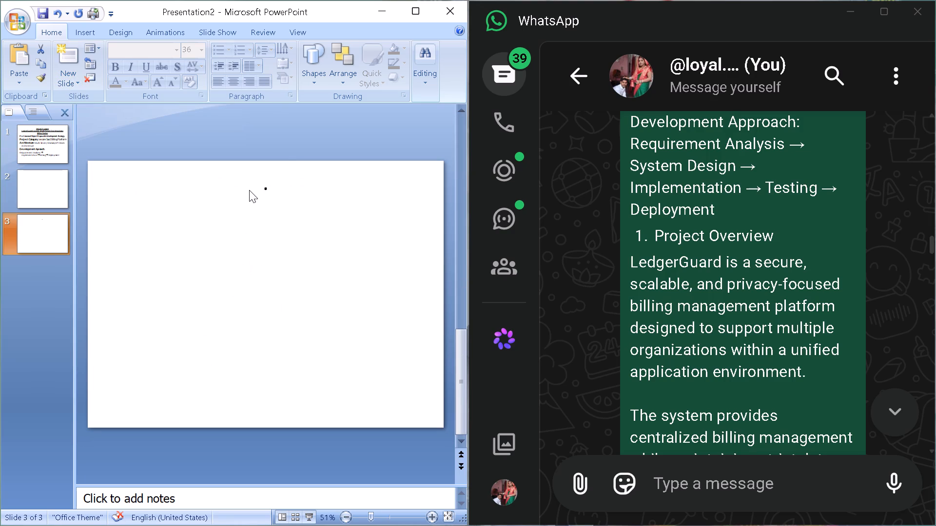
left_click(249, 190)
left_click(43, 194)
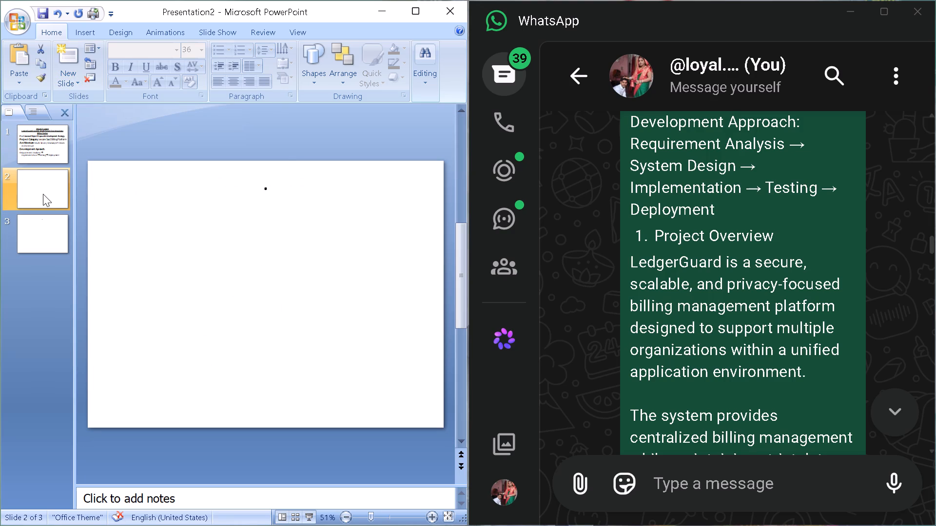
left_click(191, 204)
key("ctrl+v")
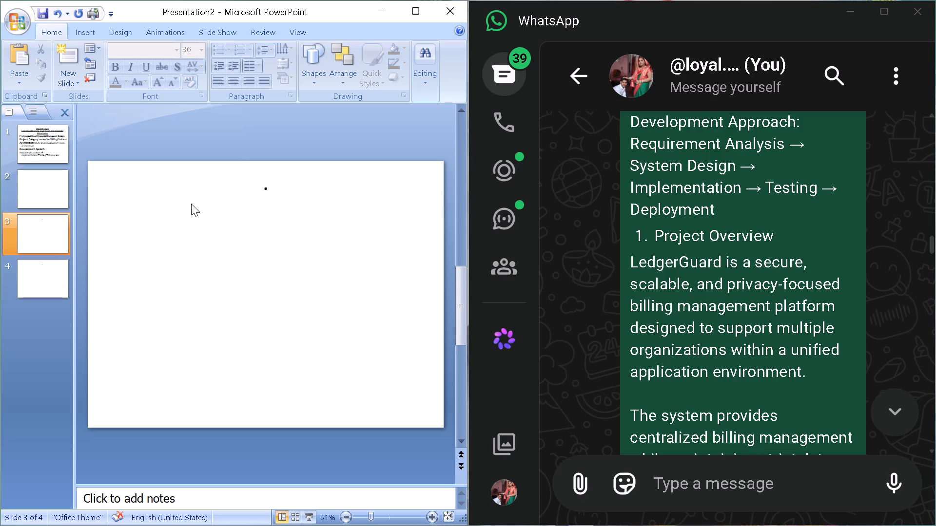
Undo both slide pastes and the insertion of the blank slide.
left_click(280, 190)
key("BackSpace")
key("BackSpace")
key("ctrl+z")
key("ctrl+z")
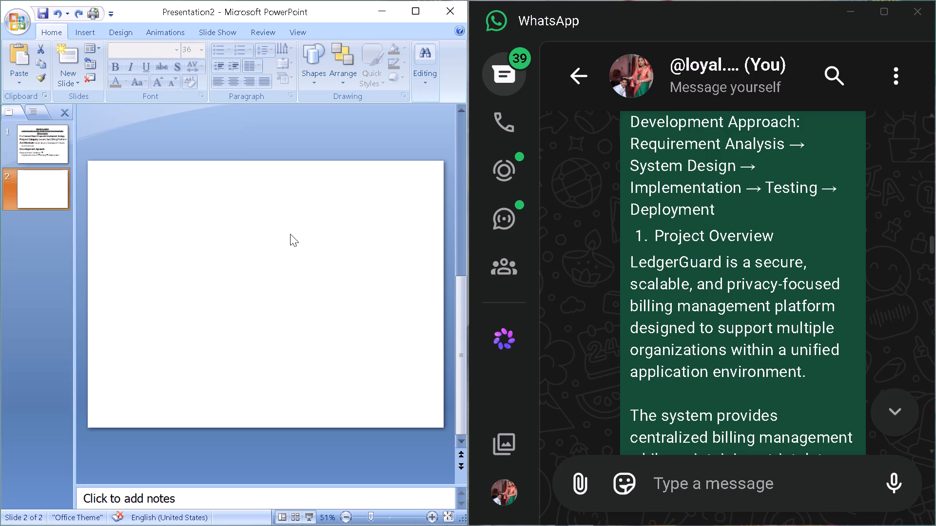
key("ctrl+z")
Add a new slide with the Title Only layout after slide 1.
scroll(384, 372, "down", 1)
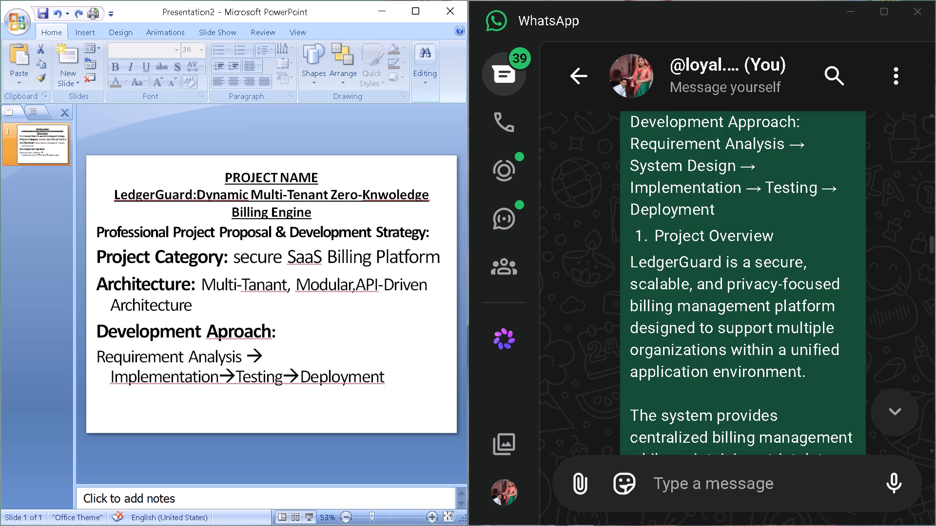
scroll(384, 372, "down", 1)
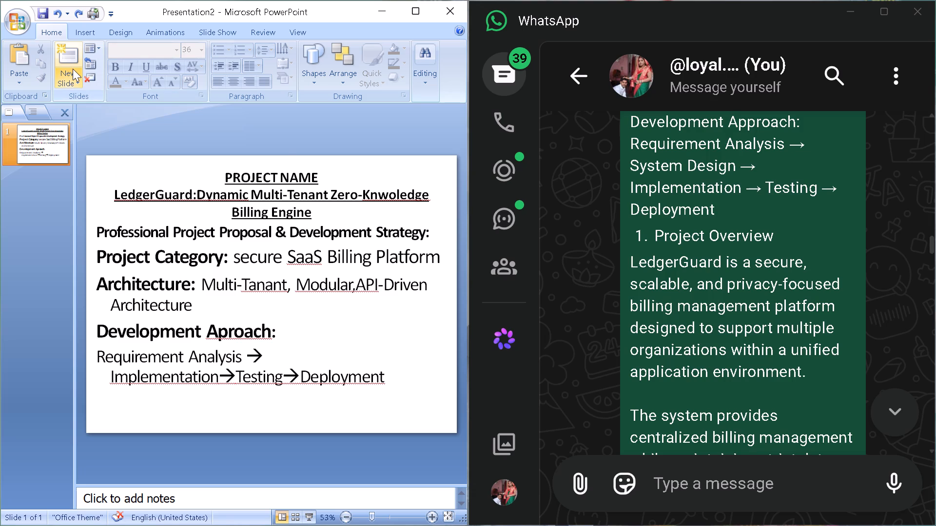
left_click(73, 69)
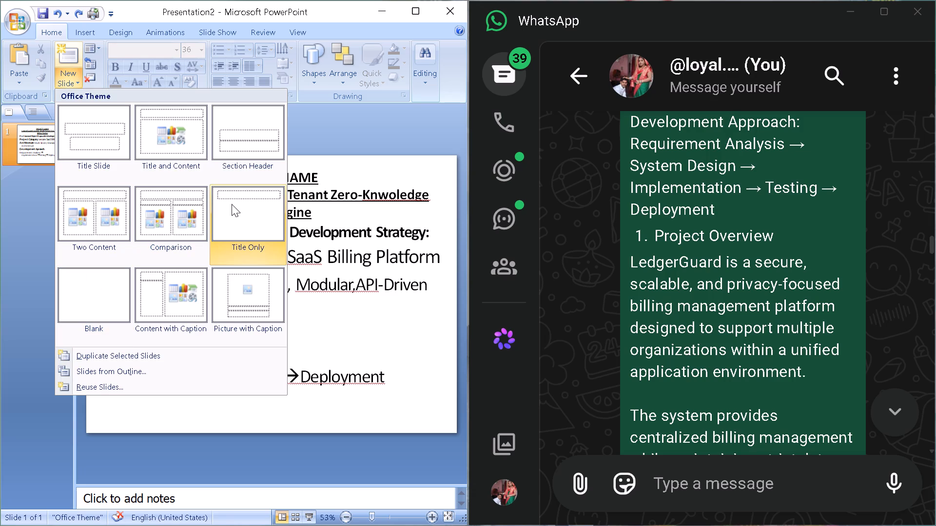
left_click(249, 208)
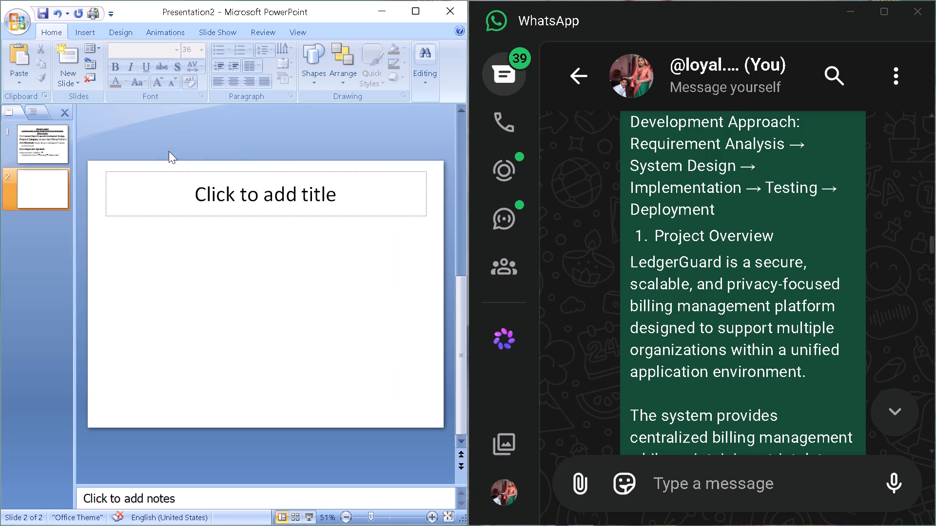
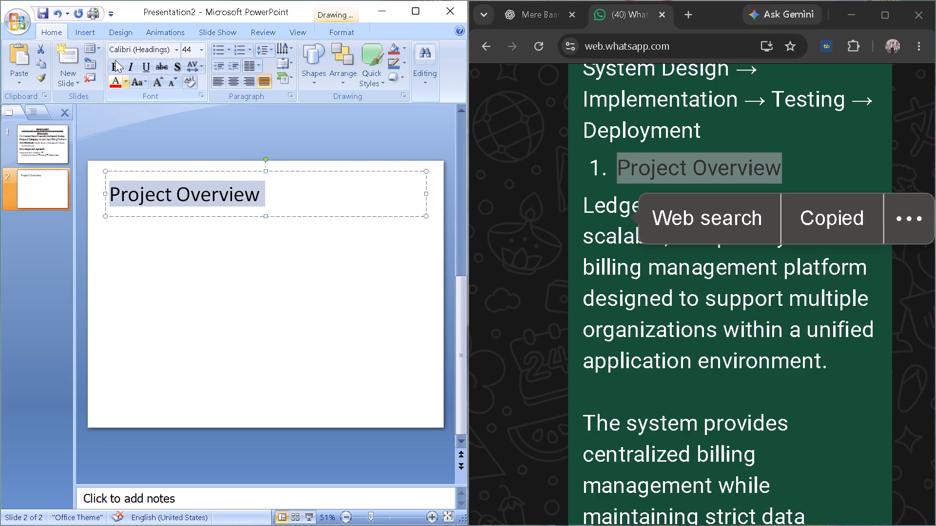
left_click(115, 61)
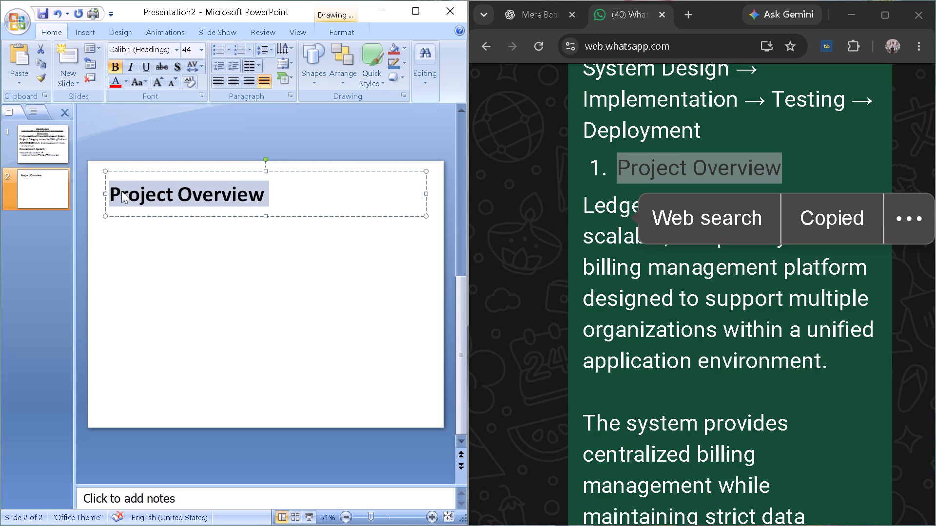
Add the number "1." in front of the "Project Overview" title on slide 2.
left_click(123, 192)
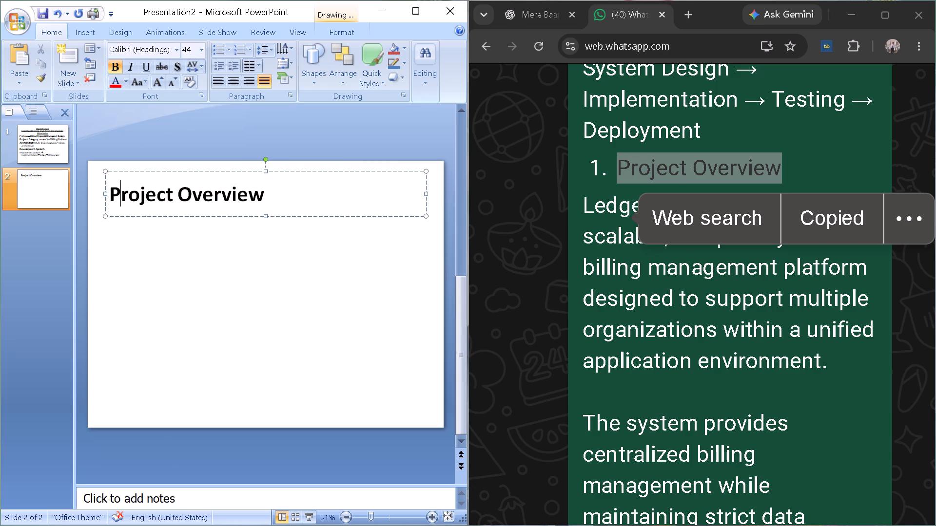
left_click(109, 198)
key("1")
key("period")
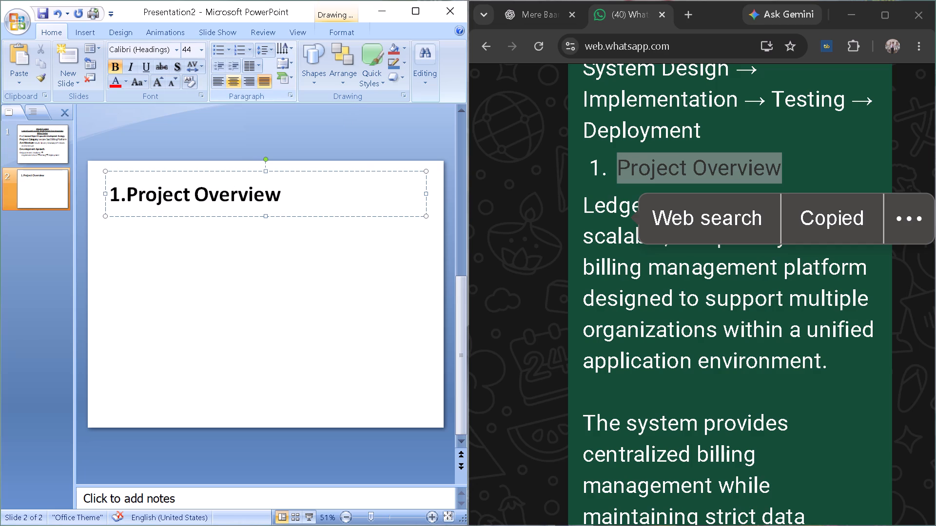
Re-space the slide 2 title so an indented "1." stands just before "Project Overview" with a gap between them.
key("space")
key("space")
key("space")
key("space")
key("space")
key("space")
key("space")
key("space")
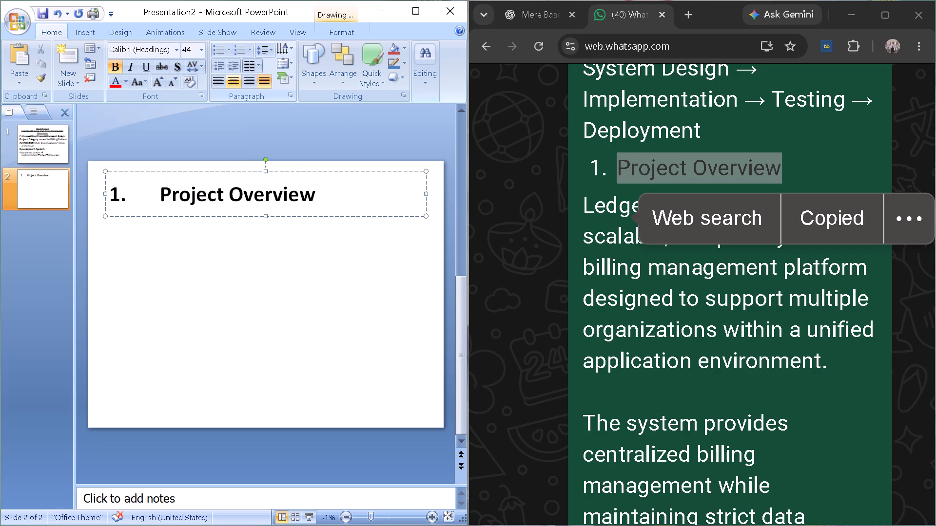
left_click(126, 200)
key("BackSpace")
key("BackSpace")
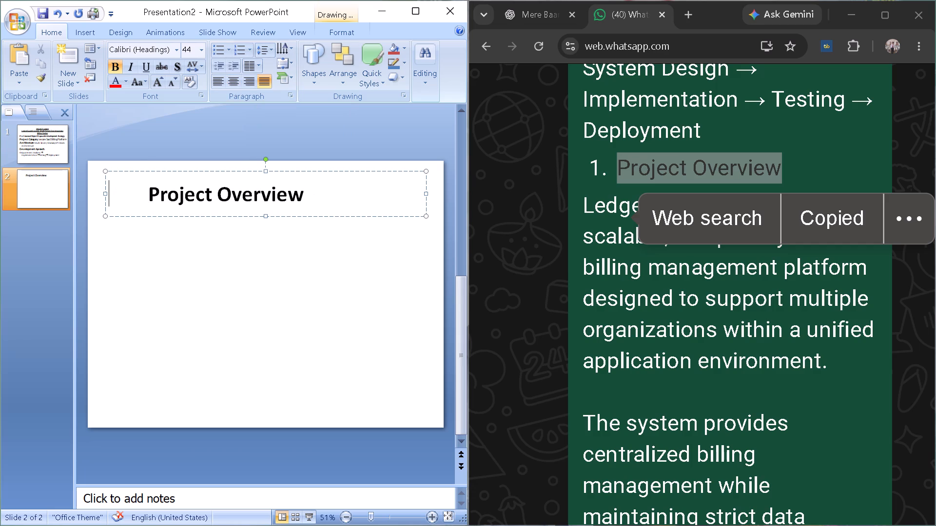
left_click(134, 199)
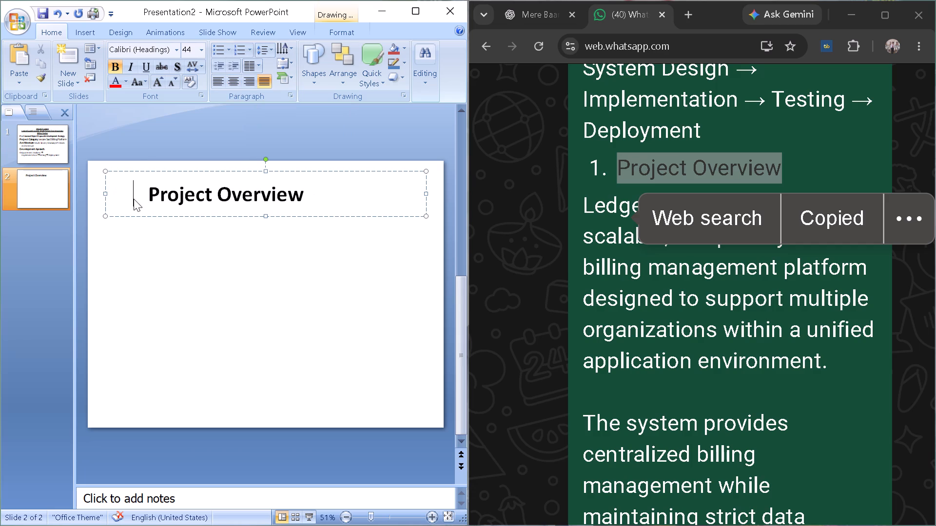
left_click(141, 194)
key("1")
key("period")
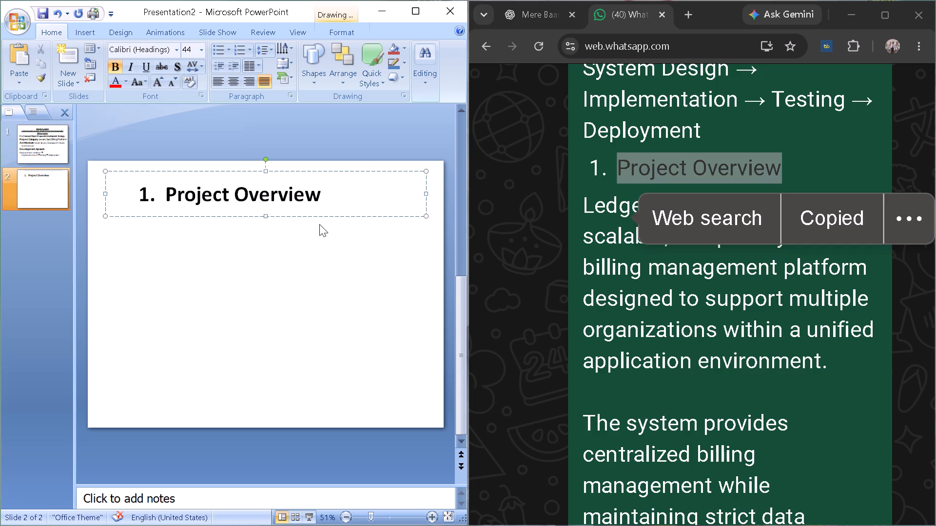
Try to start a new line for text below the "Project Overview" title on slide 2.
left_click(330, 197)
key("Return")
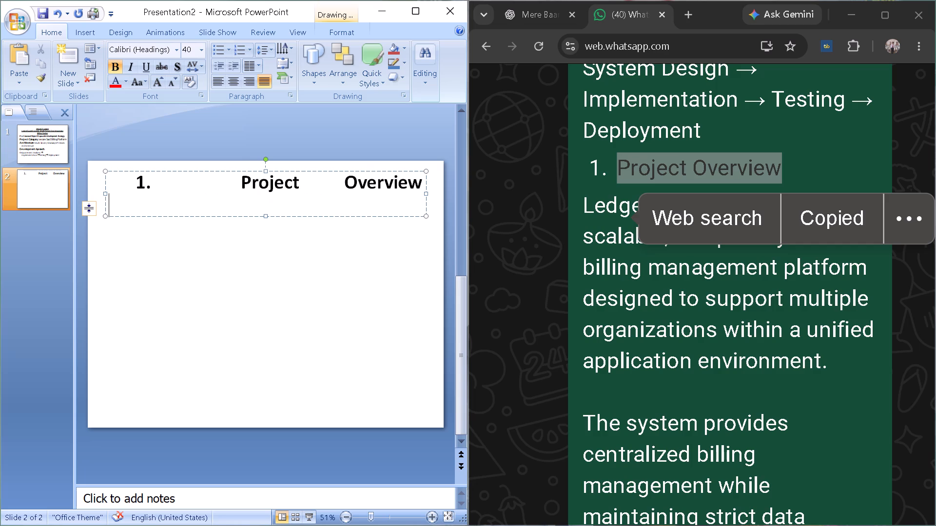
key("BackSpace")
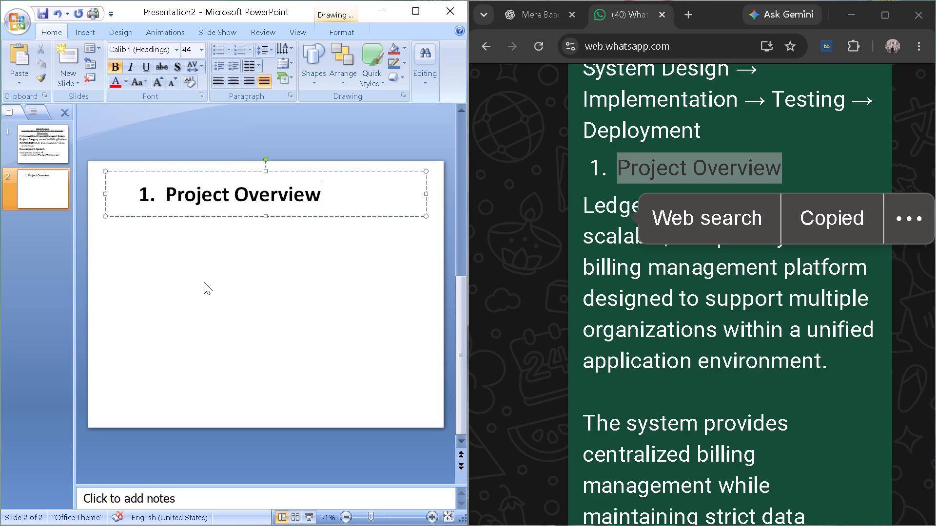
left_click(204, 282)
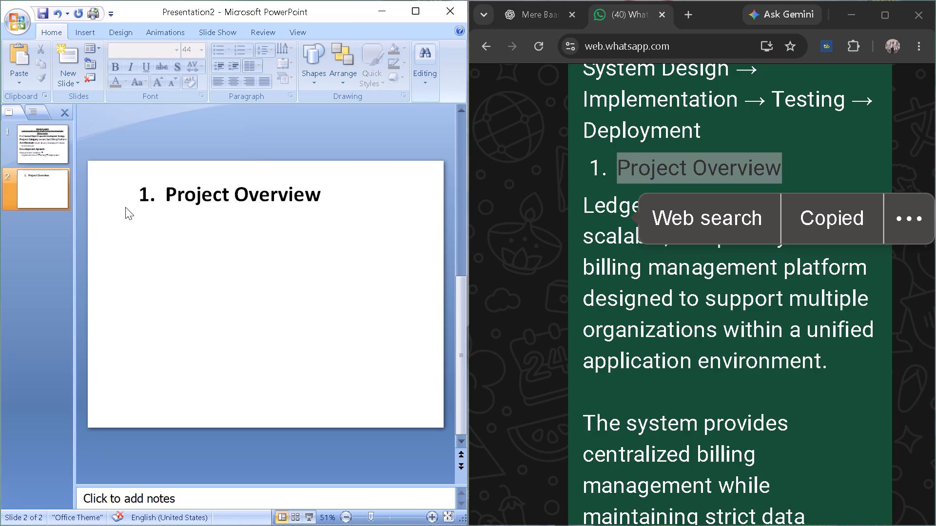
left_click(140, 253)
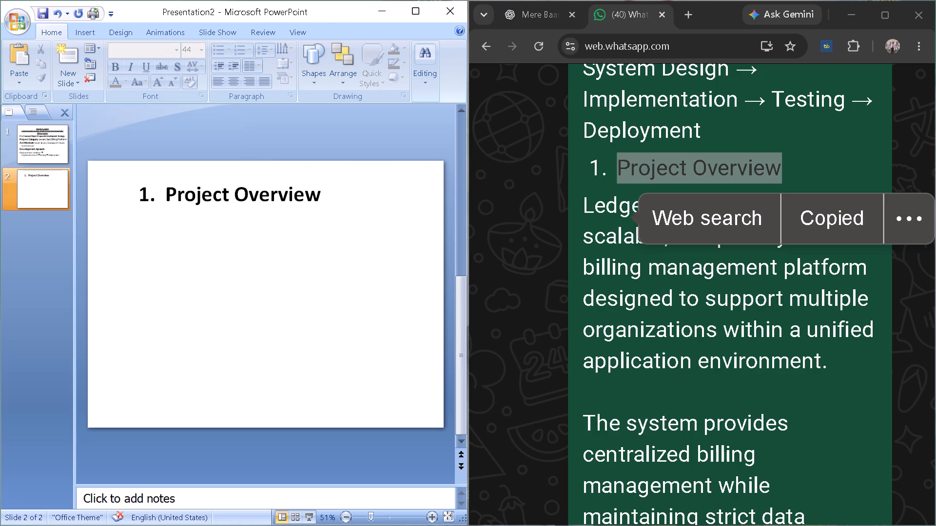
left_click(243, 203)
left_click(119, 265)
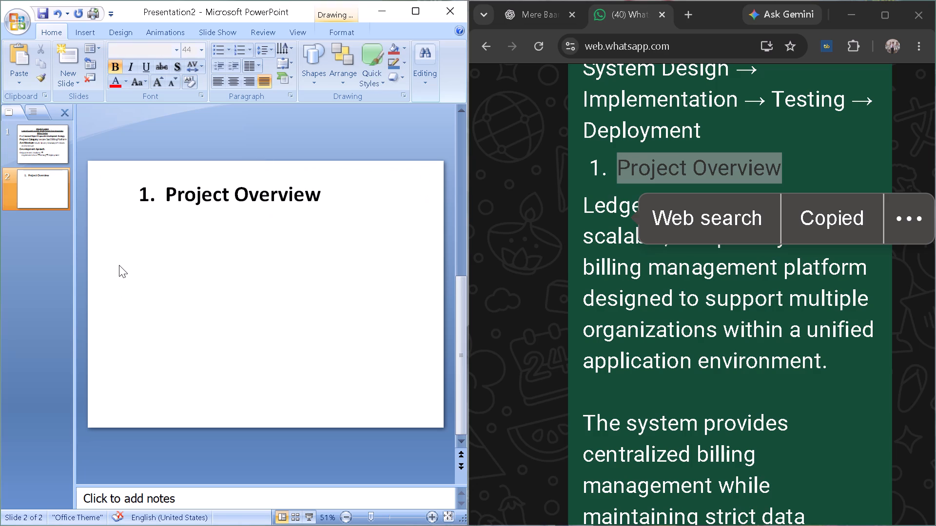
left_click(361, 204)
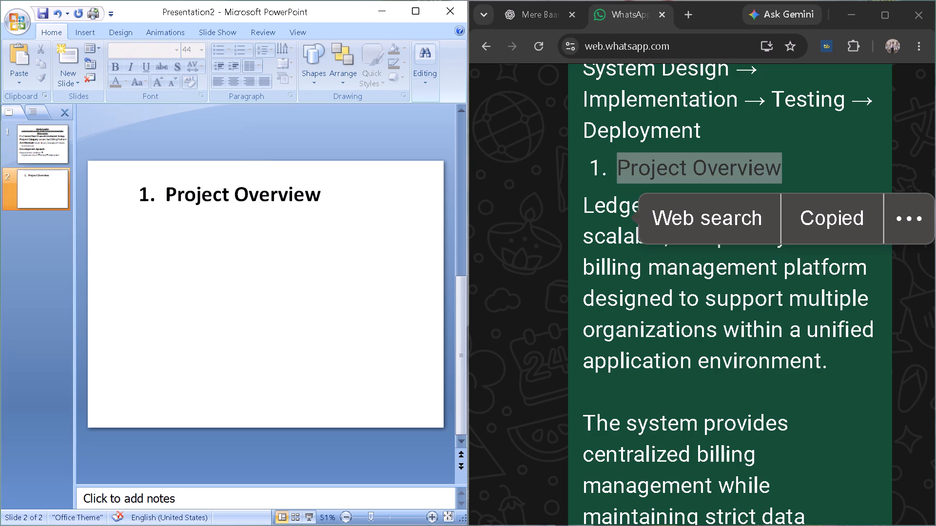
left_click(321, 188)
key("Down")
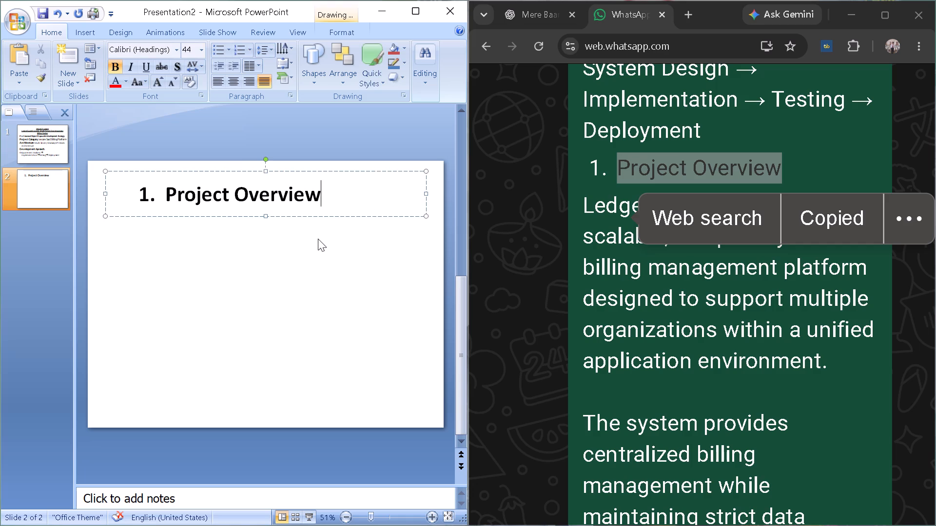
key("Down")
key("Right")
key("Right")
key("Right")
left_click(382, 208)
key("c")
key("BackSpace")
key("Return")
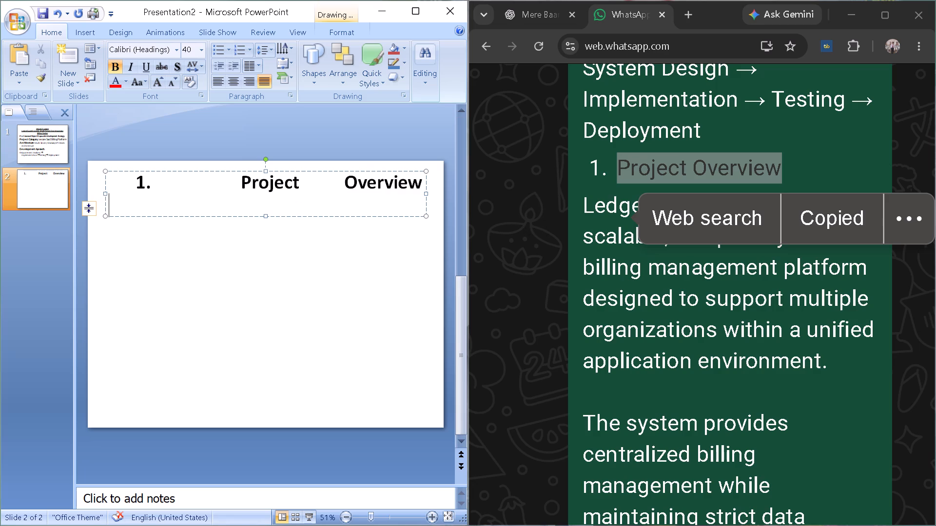
Delete the title text on slide 2 and cut that slide from the presentation.
left_click_drag(128, 181, 400, 210)
key("BackSpace")
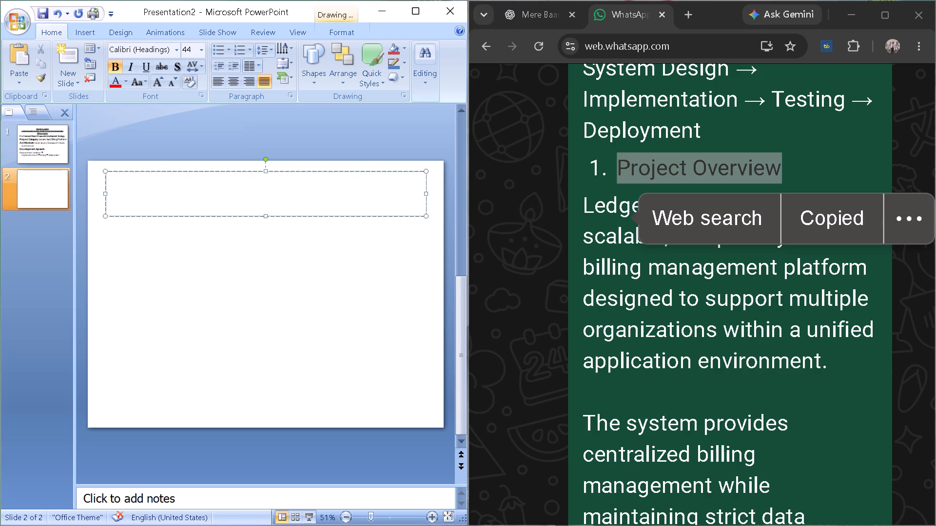
right_click(42, 189)
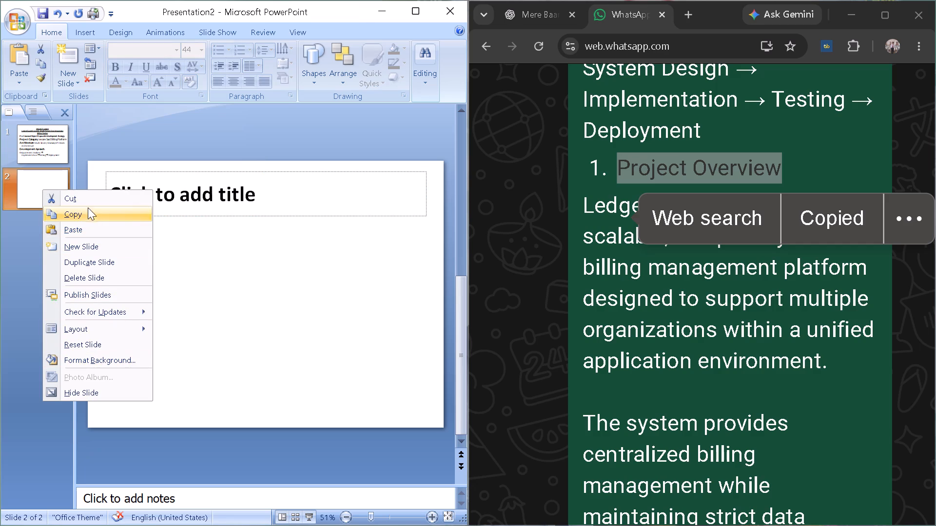
left_click(93, 195)
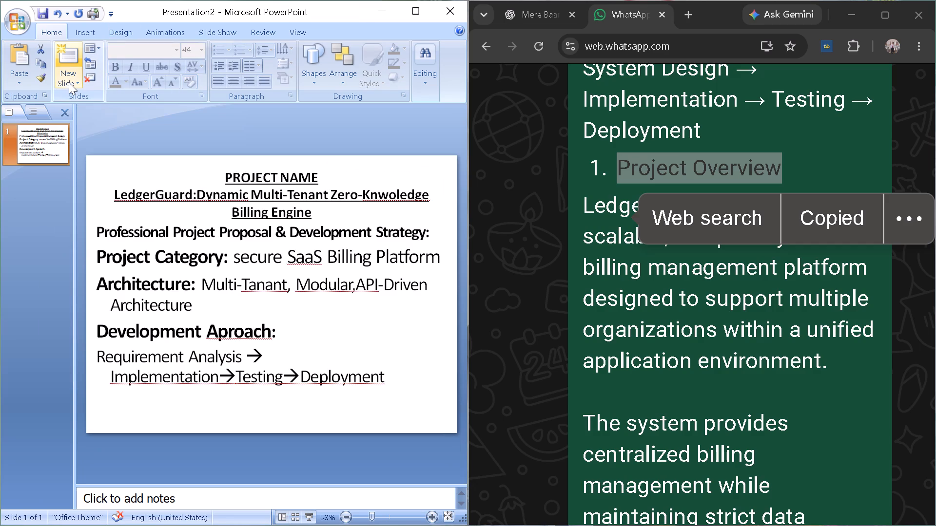
Add a new slide with the Title and Content layout after slide 1.
left_click(69, 82)
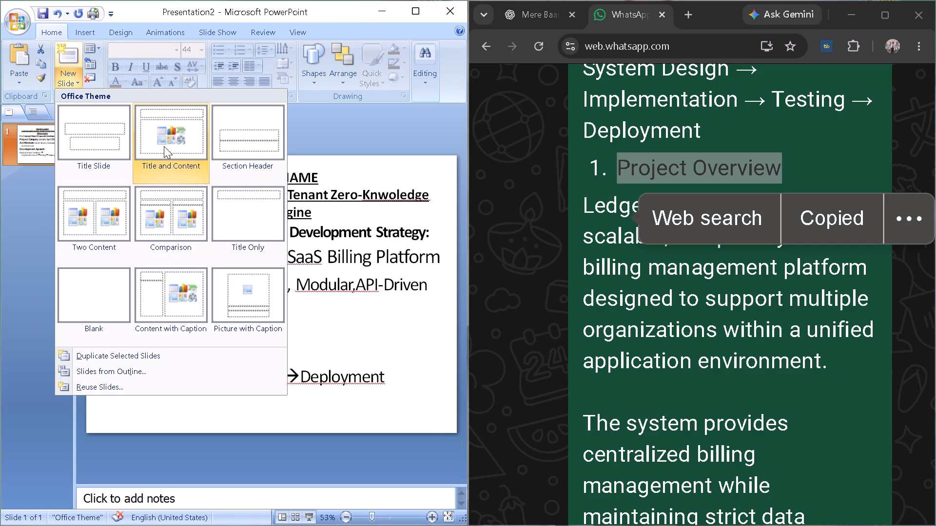
left_click(171, 133)
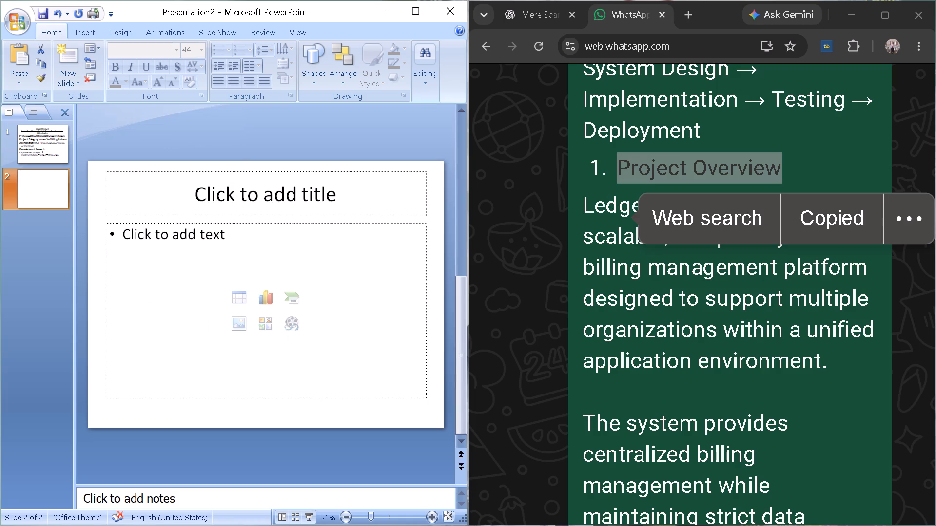
Try to paste the clipboard content into the new slide's title.
left_click(184, 189)
key("ctrl+v")
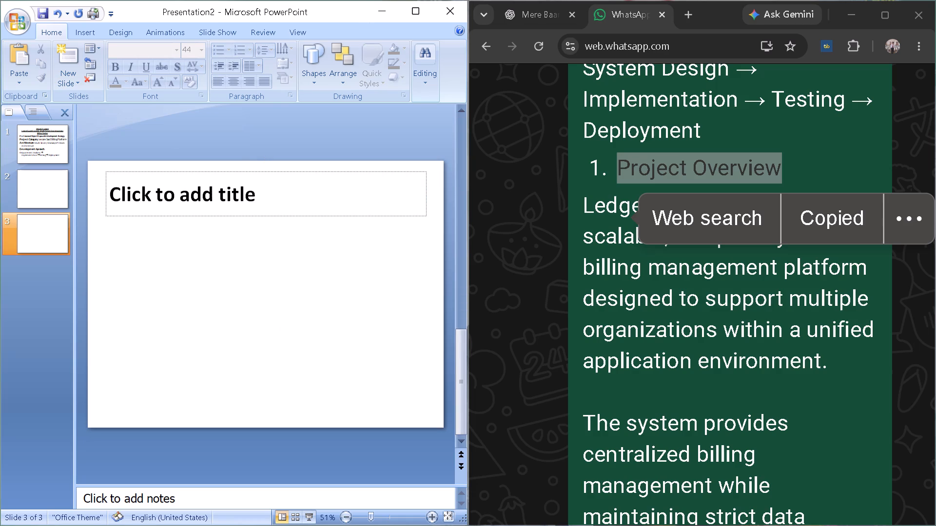
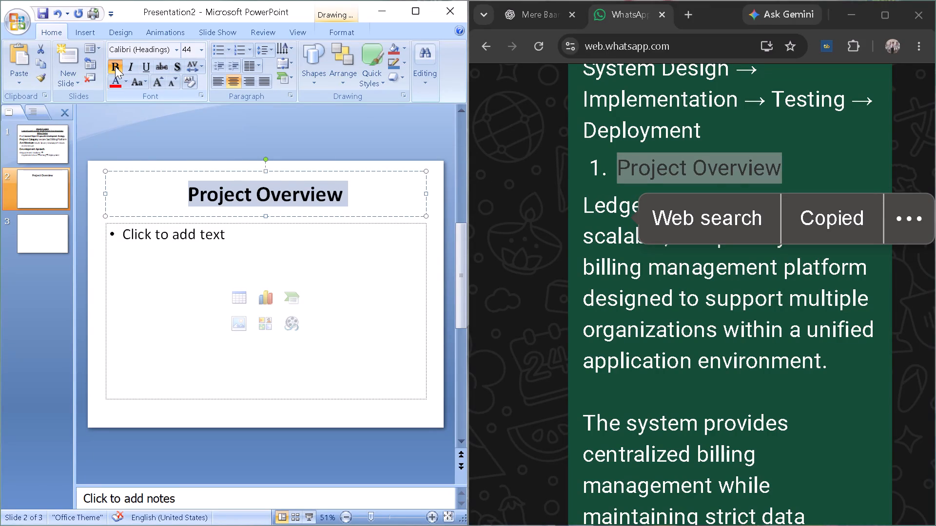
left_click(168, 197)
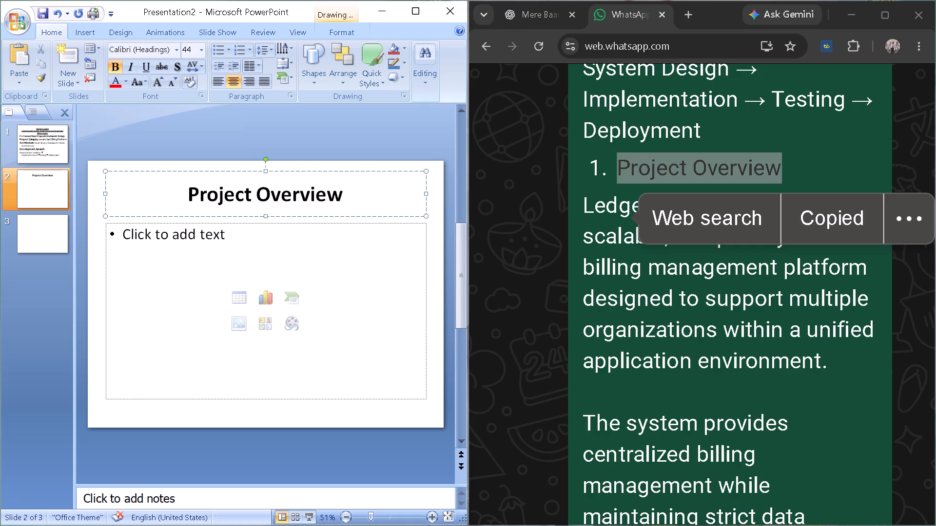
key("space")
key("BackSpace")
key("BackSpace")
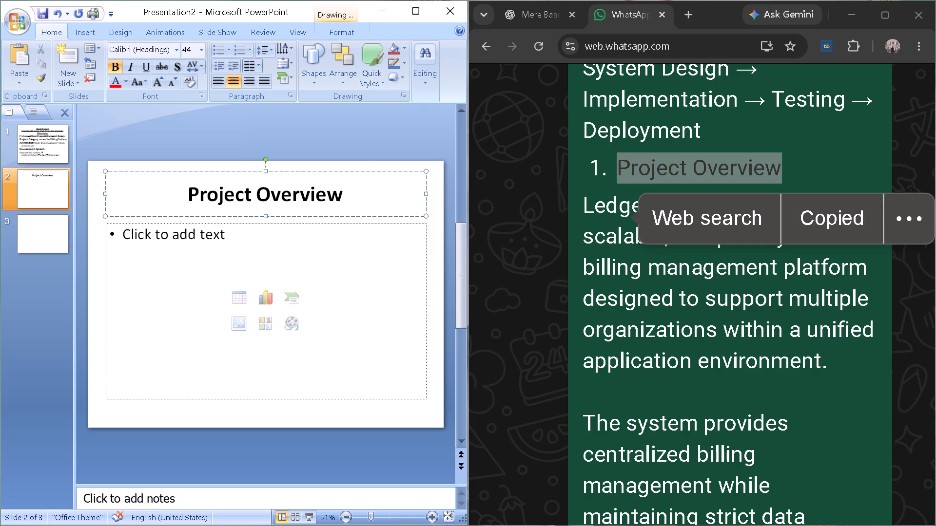
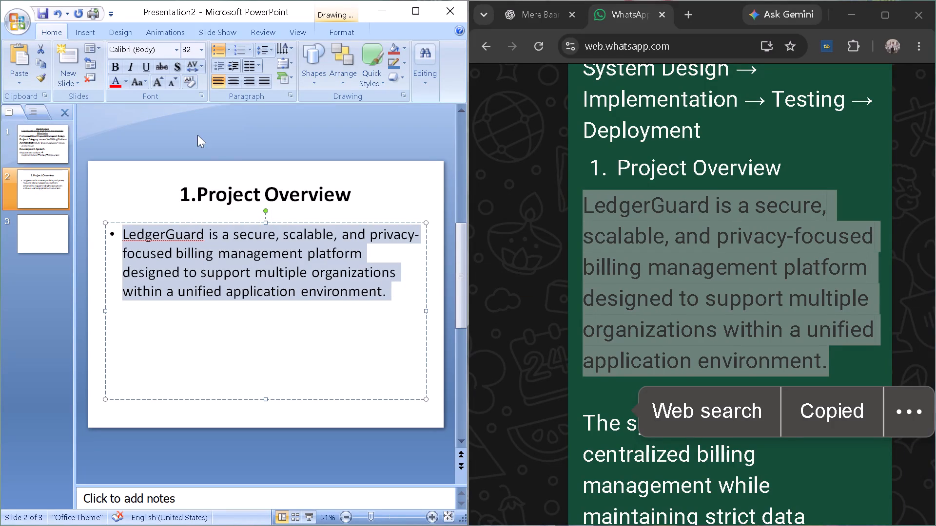
Justify the LedgerGuard description paragraph in the body of slide 2.
left_click(263, 81)
left_click(267, 332)
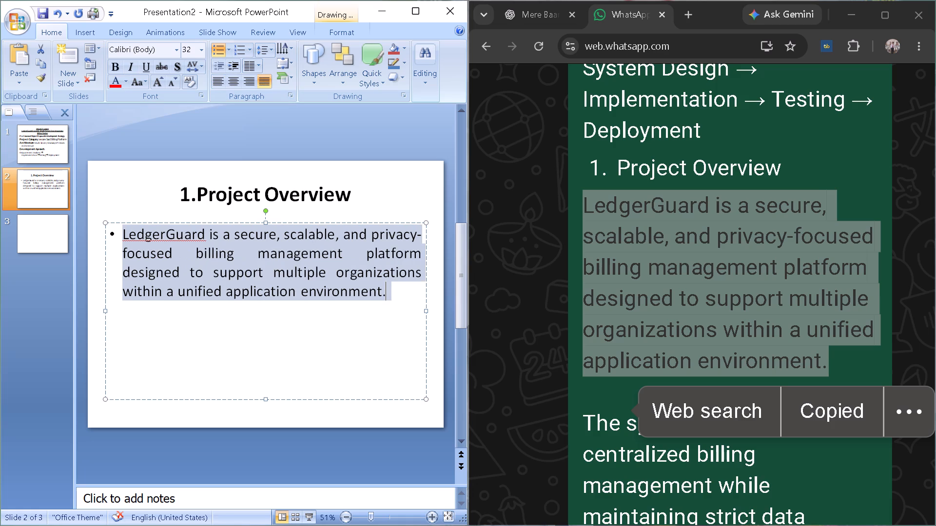
Maximize the presentation window and look over the slides, ending on the Project Overview slide.
scroll(267, 332, "down", 1)
scroll(267, 332, "up", 1)
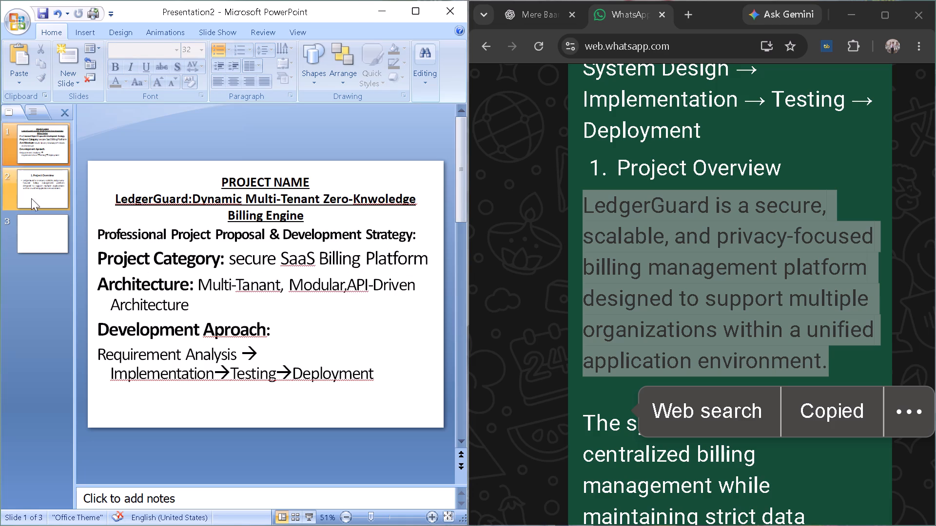
left_click(36, 184)
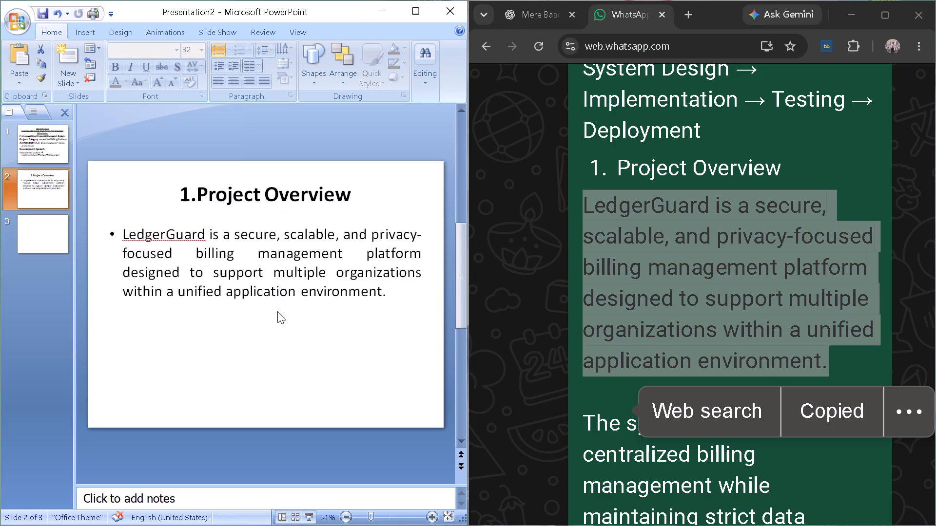
left_click(417, 12)
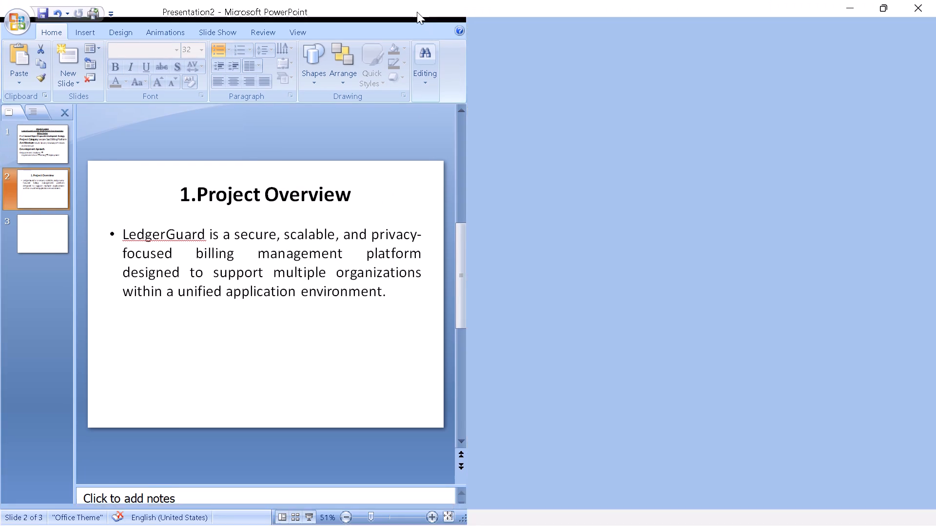
scroll(448, 379, "down", 1)
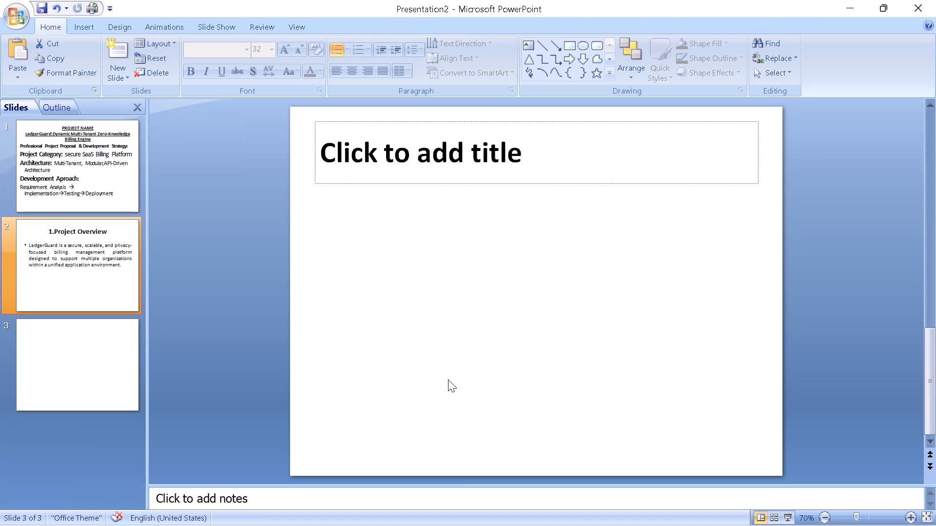
left_click(98, 280)
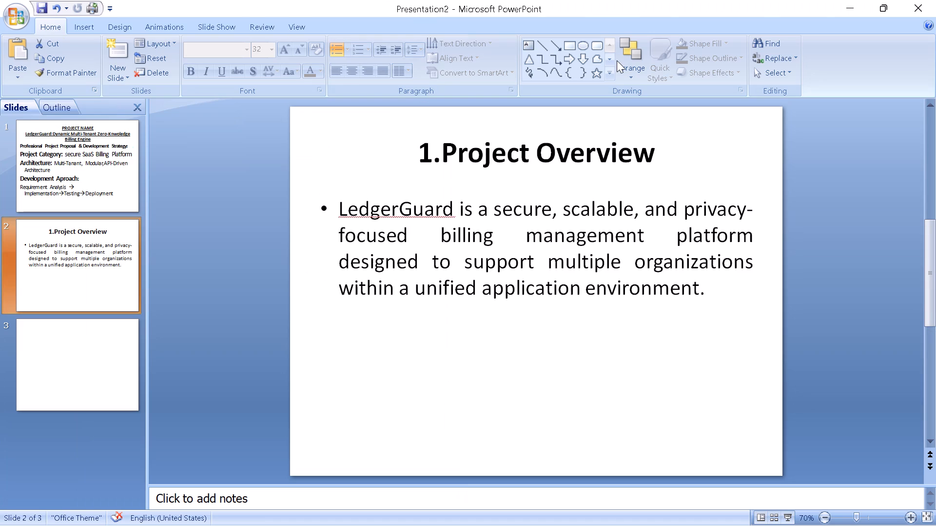
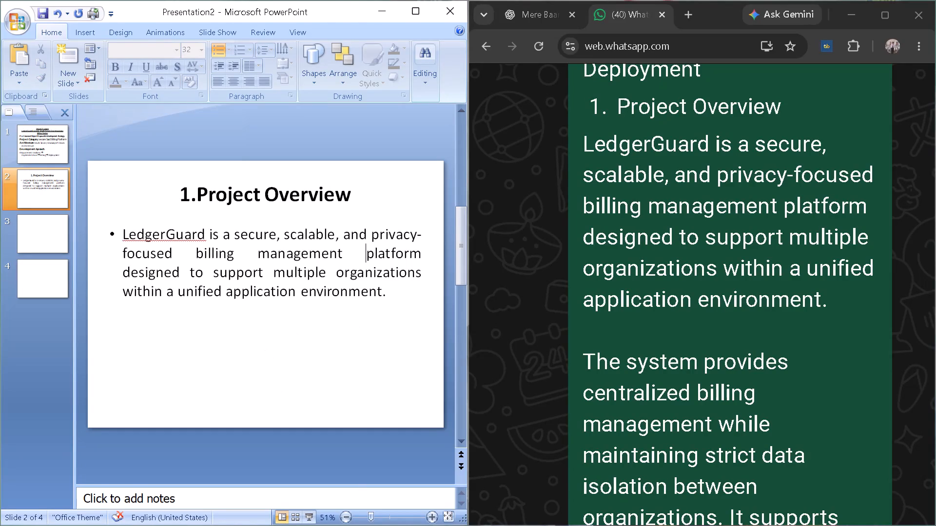
Add a second bullet below the LedgerGuard paragraph on slide 2, starting with the text "The system".
left_click(391, 291)
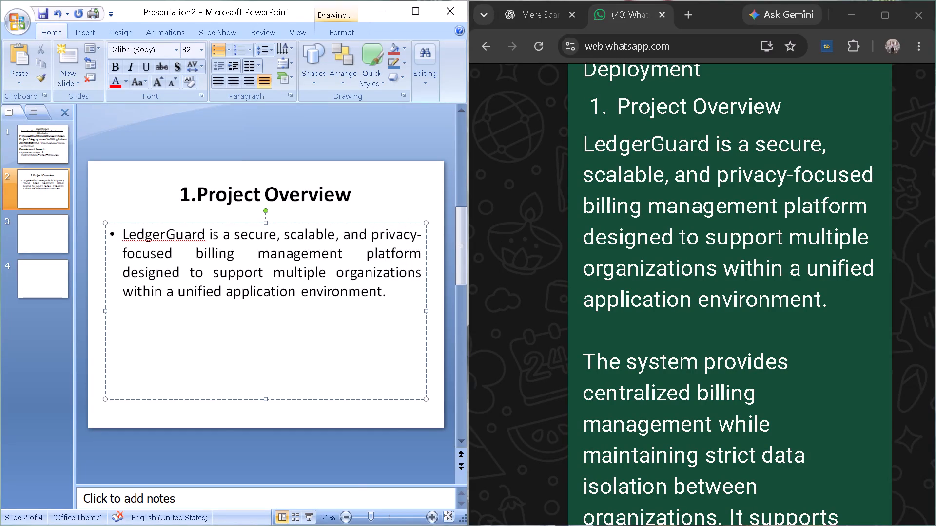
key("Return")
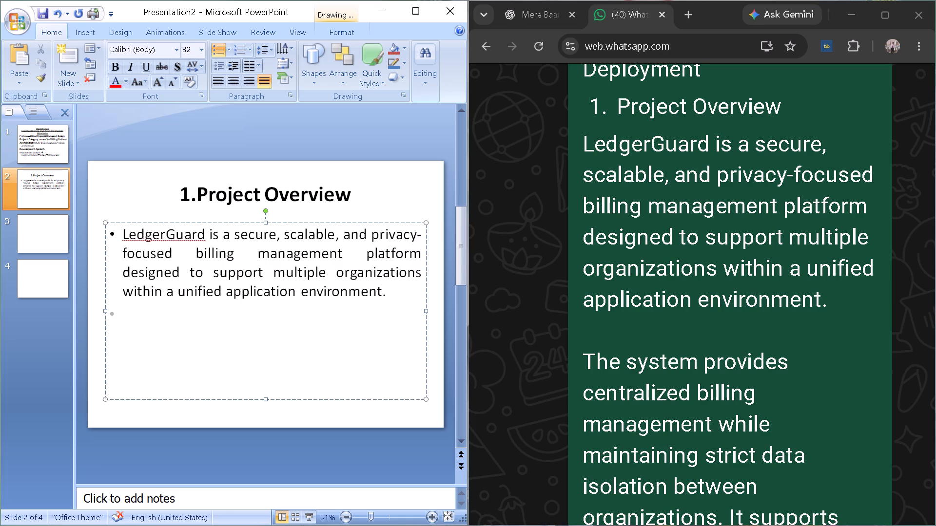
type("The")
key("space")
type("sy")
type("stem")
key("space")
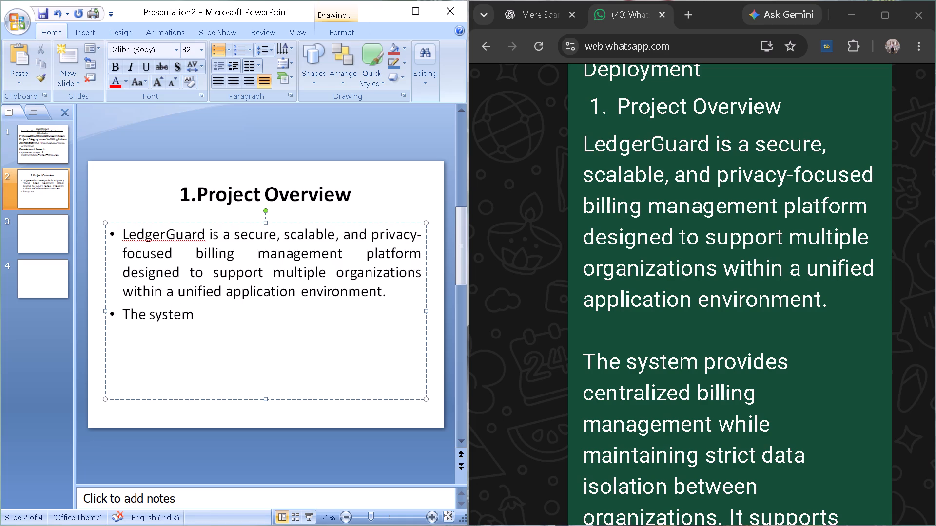
Continue the second Project Overview bullet after "The system" with "provides centralized billing management while".
type("pro")
type("vides cent")
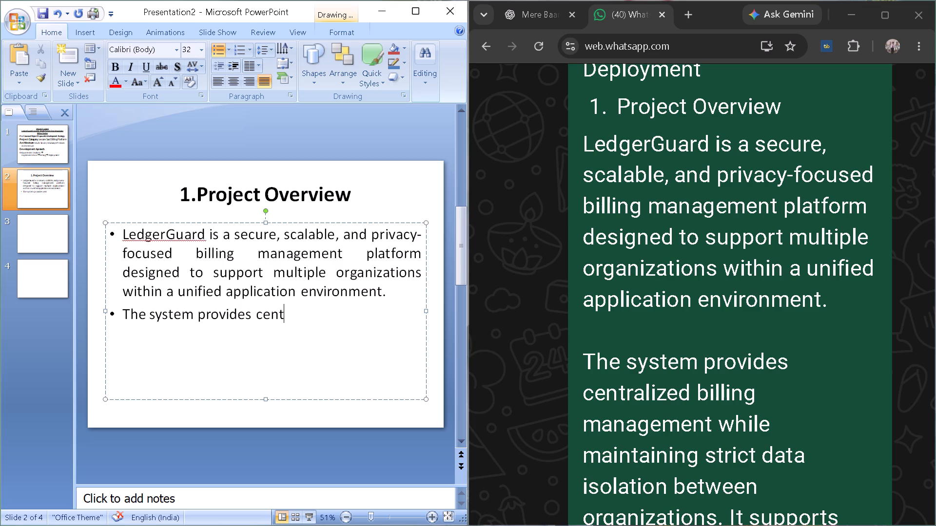
type("ra")
type("li")
type("zed")
key("space")
type("bil")
type("lin")
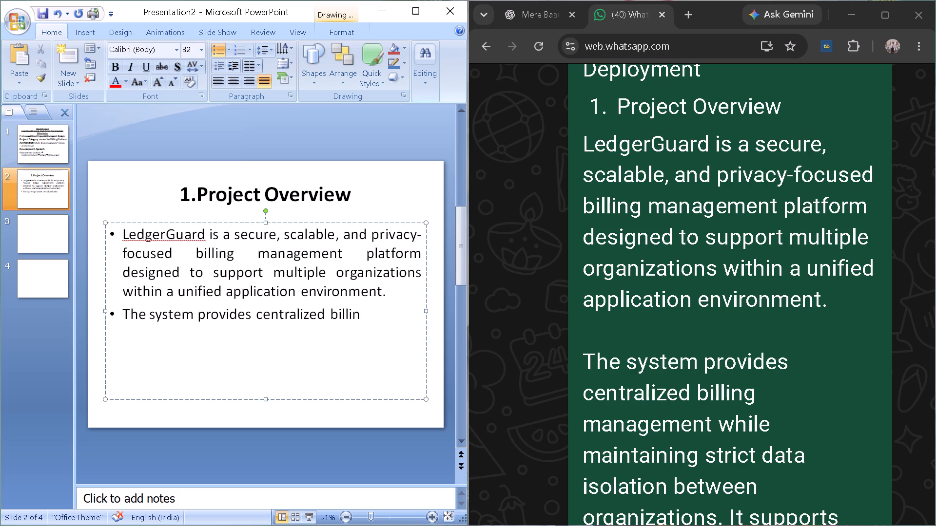
type("g")
key("space")
type("mana")
type("ge")
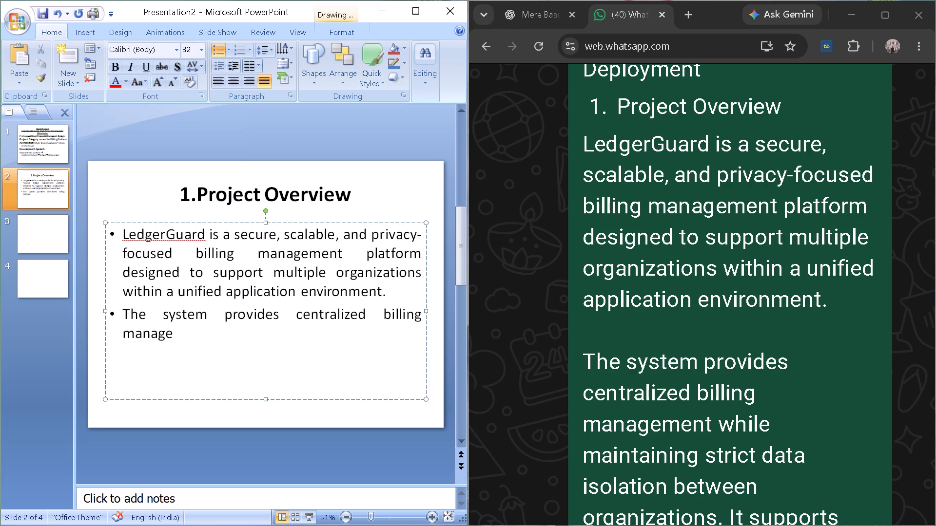
type("ment while")
key("space")
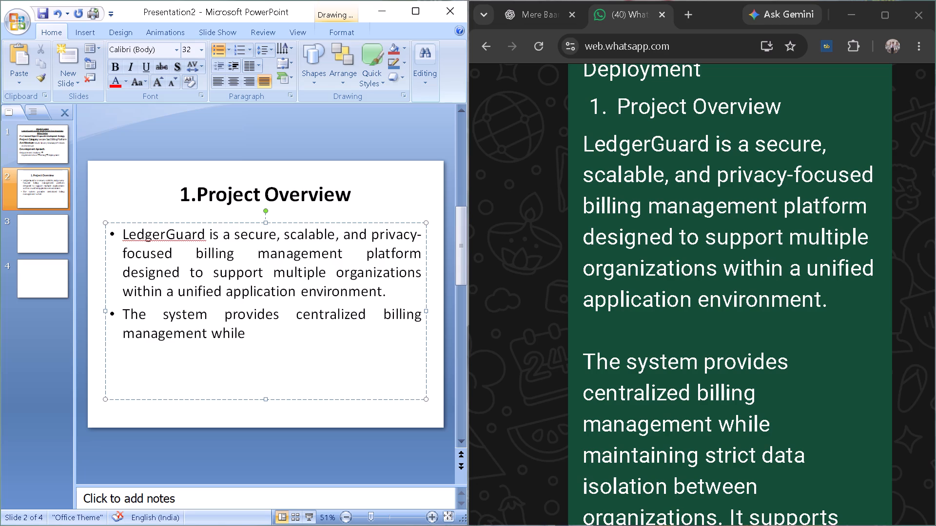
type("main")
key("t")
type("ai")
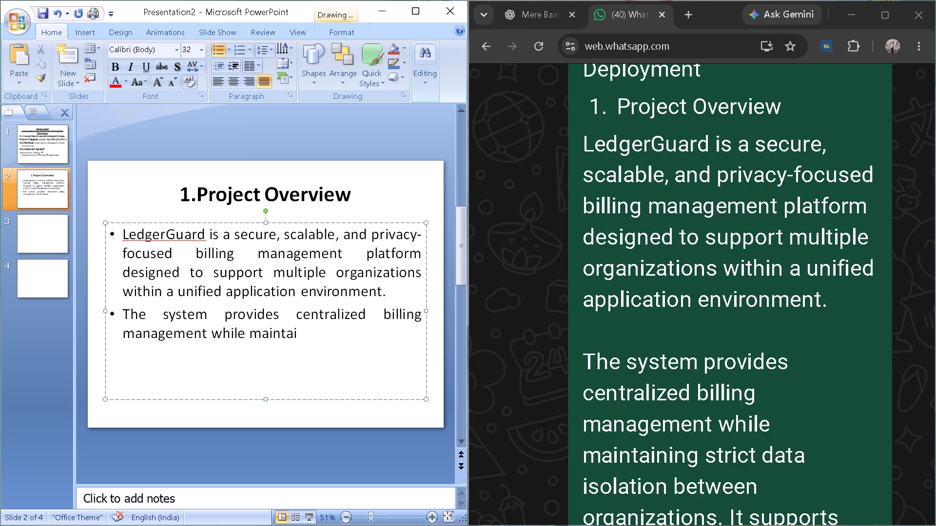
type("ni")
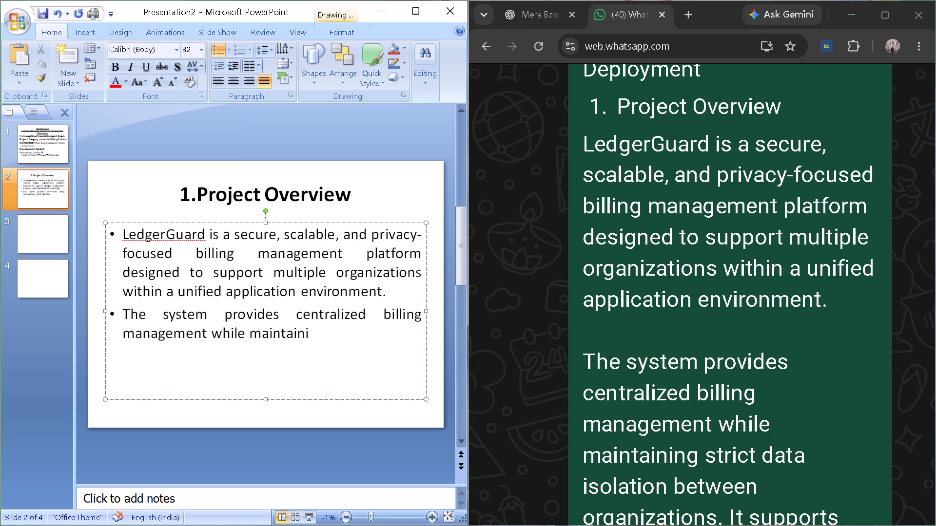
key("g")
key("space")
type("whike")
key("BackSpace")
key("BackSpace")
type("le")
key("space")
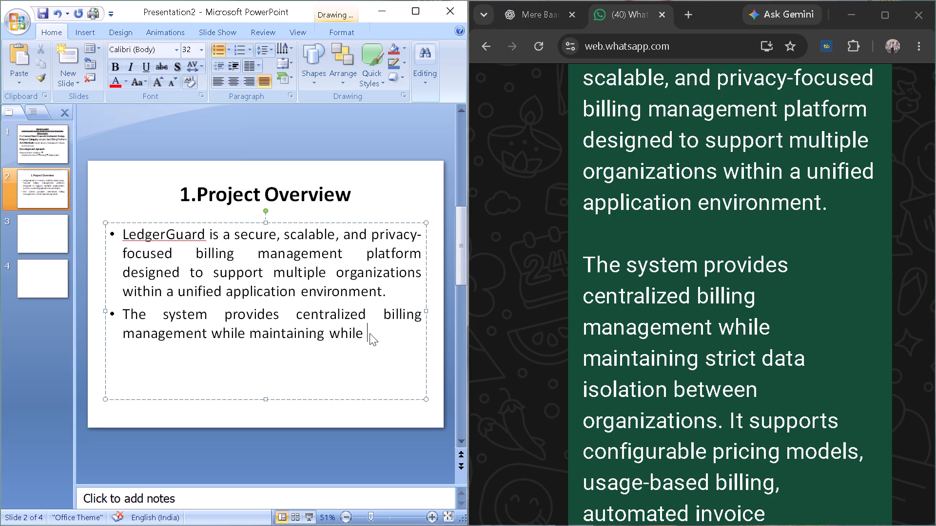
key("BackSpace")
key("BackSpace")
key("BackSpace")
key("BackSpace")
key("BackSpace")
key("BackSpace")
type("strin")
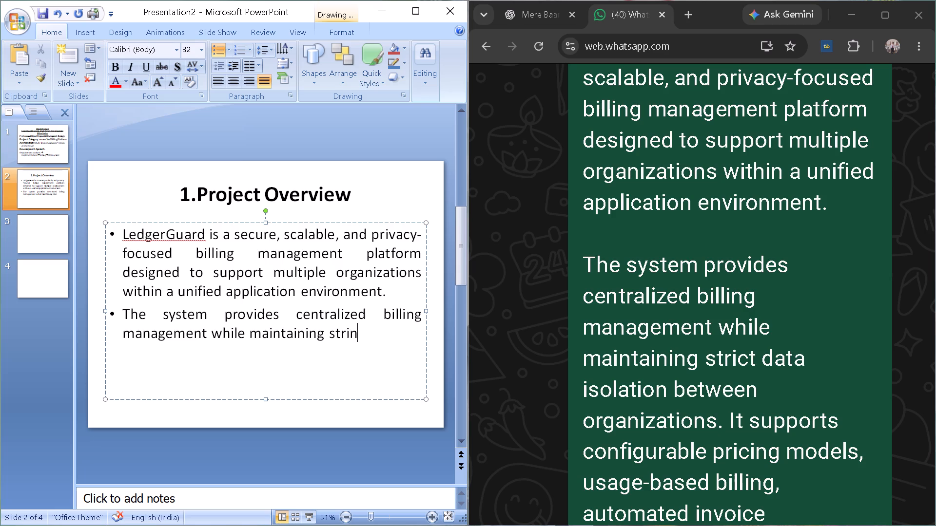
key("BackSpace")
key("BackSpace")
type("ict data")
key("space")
Complete the second bullet's sentence after "strict data" with "isolation between organizations.".
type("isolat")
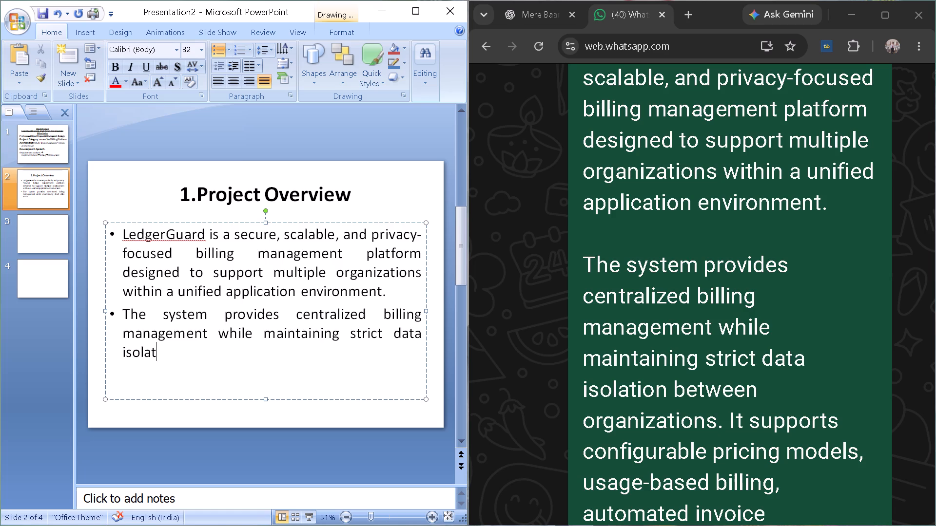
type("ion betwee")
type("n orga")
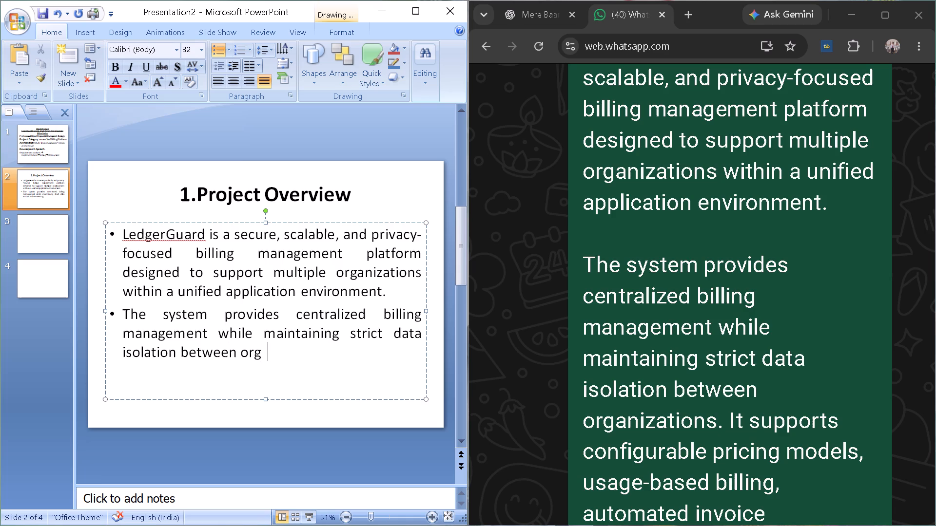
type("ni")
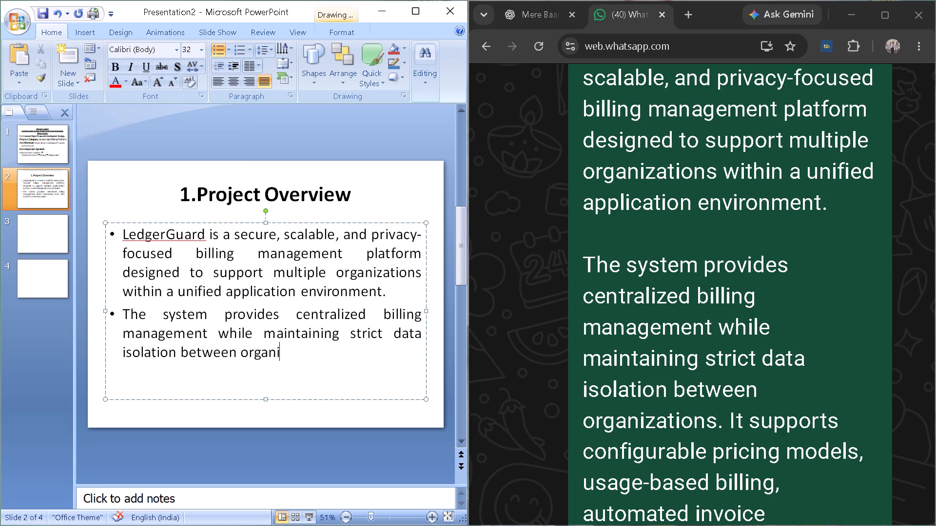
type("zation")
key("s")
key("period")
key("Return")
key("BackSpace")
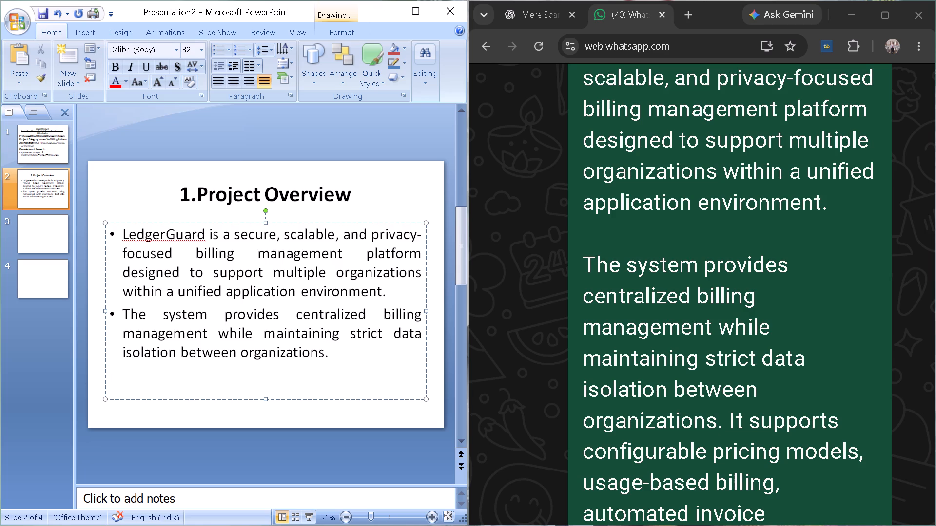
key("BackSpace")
Begin a second sentence in the same bullet with "It supports configurable".
key("space")
type("it si")
key("BackSpace")
key("BackSpace")
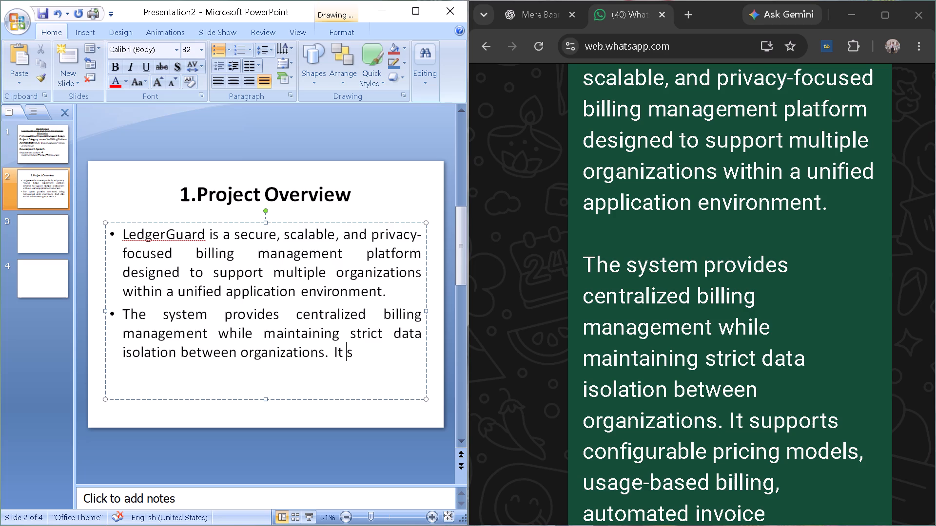
type("sup")
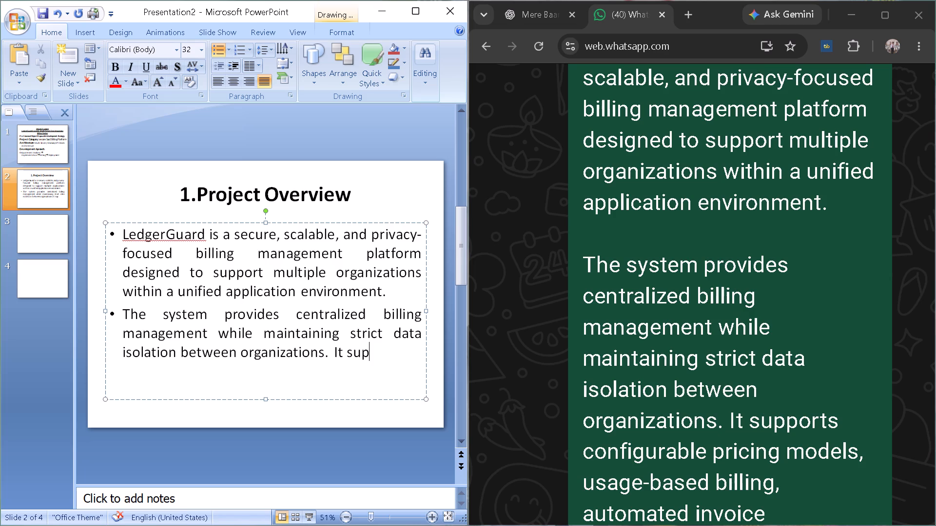
type("poet")
key("BackSpace")
key("BackSpace")
type("rt")
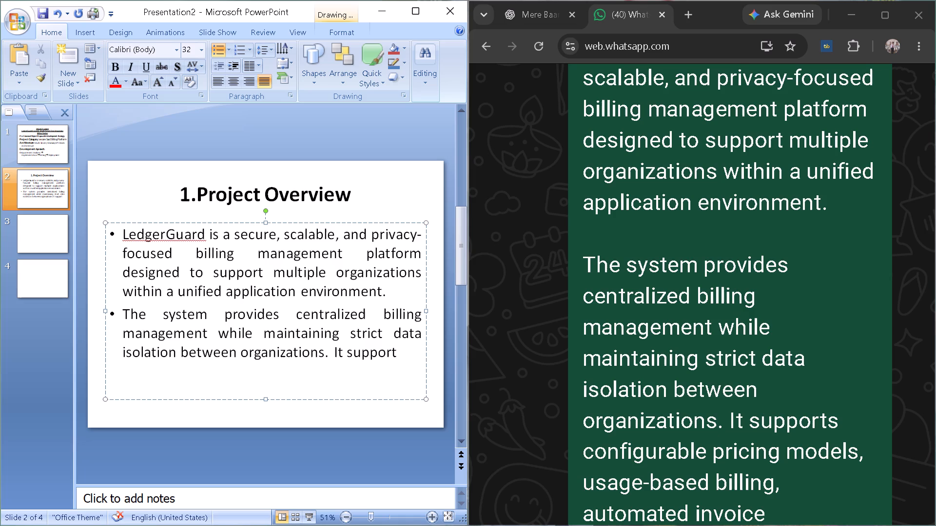
key("s")
key("space")
type("con")
key("t")
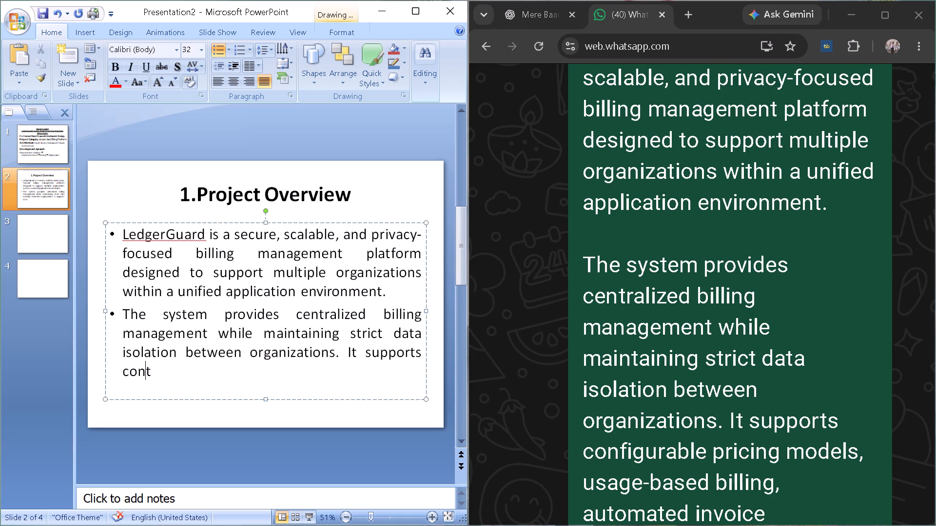
key("BackSpace")
type("fi")
type("gure")
key("BackSpace")
key("s")
key("BackSpace")
type("abel")
key("BackSpace")
key("BackSpace")
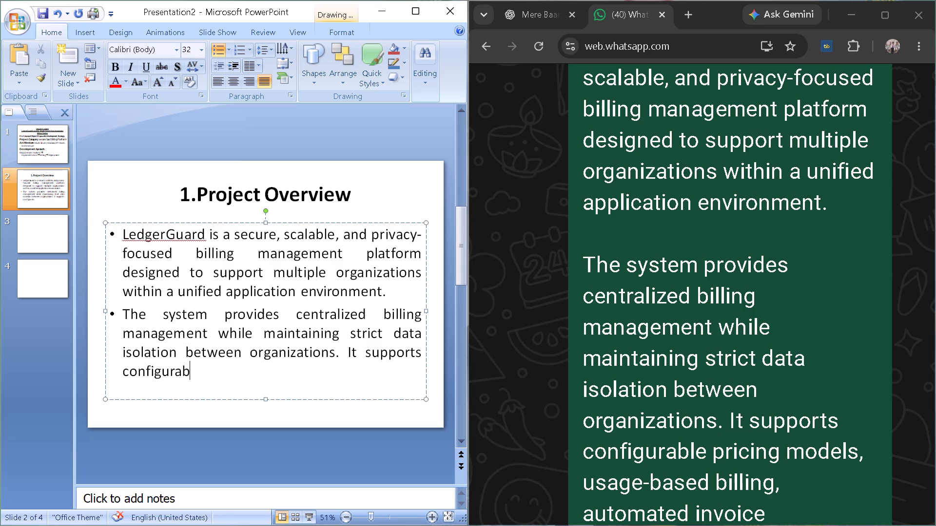
type("le")
key("space")
Extend the second bullet's new sentence with "pricing models usage".
type("pri")
type("cing")
key("space")
type("models us")
key("a")
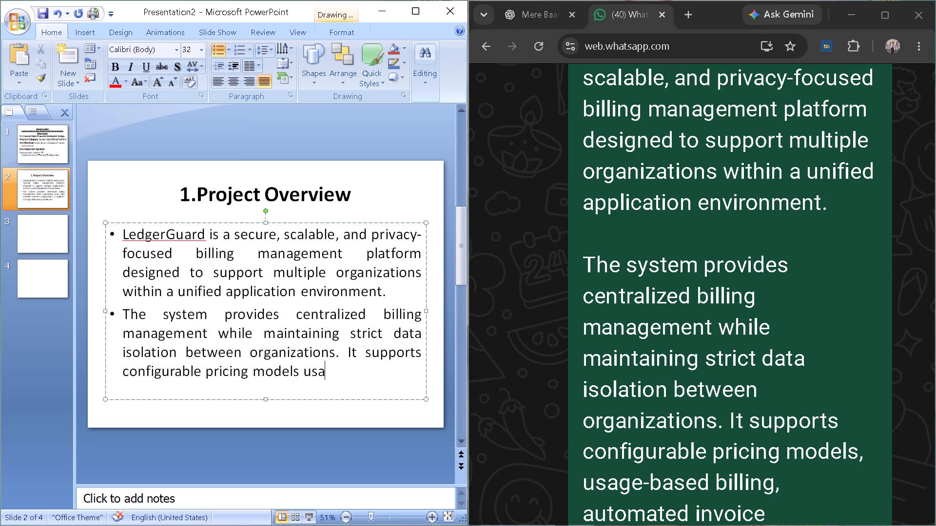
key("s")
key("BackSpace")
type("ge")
Continue the second Project Overview bullet after "usage" with "- based billing".
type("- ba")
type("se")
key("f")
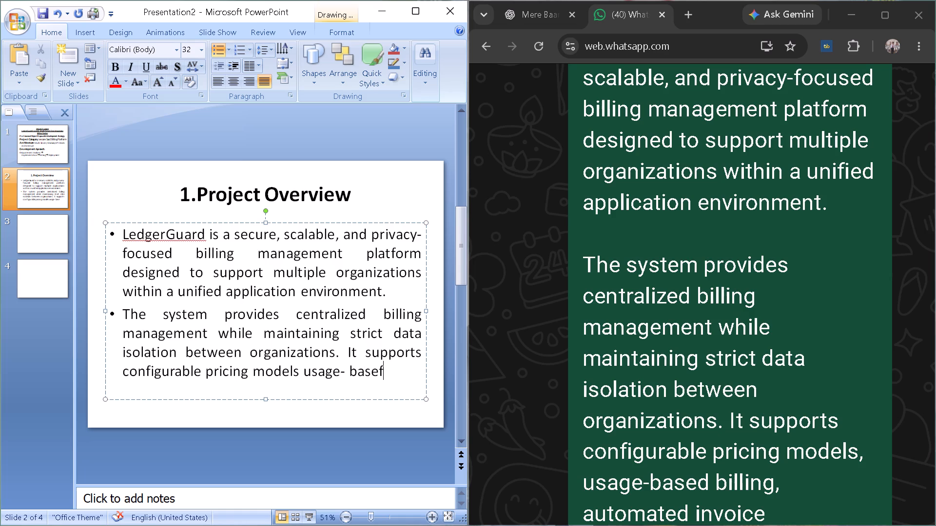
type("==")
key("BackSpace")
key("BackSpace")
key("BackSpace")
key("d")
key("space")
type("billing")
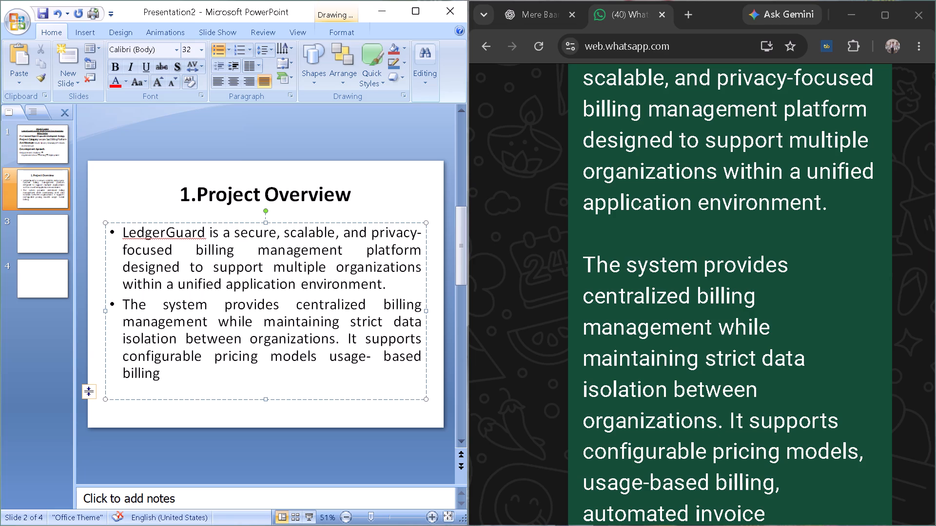
Extend the second bullet's sentence with ", automated invoice,generation, tran", following the WhatsApp message text.
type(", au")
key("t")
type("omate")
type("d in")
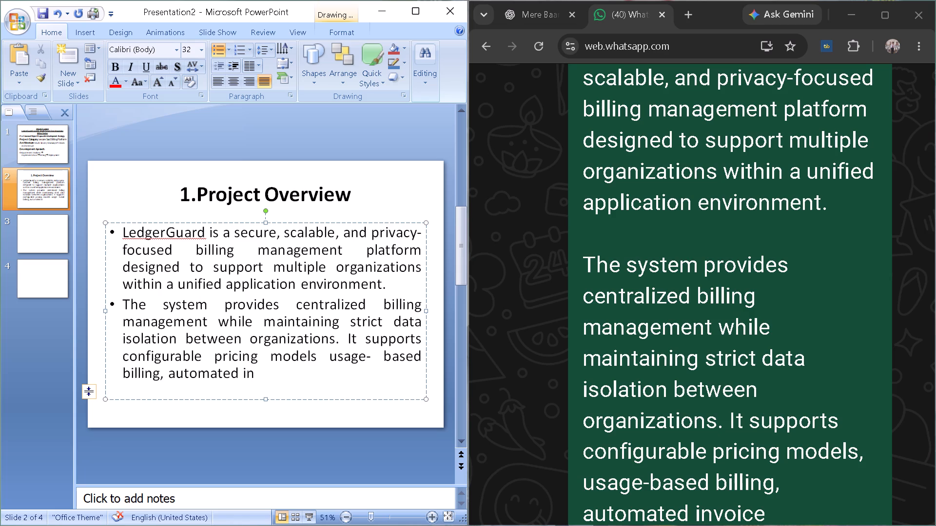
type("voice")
scroll(664, 372, "down", 4)
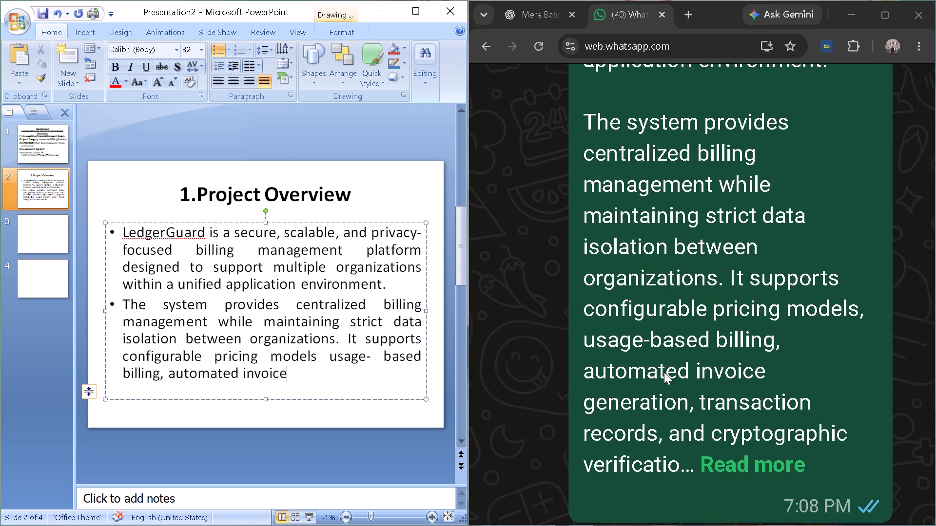
scroll(664, 372, "down", 1)
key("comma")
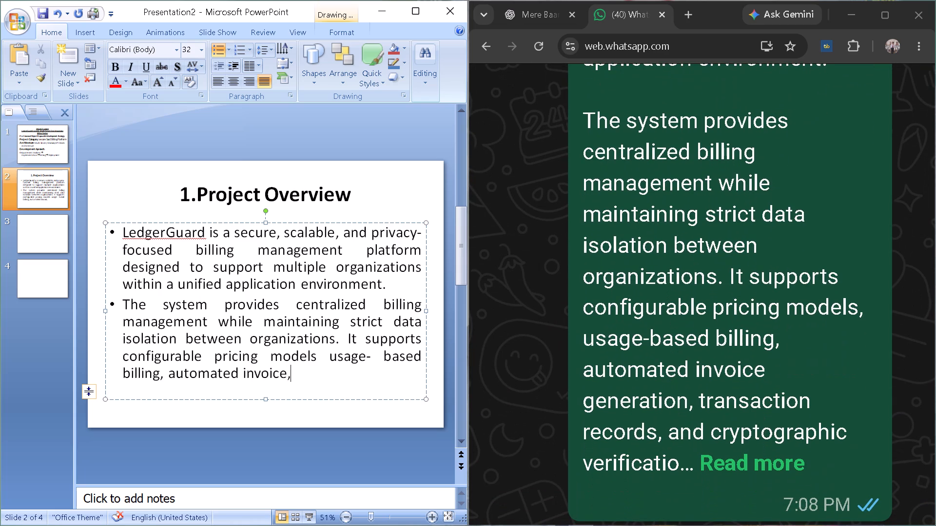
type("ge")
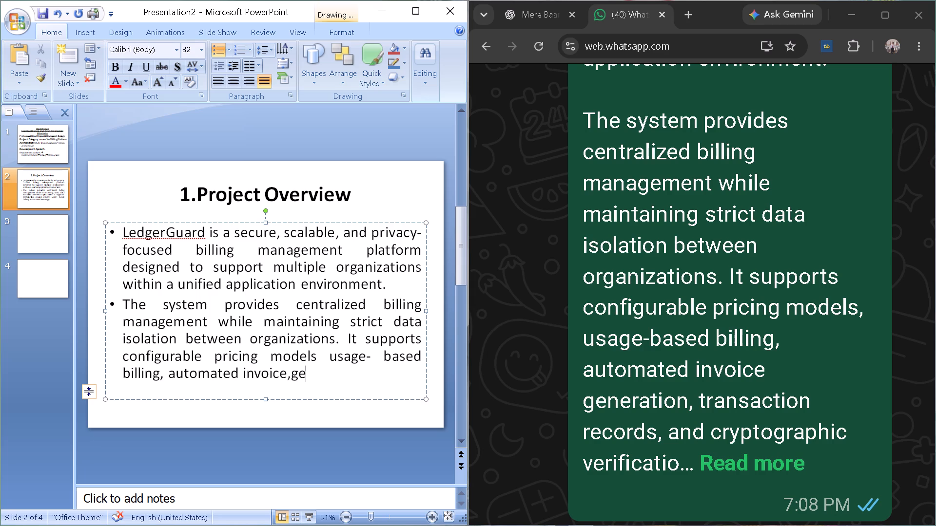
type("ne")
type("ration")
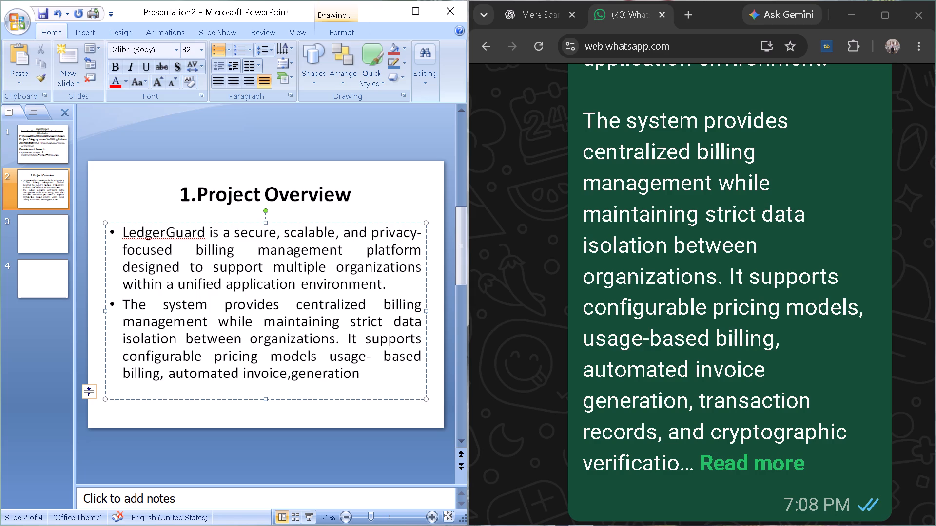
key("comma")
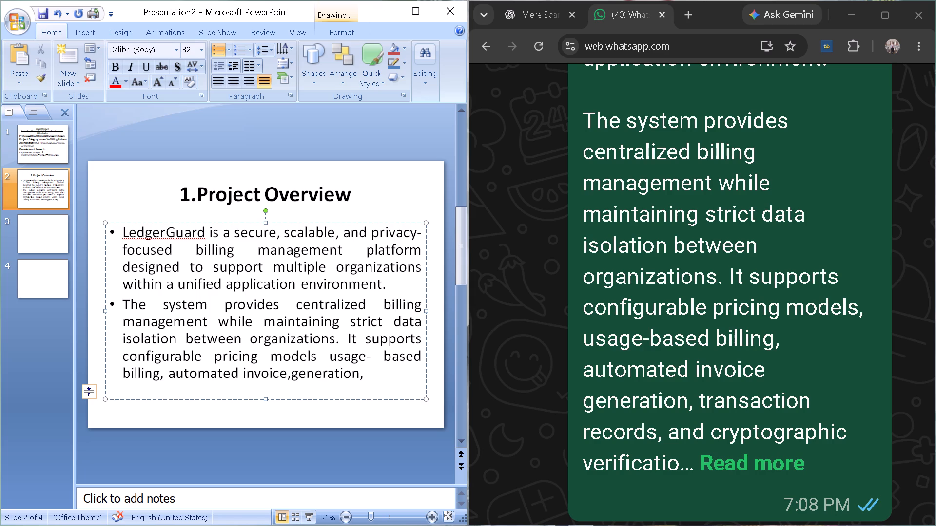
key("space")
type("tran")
Insert the missing space between "invoice," and "generation" in the second bullet.
left_click(289, 377)
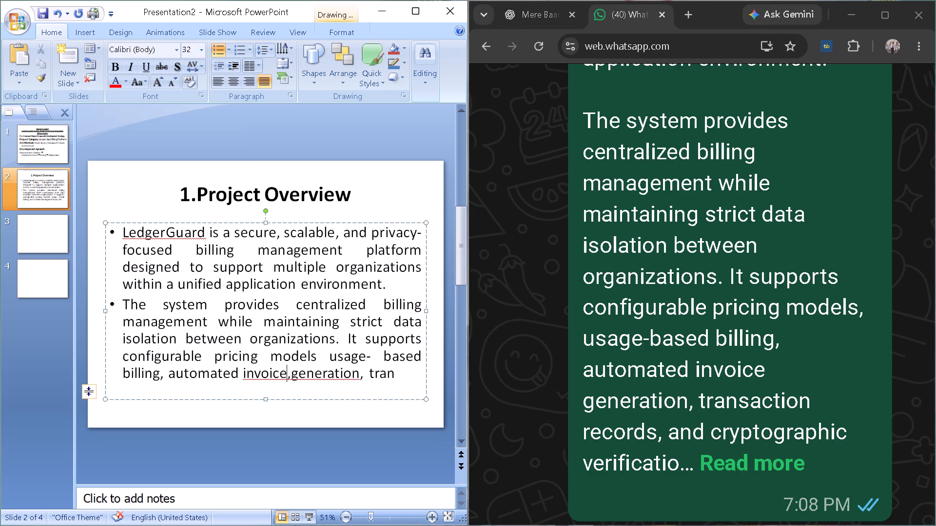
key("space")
left_click(292, 376)
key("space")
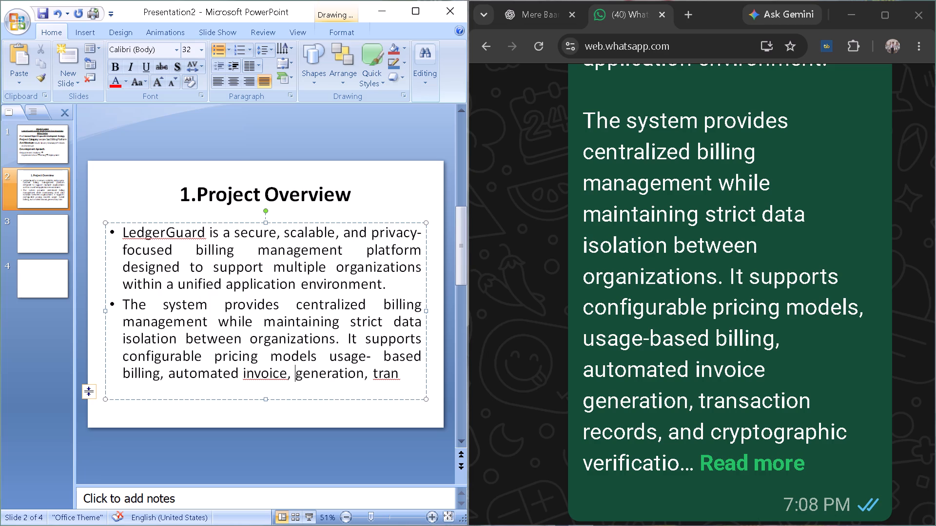
Complete the unfinished word "tran" at the end of the second bullet as "transaction" and add "records".
left_click(400, 372)
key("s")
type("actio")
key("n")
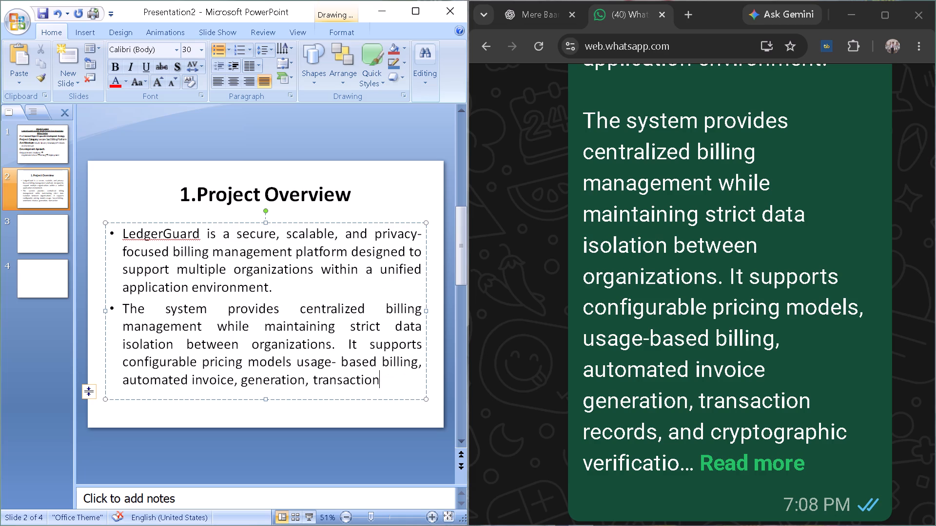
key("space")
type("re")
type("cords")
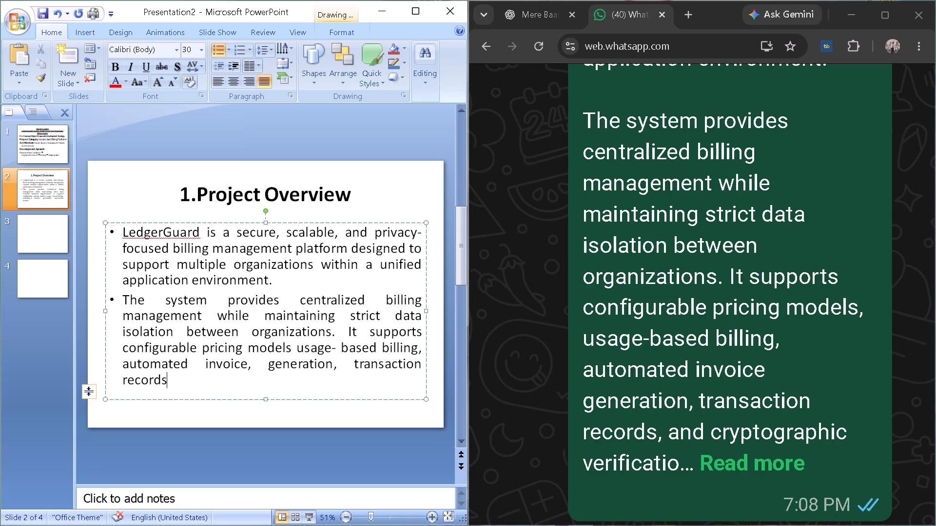
Continue the second bullet after "records" with ",and cry", the start of the word "cryptographic".
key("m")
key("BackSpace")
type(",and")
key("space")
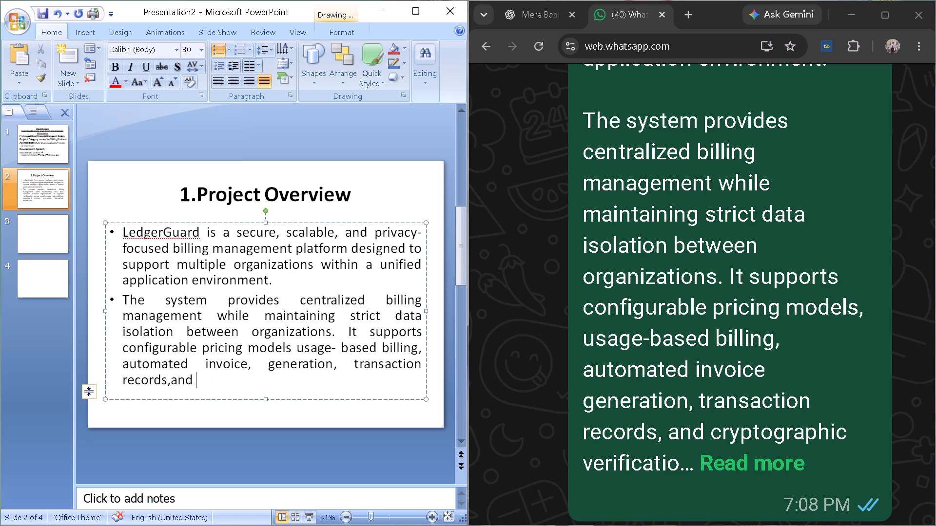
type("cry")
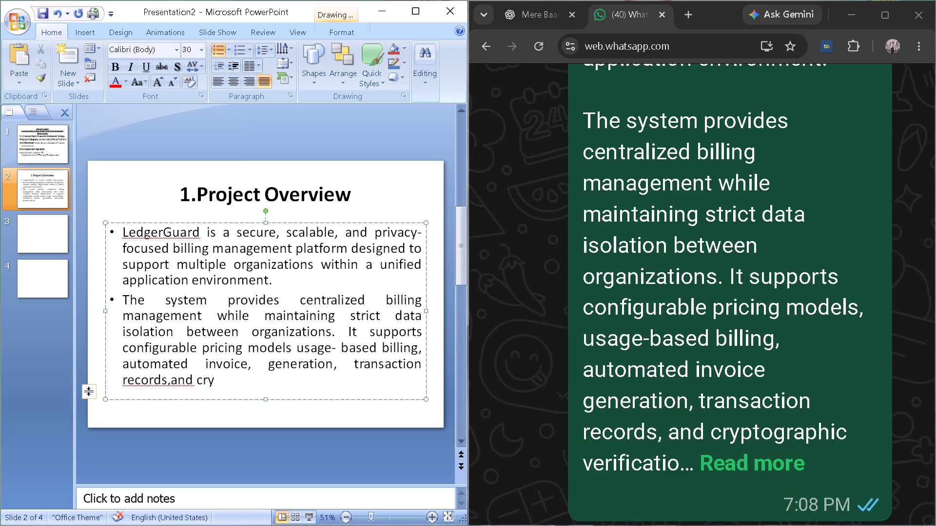
Complete the partial word "cry" at the end of the second bullet as "cryptographic" and add "verification" after it.
type("pto")
type("gra")
type("pi")
key("BackSpace")
type("hi")
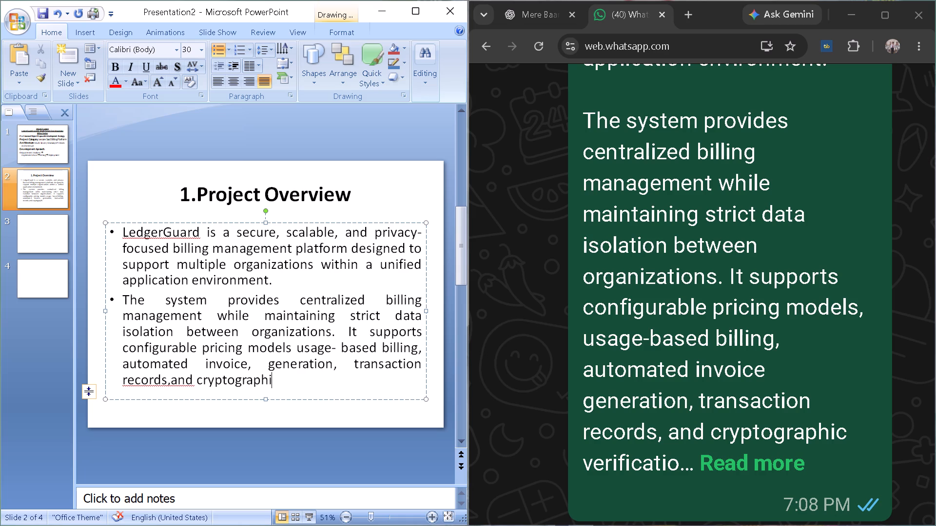
type("c")
key("space")
key("space")
type("ver")
type("ifi")
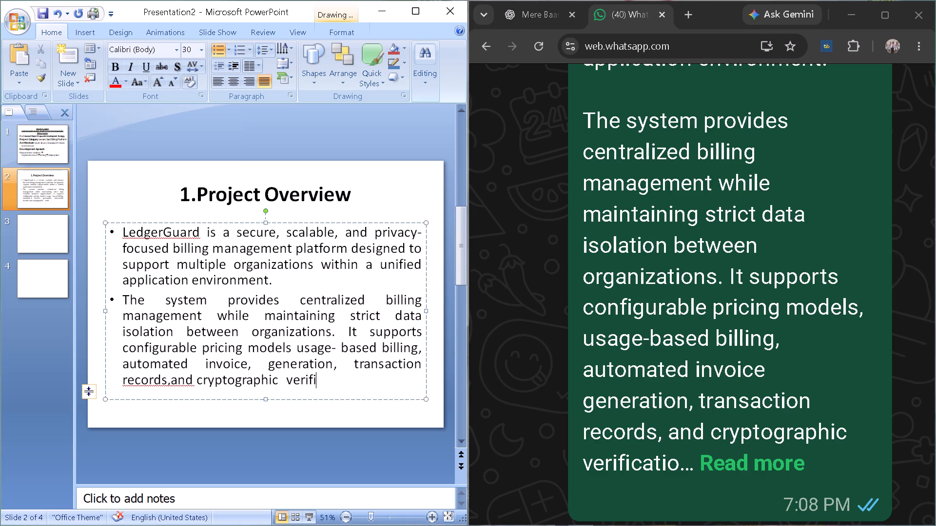
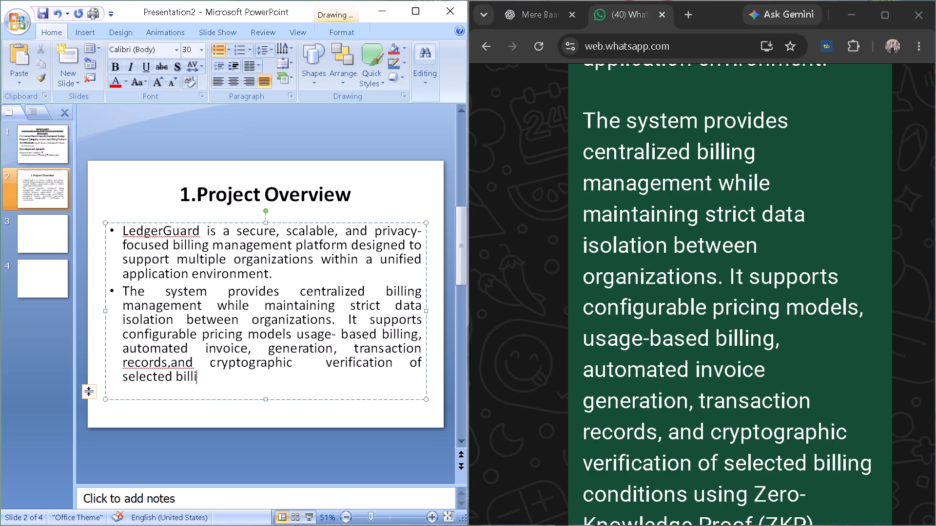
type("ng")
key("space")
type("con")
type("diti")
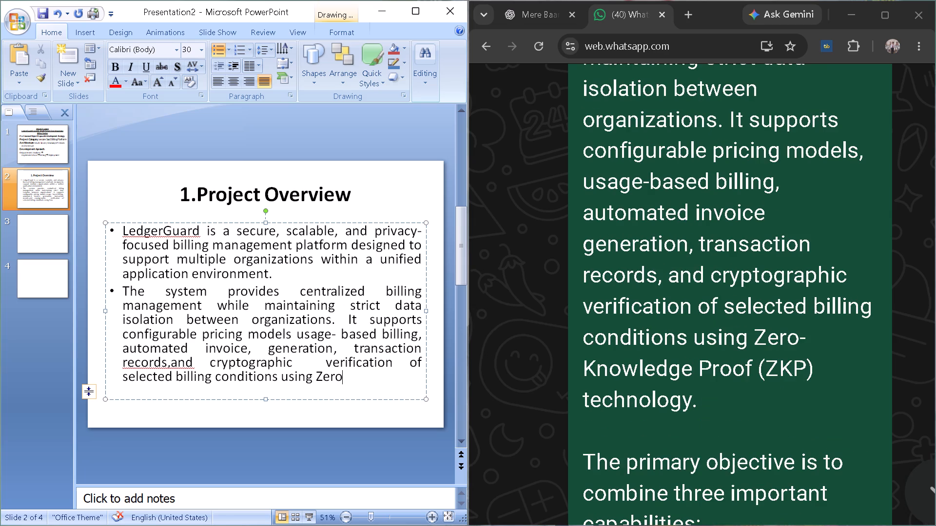
left_click(352, 374)
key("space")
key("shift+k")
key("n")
Complete the partial word "Kn" at the end of the second bullet as "Knowledge" and add "Proof" after it.
key("o")
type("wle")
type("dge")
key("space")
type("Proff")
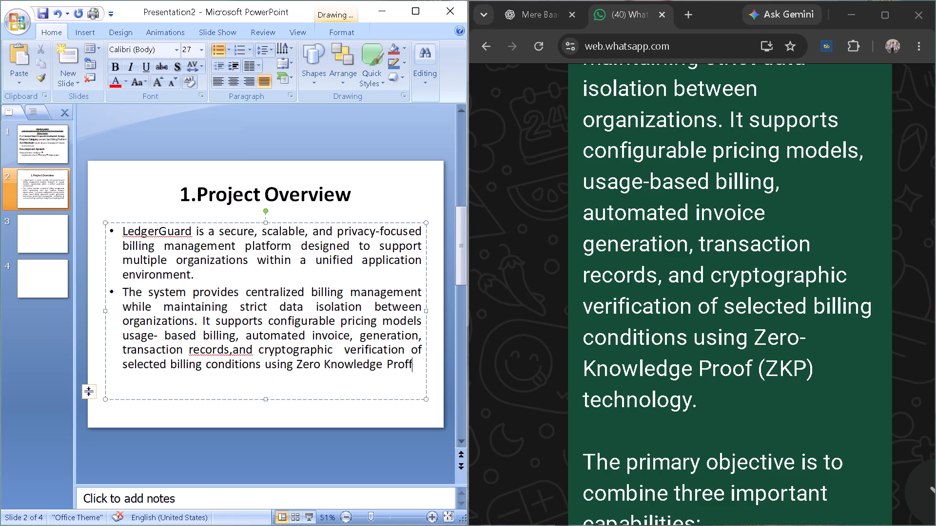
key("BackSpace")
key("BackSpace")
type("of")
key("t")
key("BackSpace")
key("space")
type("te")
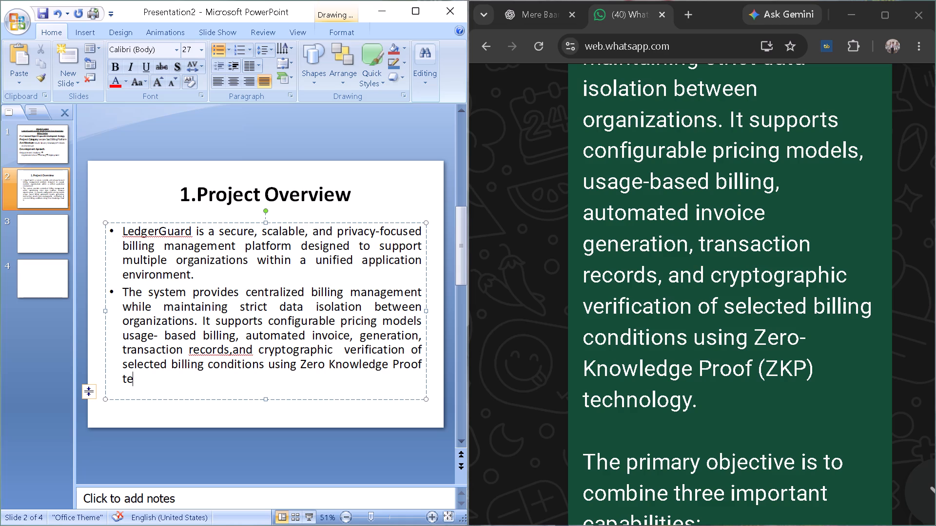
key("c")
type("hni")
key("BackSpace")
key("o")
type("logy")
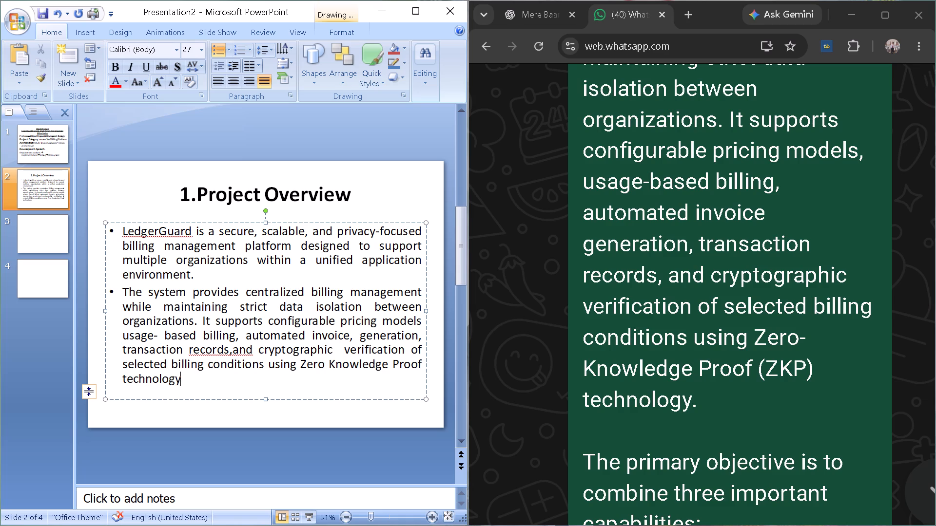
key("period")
left_click(229, 351)
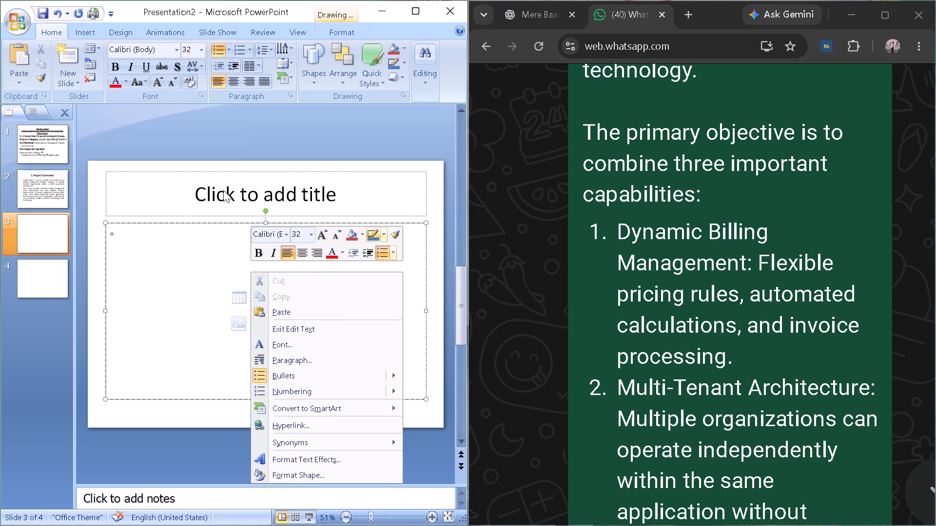
left_click(43, 188)
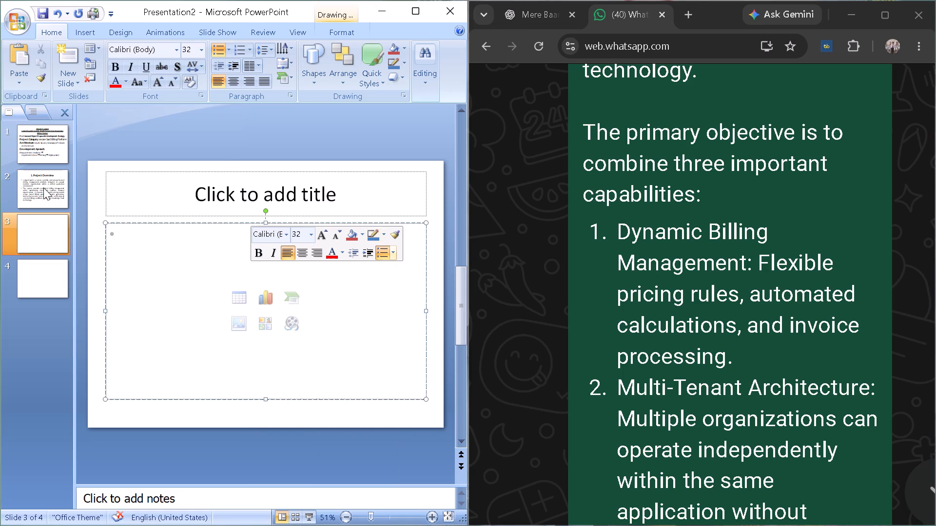
Delete the two empty slides that follow the Project Overview slide.
left_click(44, 193)
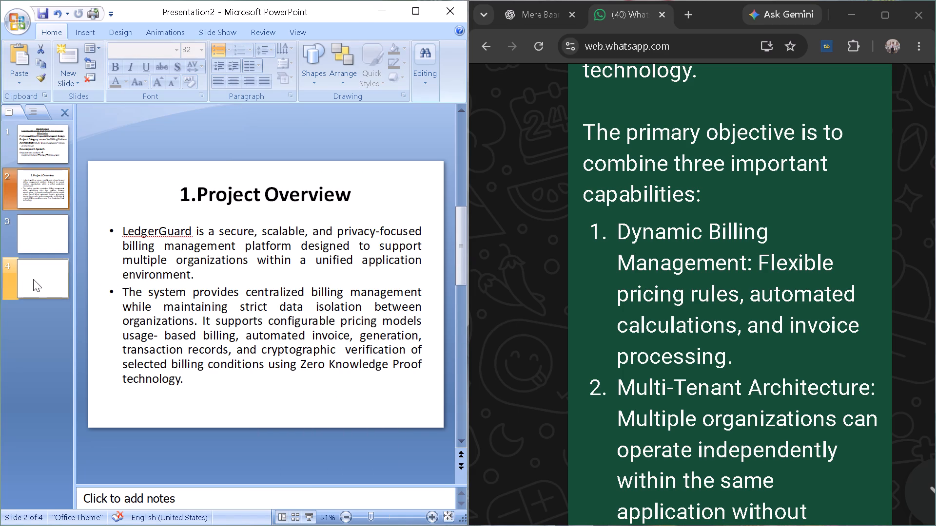
left_click(52, 241)
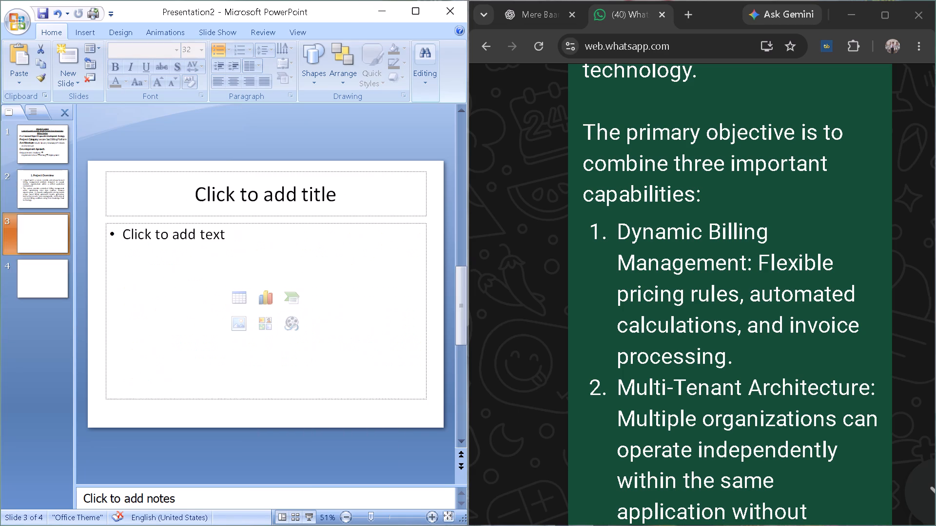
right_click(199, 256)
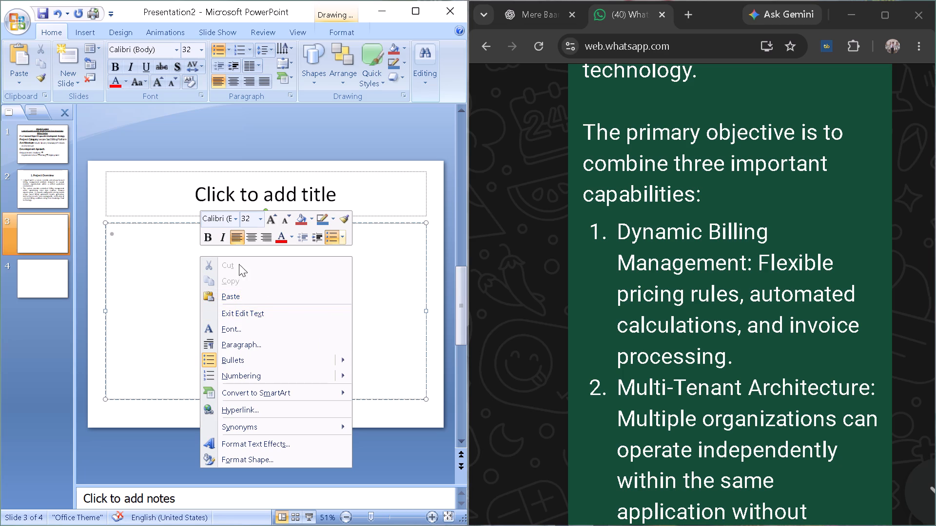
left_click(48, 239)
left_click(45, 266)
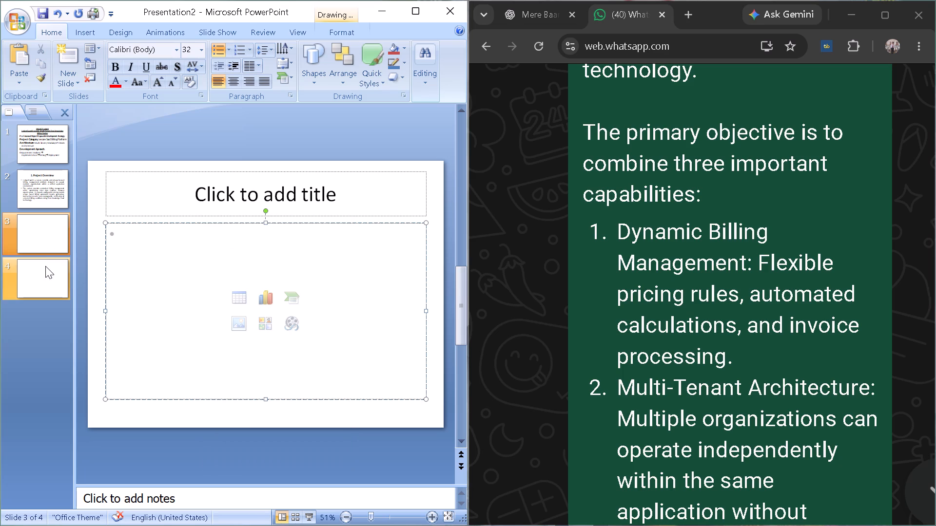
right_click(41, 280)
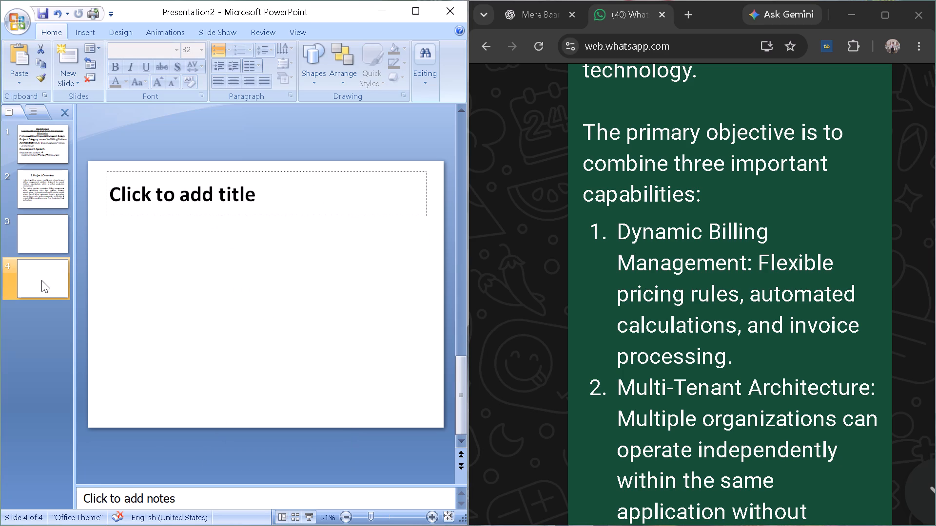
left_click(79, 288)
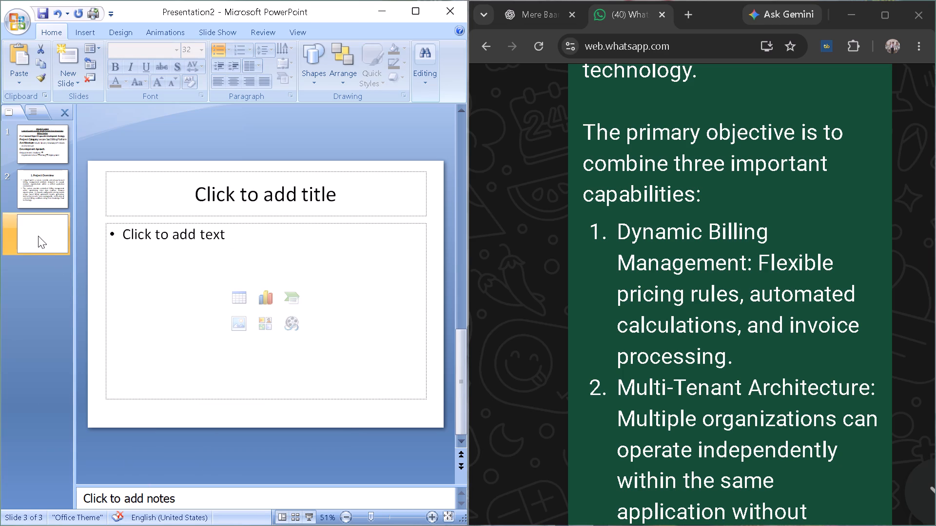
right_click(38, 236)
left_click(61, 249)
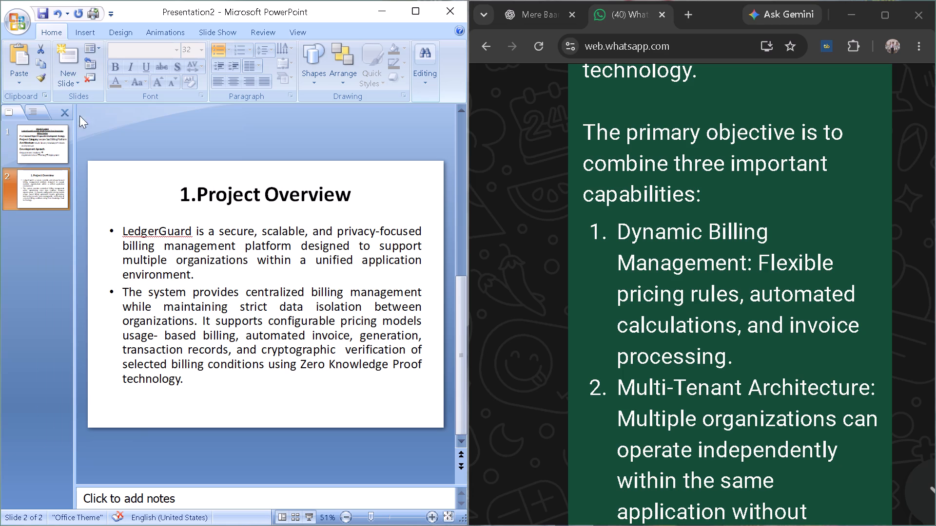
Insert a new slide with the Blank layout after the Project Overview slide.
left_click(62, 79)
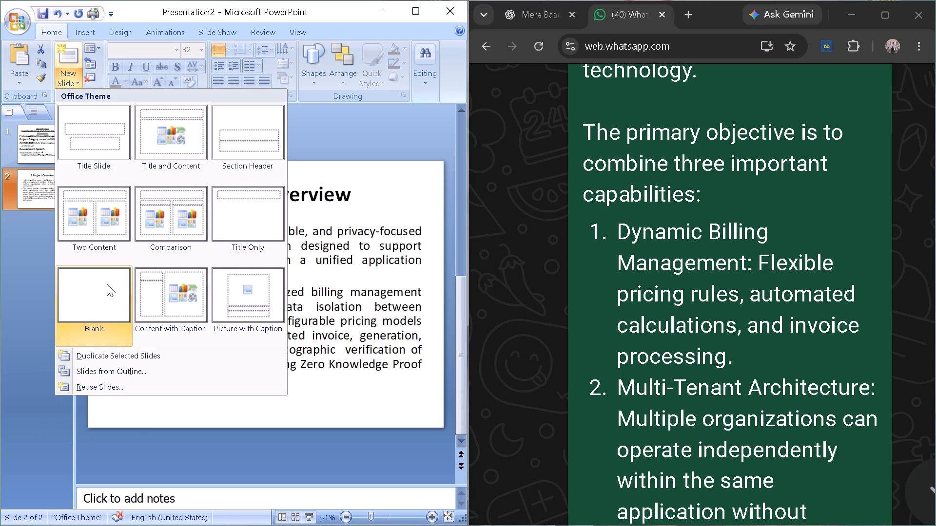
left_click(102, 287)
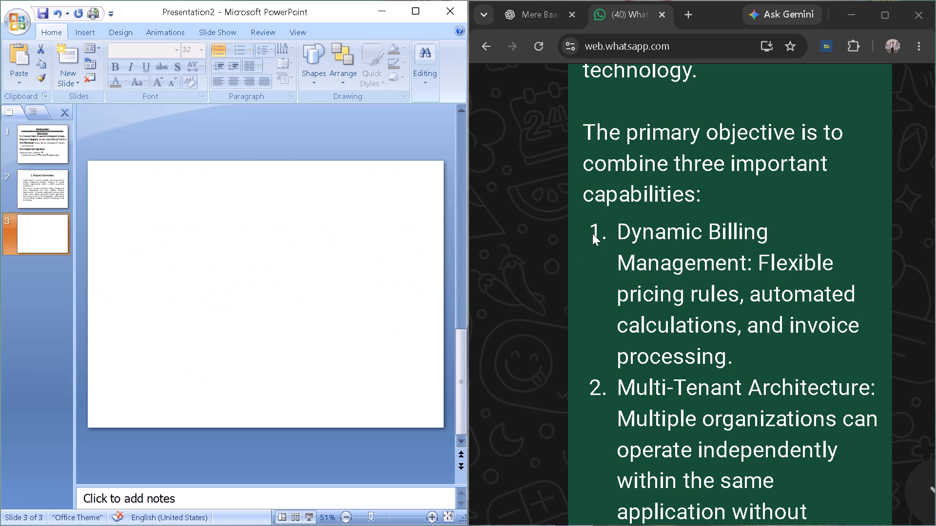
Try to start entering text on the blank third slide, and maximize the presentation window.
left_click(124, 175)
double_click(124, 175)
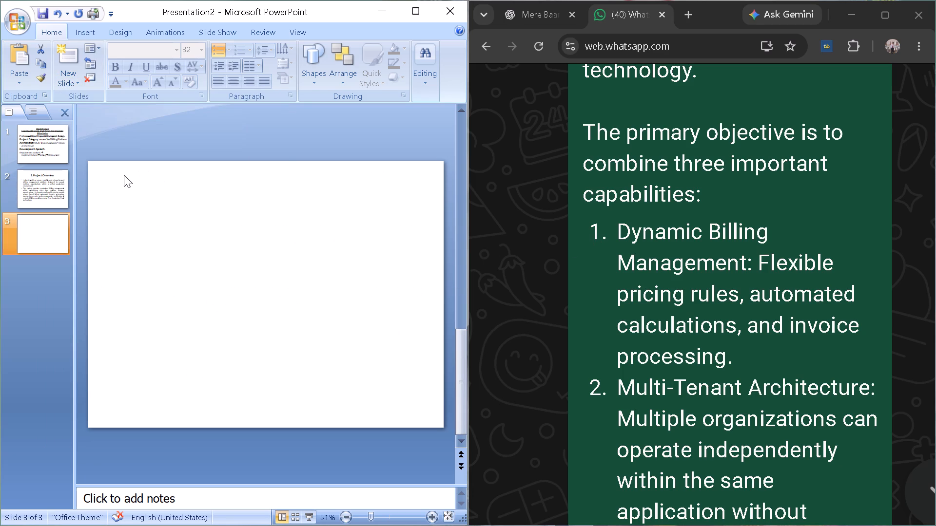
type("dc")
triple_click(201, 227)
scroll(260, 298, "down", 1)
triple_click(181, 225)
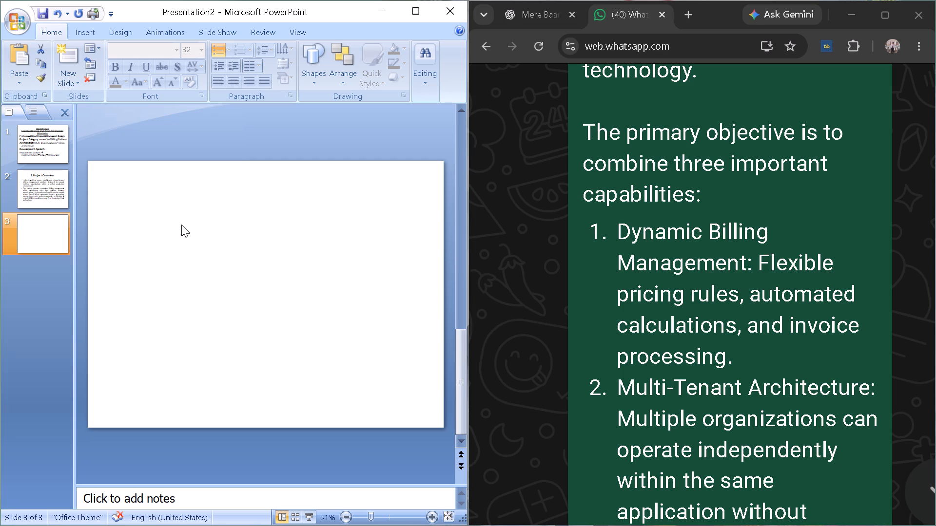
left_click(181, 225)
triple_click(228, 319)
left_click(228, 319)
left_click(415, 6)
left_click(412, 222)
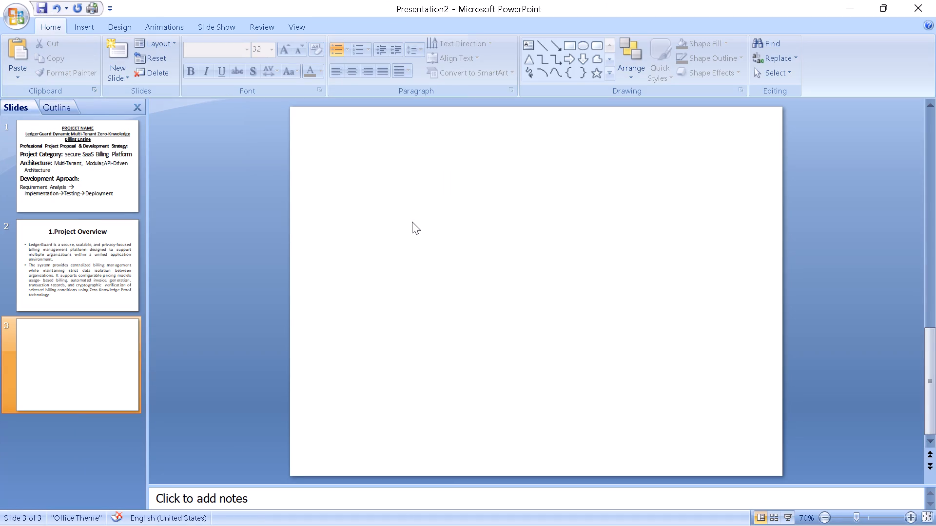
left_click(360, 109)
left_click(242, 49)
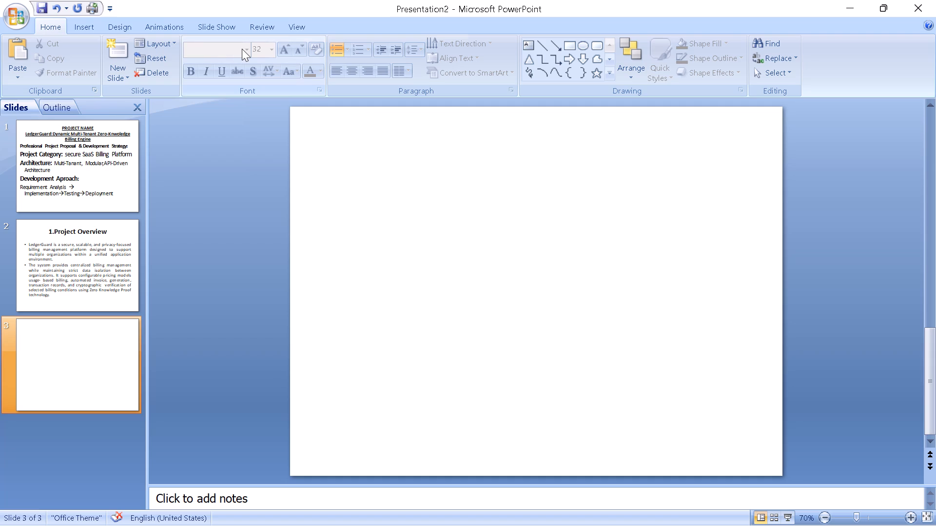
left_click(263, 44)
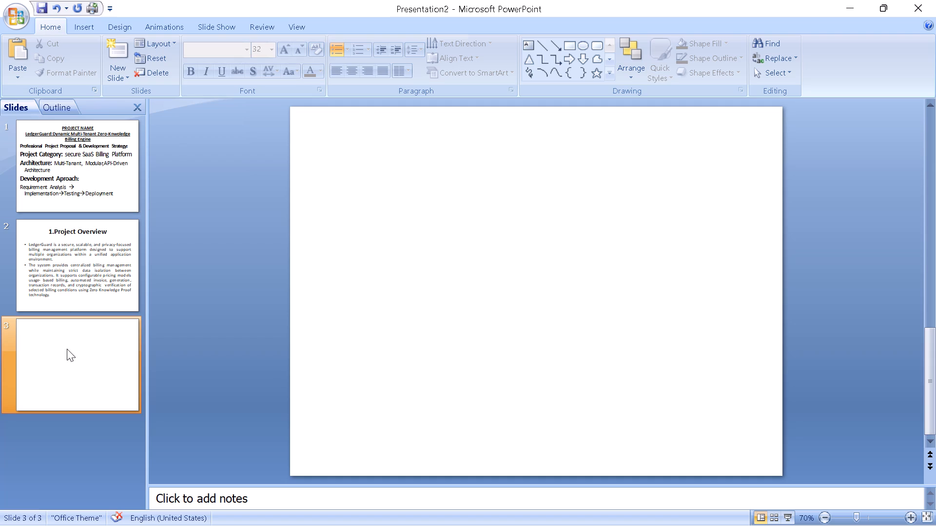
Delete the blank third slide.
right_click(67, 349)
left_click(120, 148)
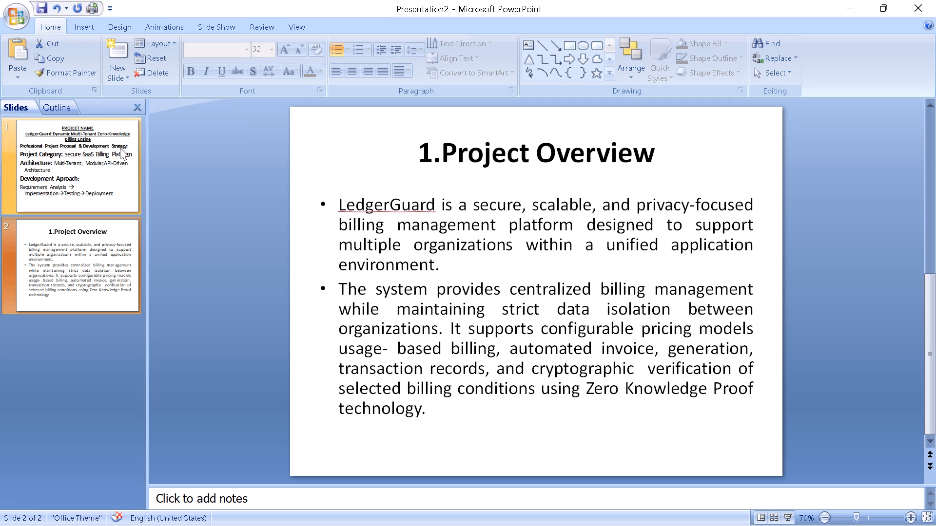
Insert a new slide with the Title Only layout after the Project Overview slide.
left_click(121, 75)
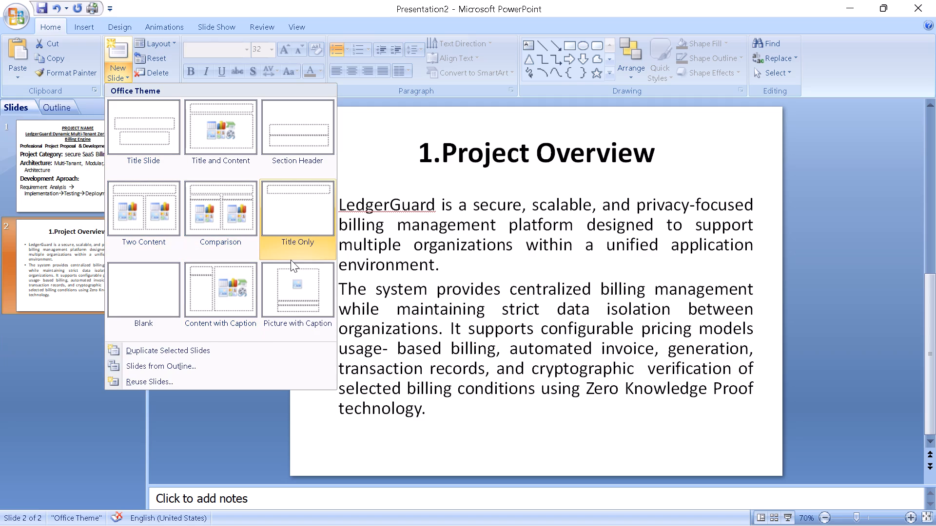
scroll(291, 260, "down", 1)
left_click(300, 198)
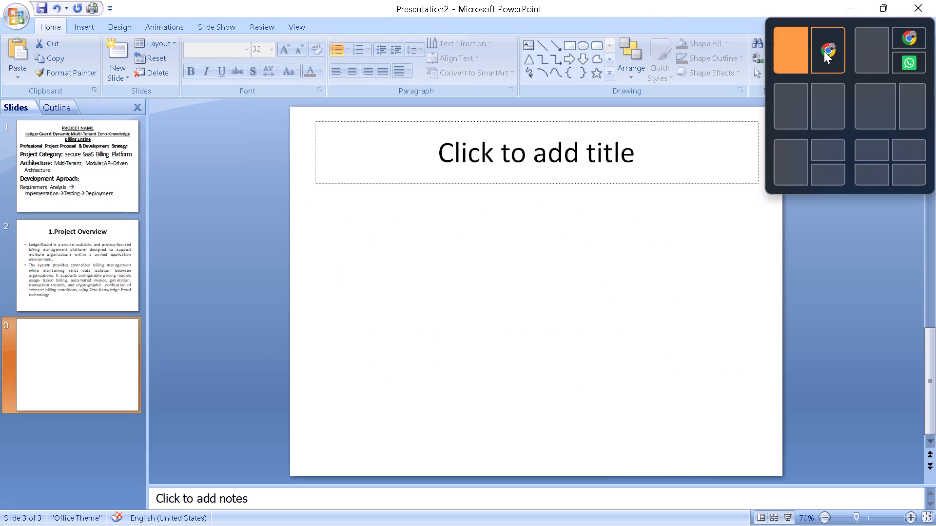
Place the presentation window side by side with the browser window showing the WhatsApp message.
left_click(824, 51)
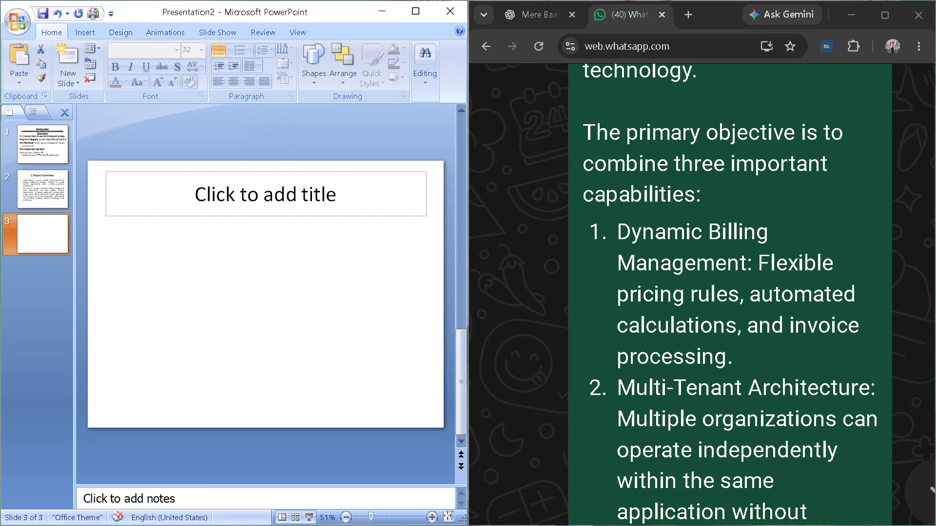
Begin the third slide's title with "The primary objective is to combine", following the WhatsApp message's wording.
left_click(186, 193)
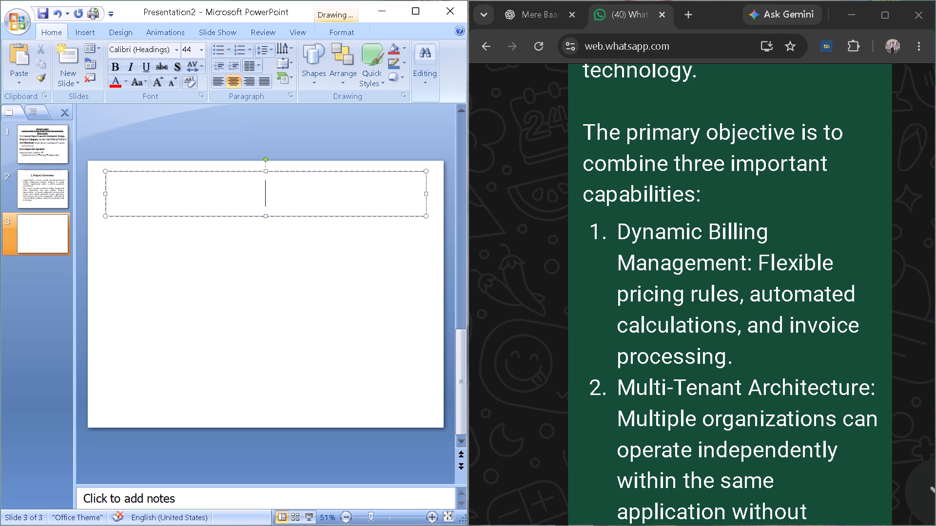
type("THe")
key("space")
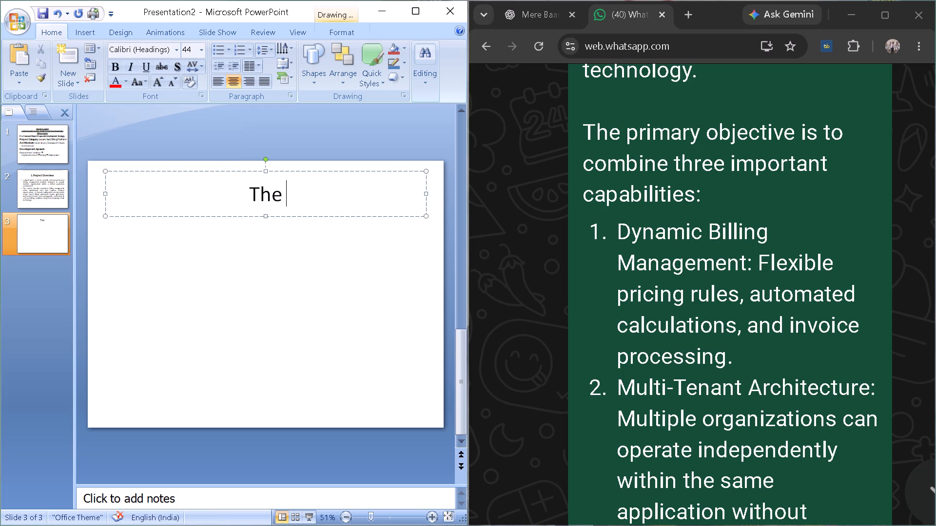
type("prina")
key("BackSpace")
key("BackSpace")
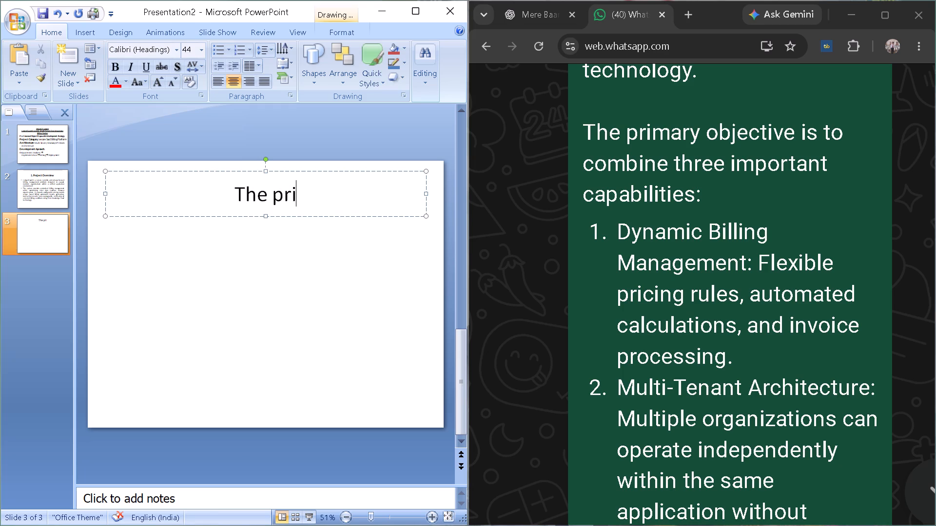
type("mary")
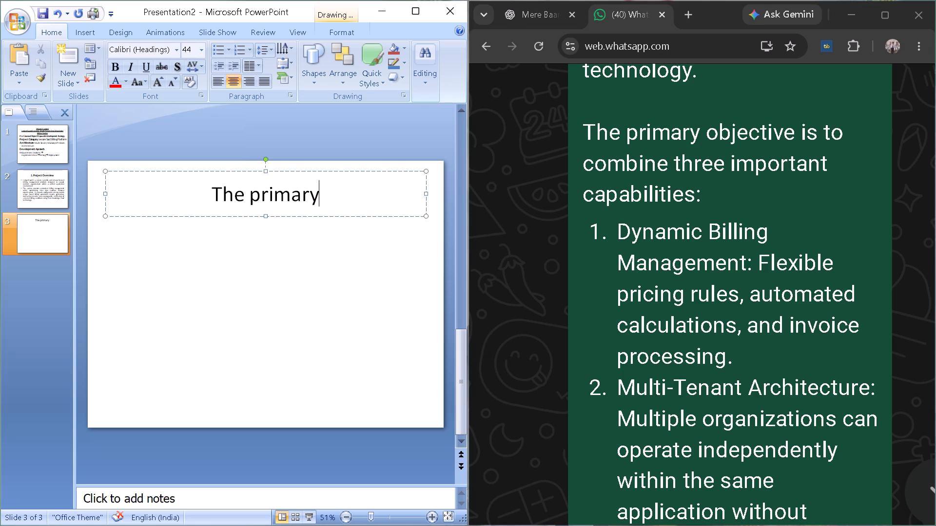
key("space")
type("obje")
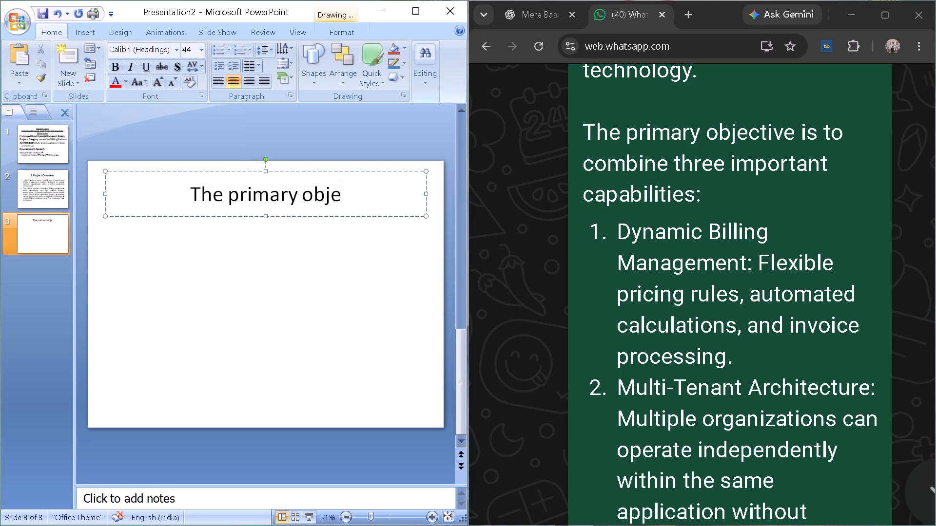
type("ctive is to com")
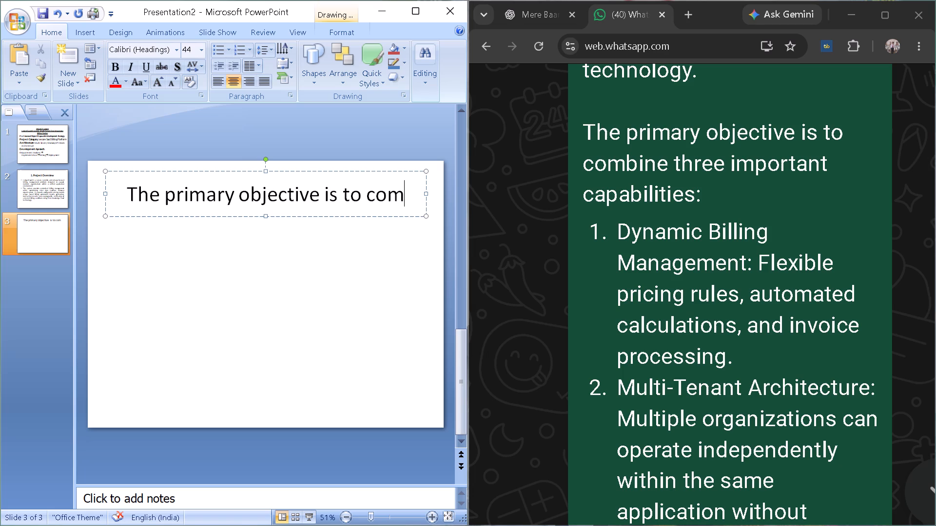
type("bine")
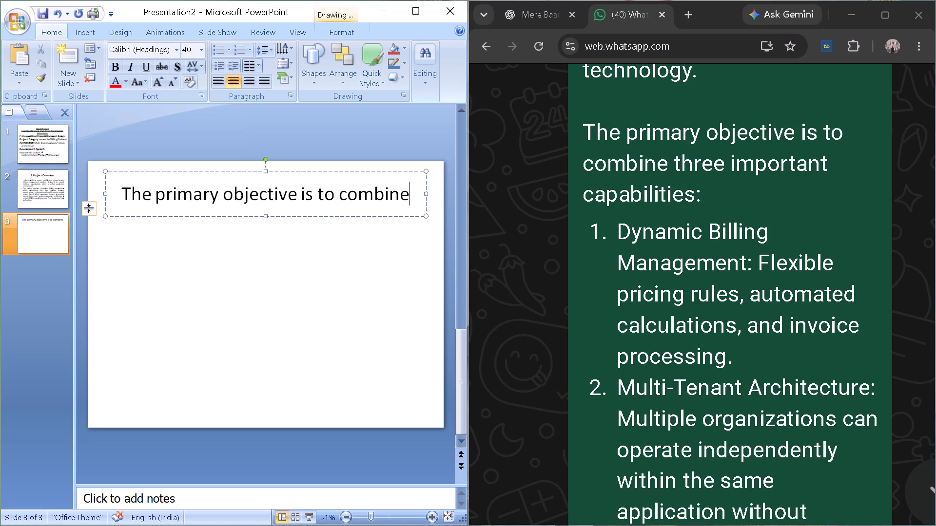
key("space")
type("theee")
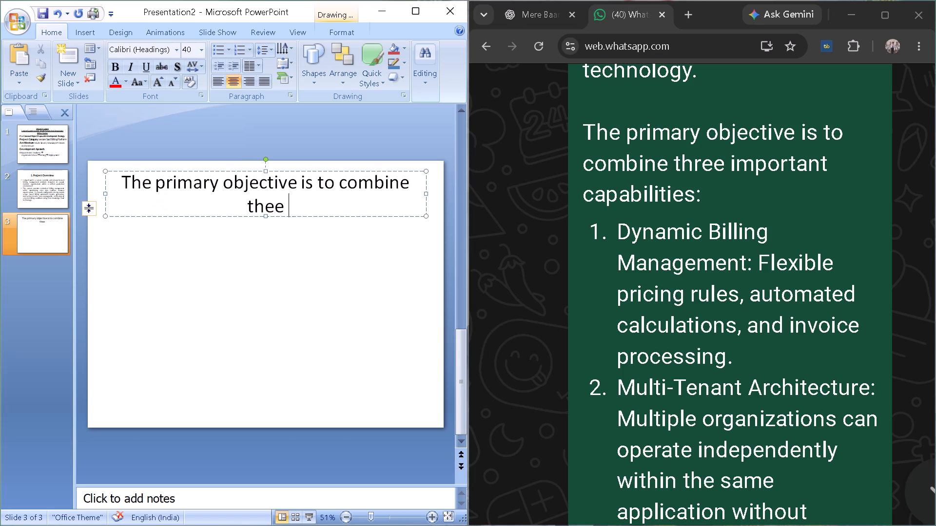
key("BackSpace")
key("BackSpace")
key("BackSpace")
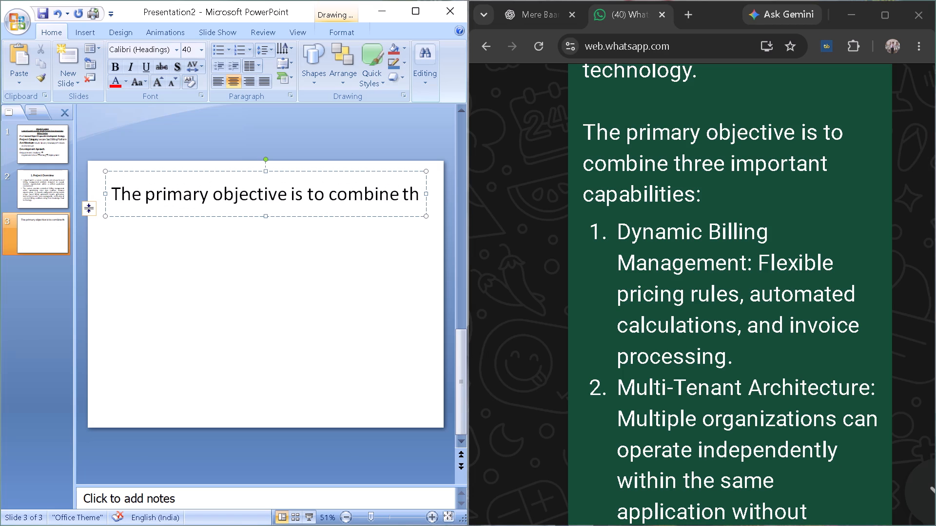
Complete the third slide's title after "combine th" so that it ends with "three important capabiilities:".
type("ree im")
type("portant")
key("space")
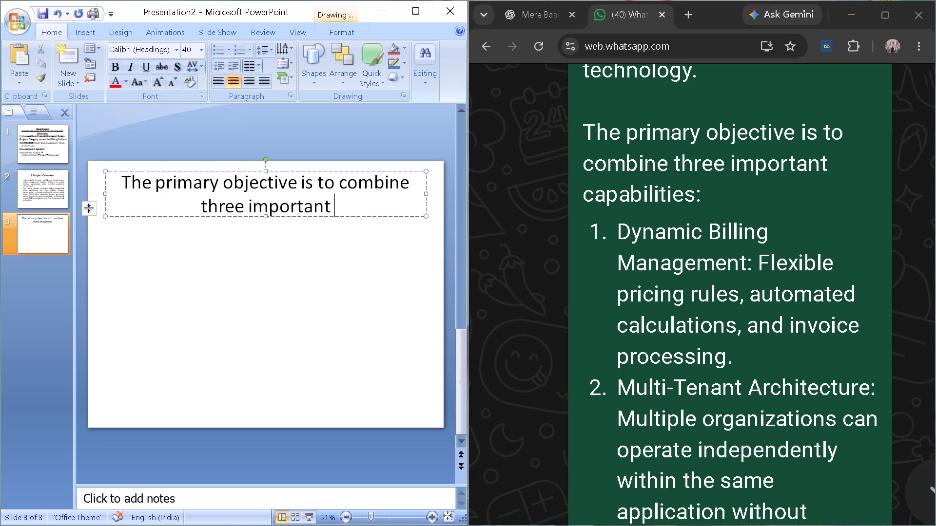
type("capa")
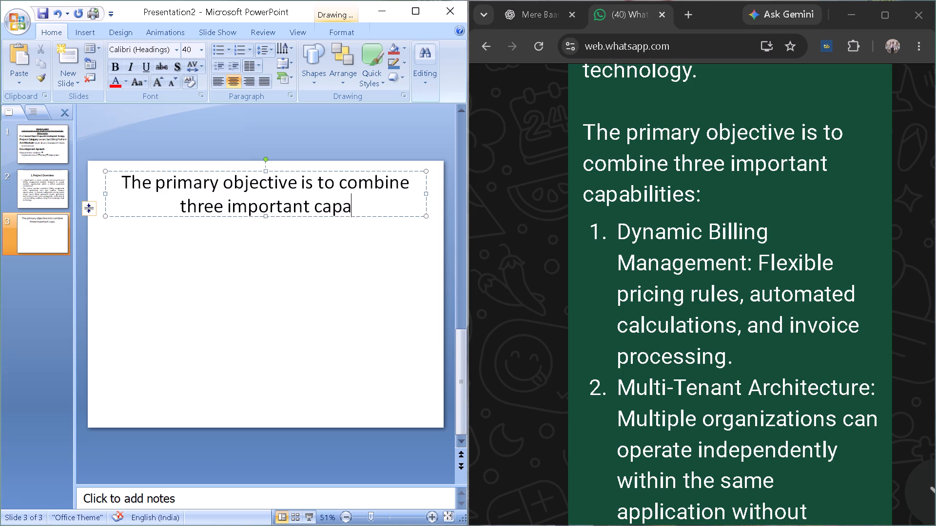
type("biili")
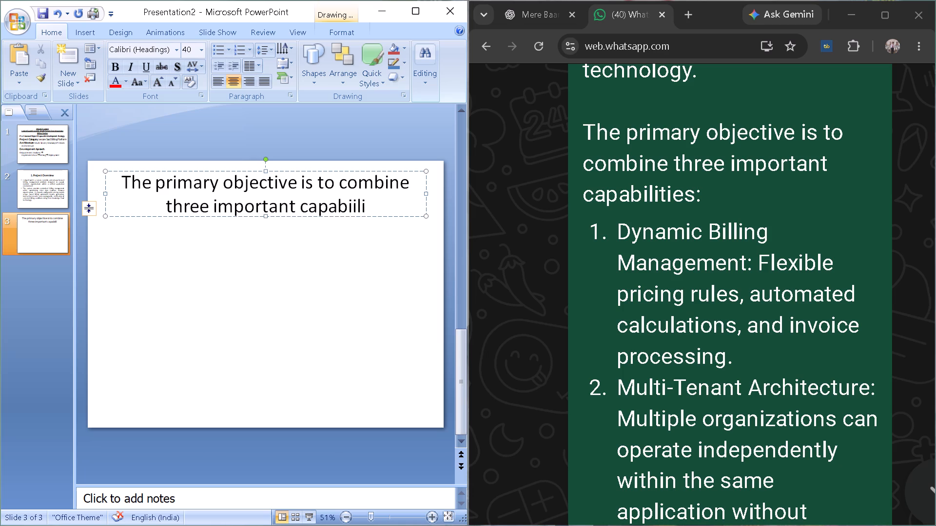
type("ties")
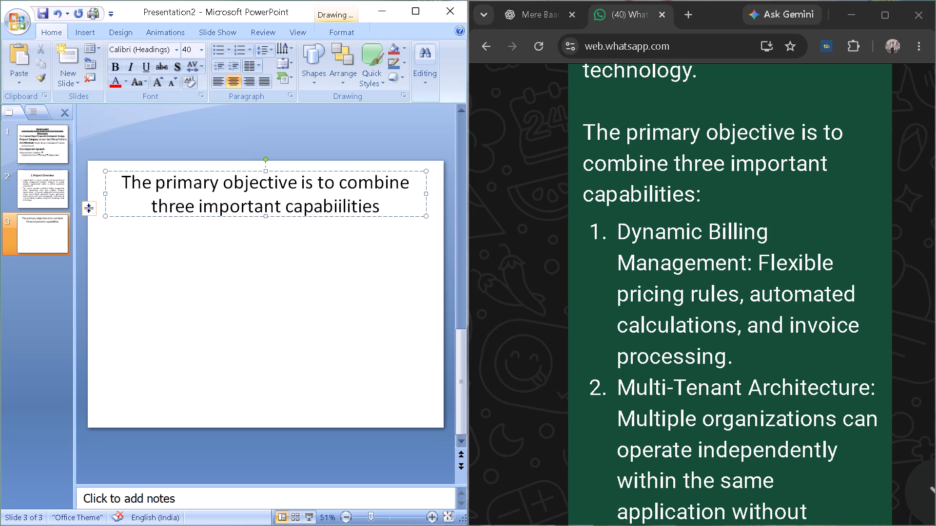
key("shift+colon")
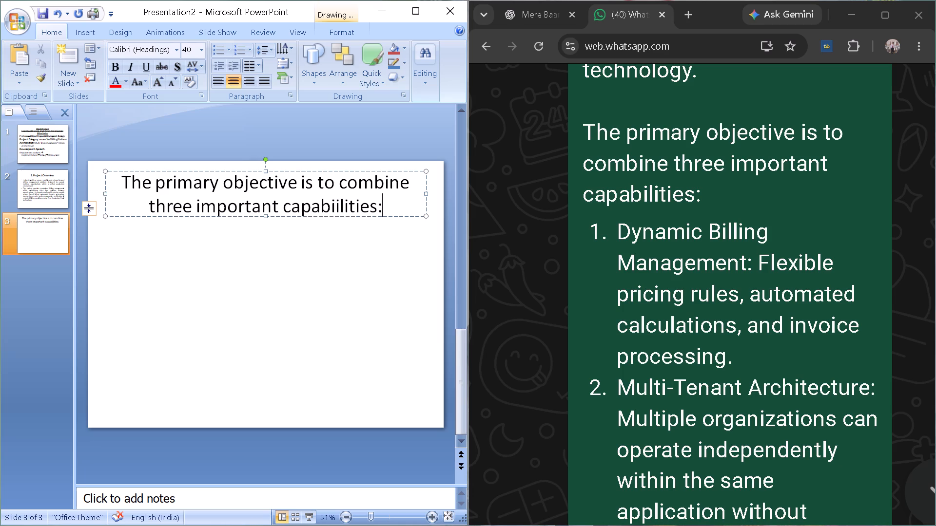
Make the entire title text on the third slide bold.
left_click_drag(121, 183, 367, 207)
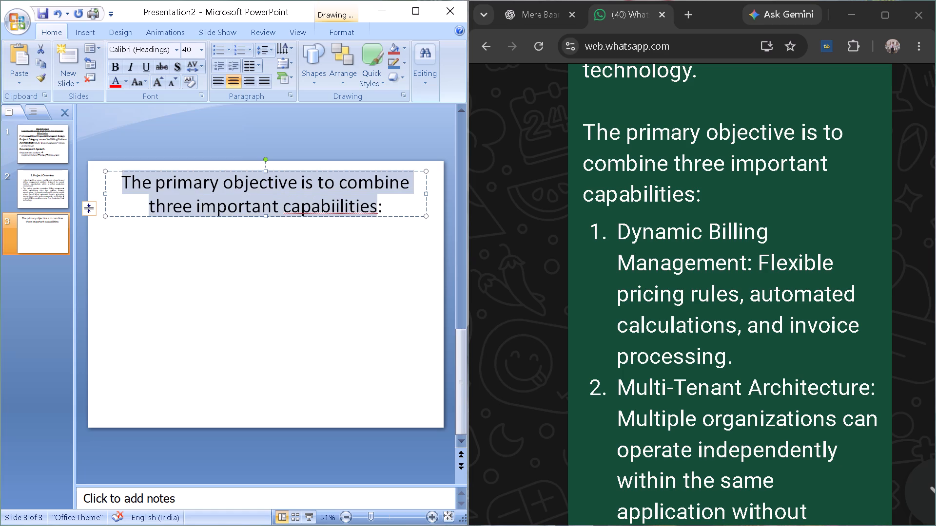
left_click_drag(367, 207, 384, 207)
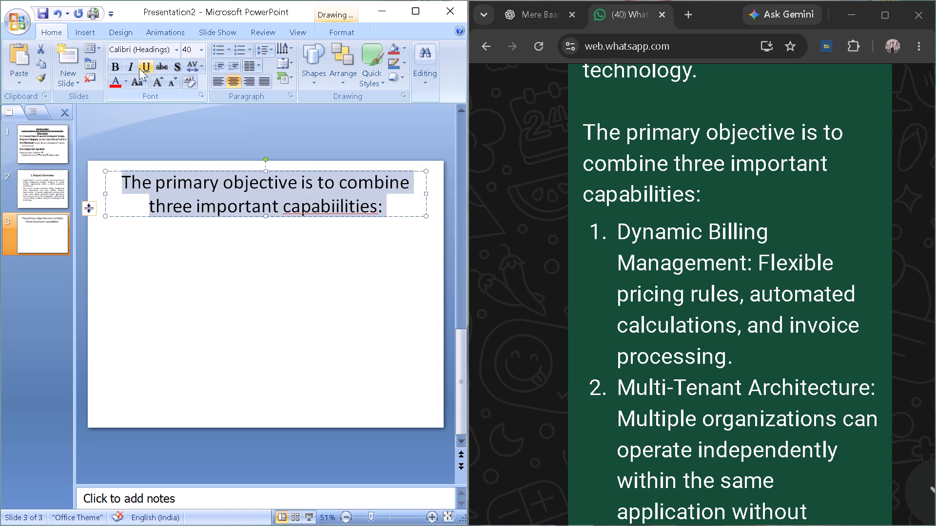
left_click(115, 72)
left_click(201, 286)
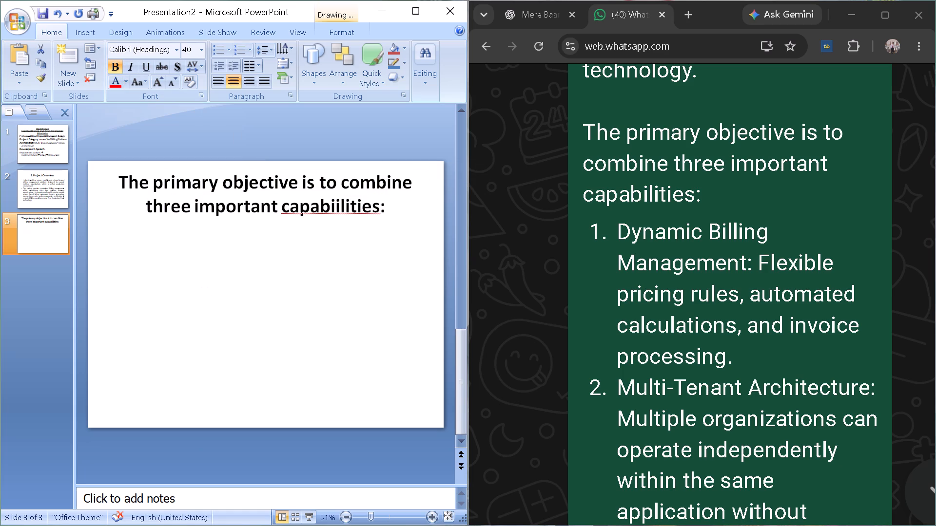
Add a new line after "capabiilities:" at the end of the third slide's title.
left_click(401, 209)
left_click(125, 254)
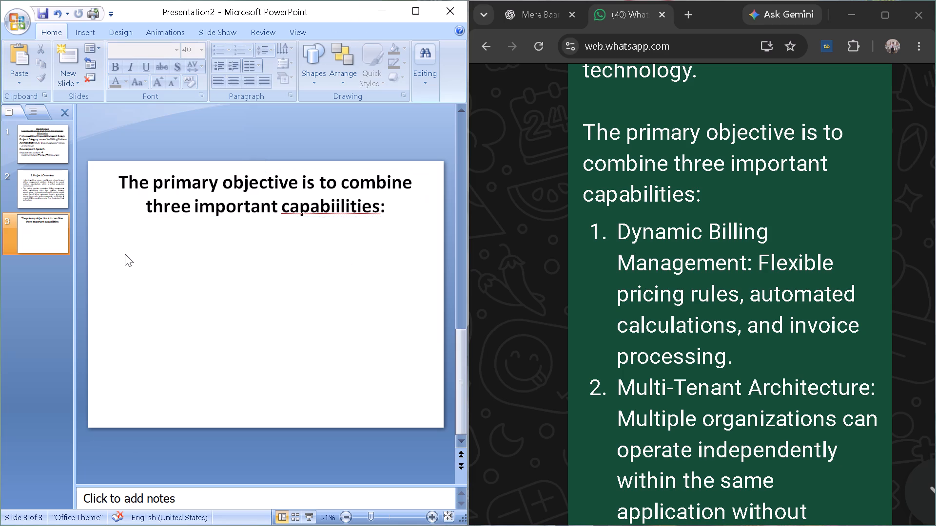
left_click(125, 239)
double_click(144, 242)
left_click(397, 203)
key("Return")
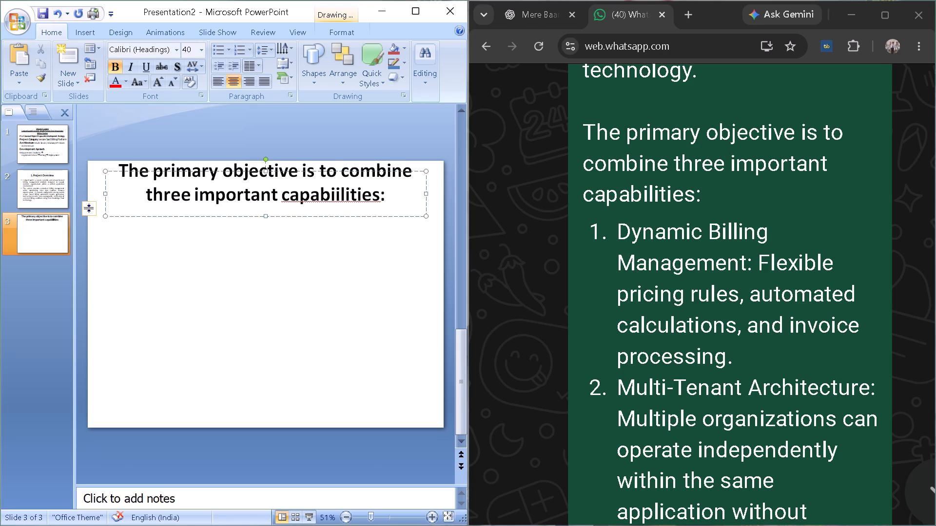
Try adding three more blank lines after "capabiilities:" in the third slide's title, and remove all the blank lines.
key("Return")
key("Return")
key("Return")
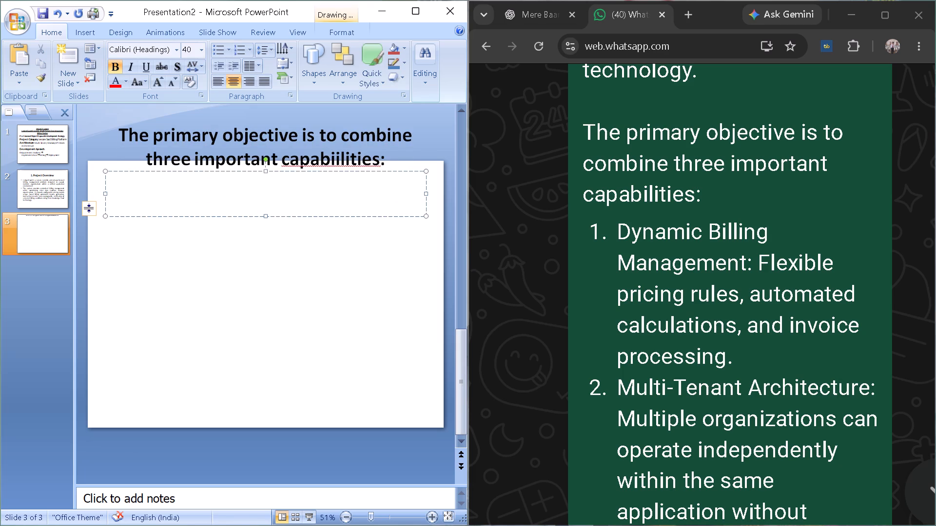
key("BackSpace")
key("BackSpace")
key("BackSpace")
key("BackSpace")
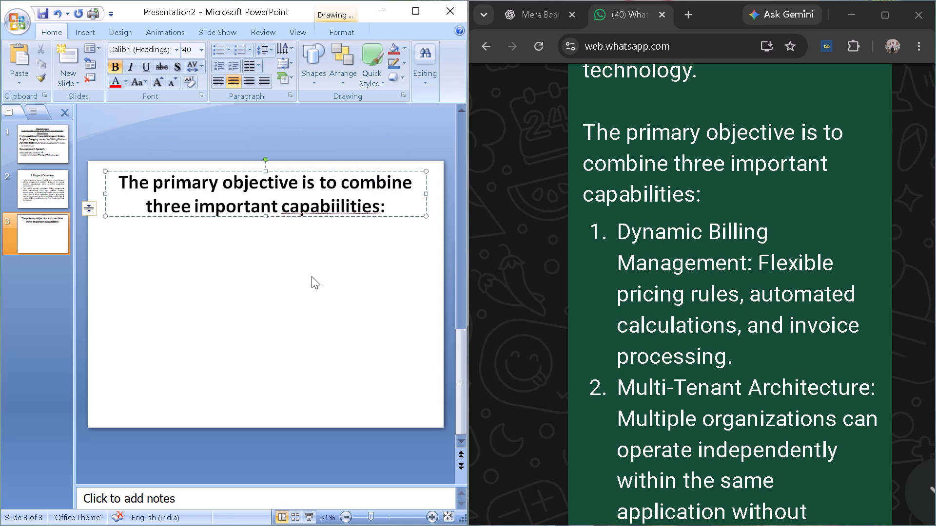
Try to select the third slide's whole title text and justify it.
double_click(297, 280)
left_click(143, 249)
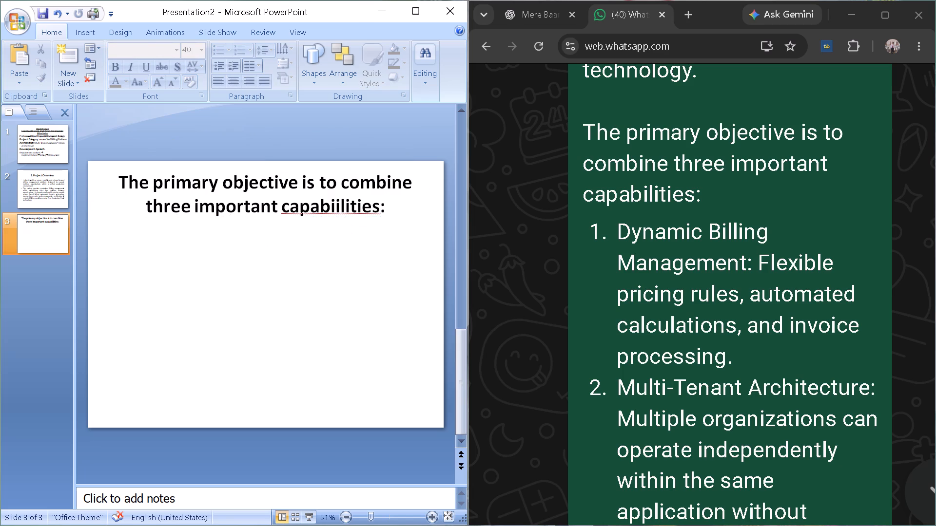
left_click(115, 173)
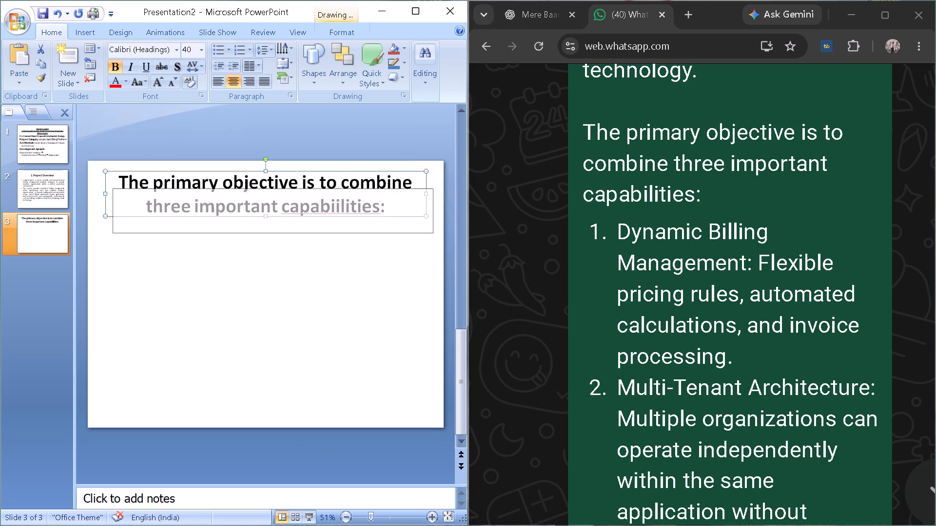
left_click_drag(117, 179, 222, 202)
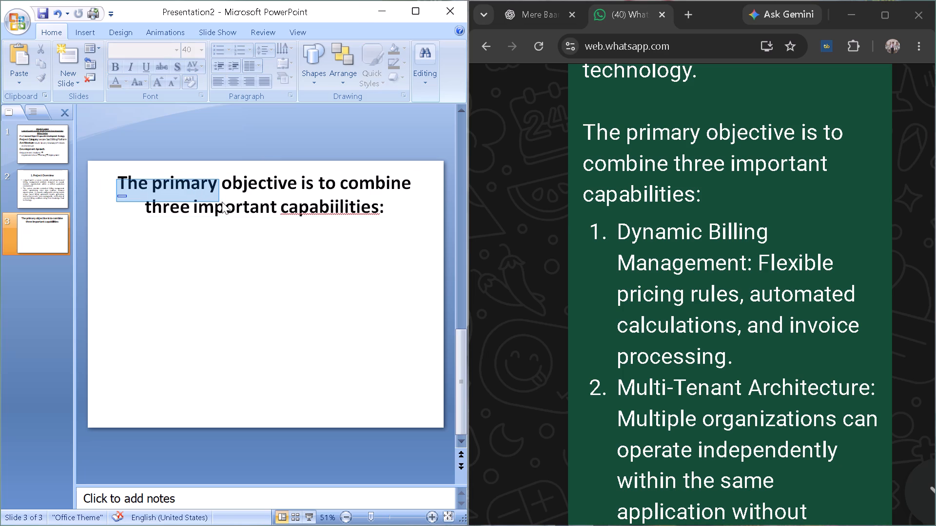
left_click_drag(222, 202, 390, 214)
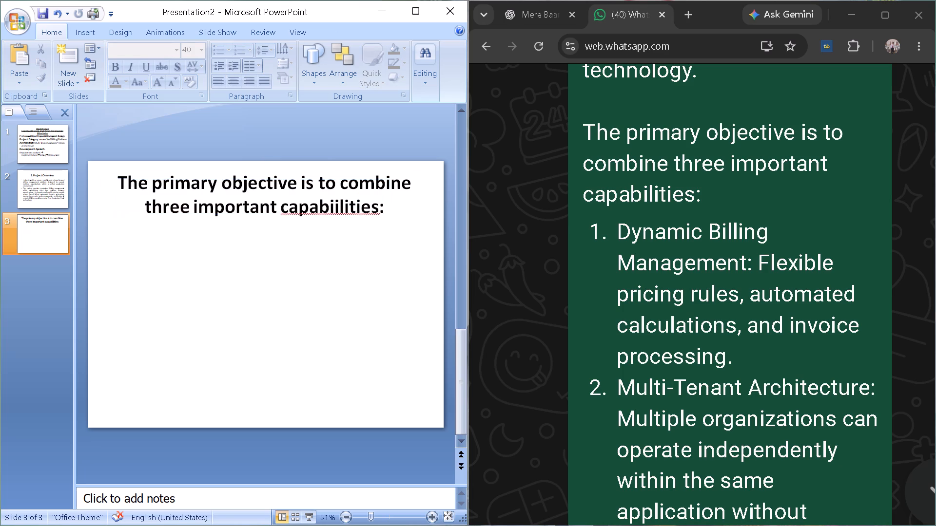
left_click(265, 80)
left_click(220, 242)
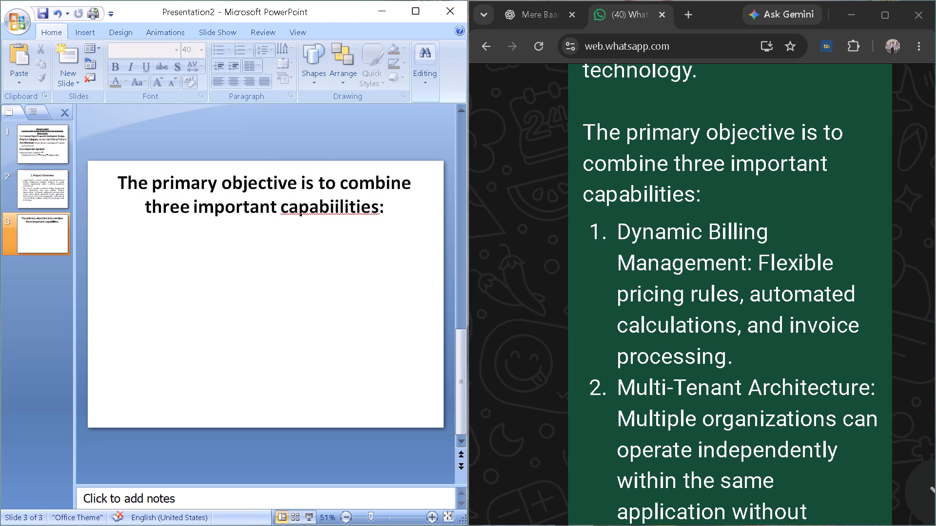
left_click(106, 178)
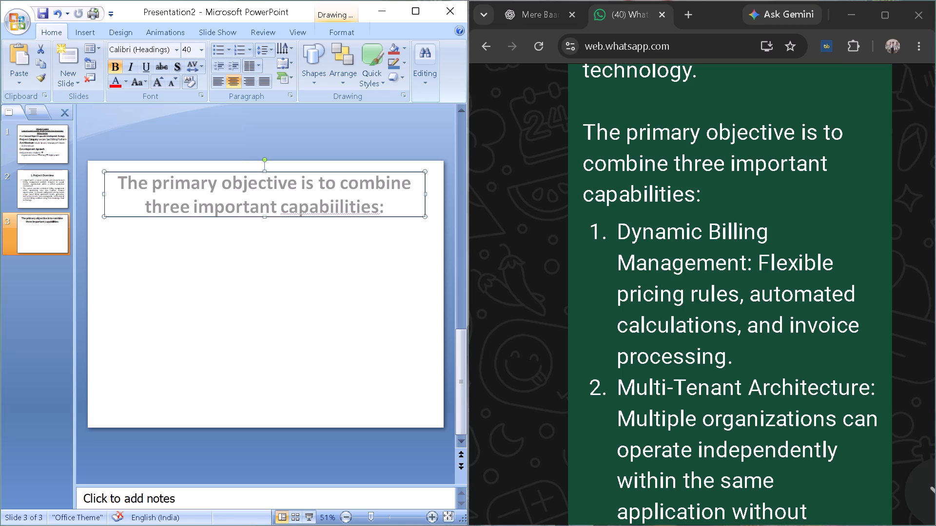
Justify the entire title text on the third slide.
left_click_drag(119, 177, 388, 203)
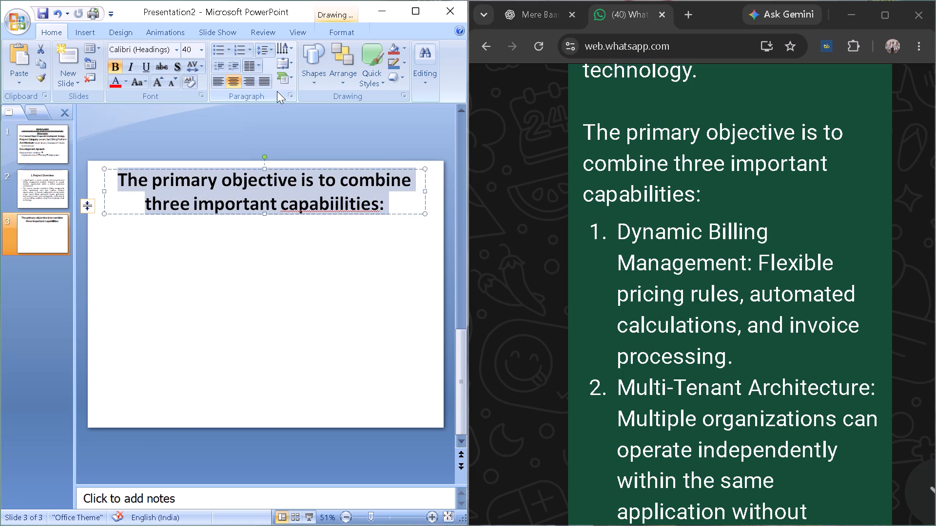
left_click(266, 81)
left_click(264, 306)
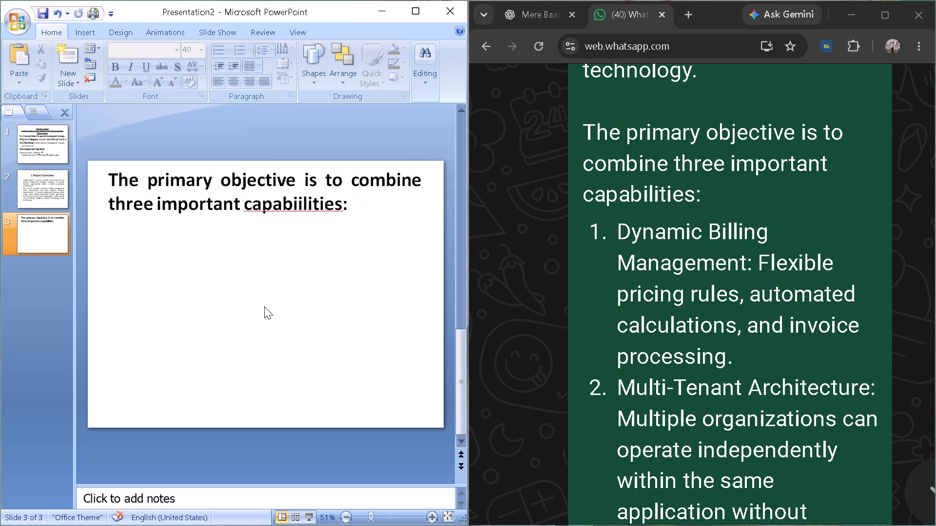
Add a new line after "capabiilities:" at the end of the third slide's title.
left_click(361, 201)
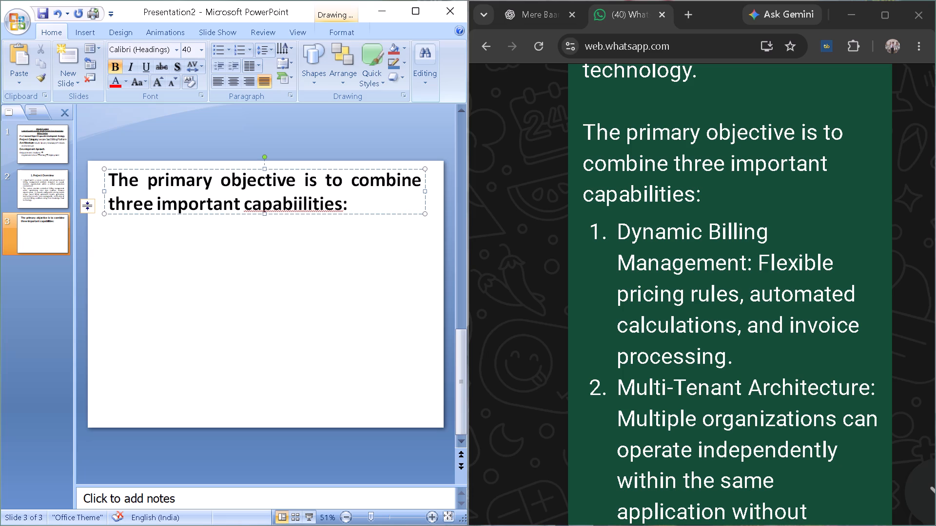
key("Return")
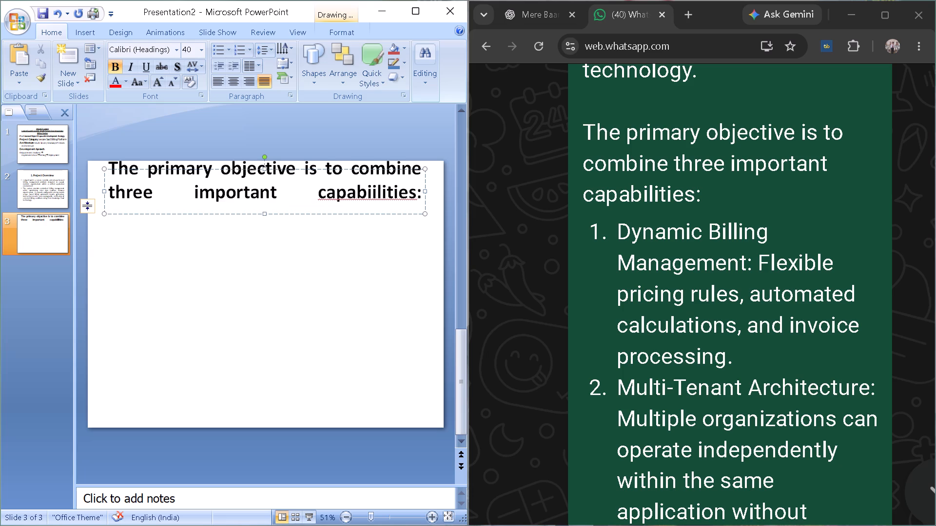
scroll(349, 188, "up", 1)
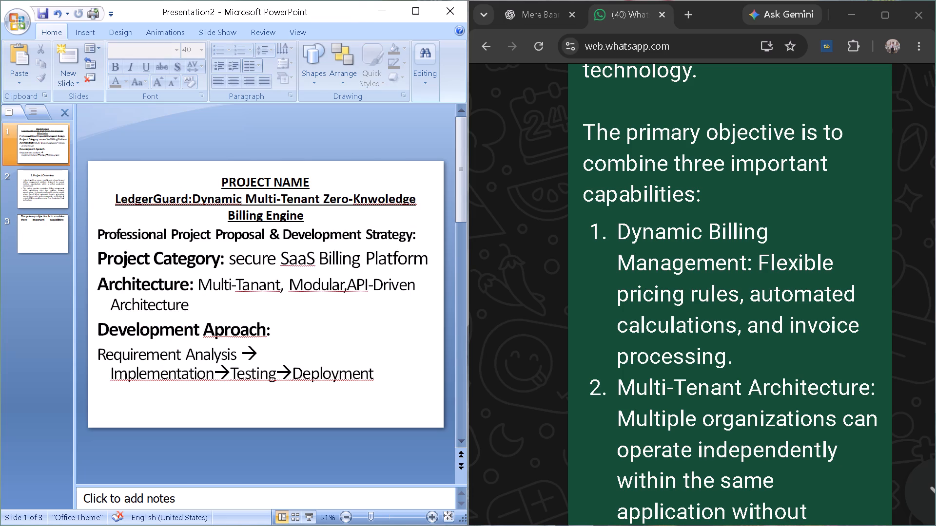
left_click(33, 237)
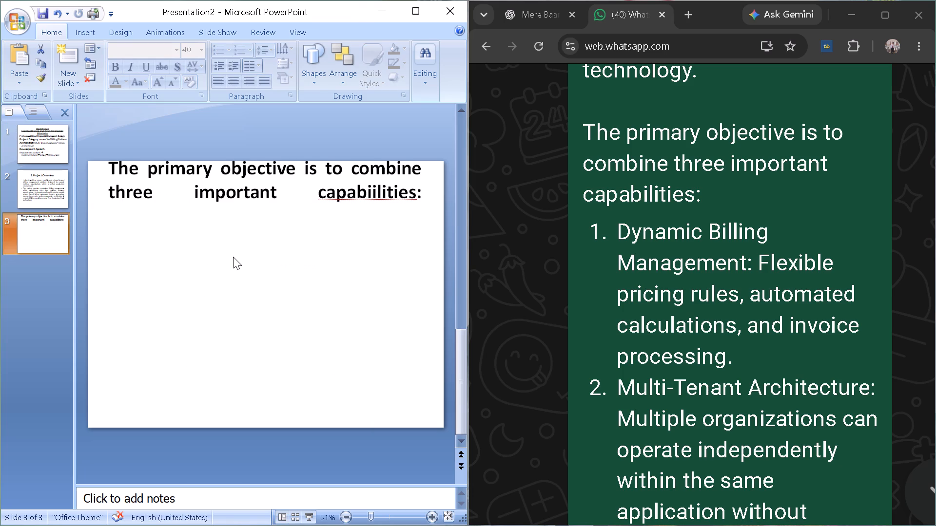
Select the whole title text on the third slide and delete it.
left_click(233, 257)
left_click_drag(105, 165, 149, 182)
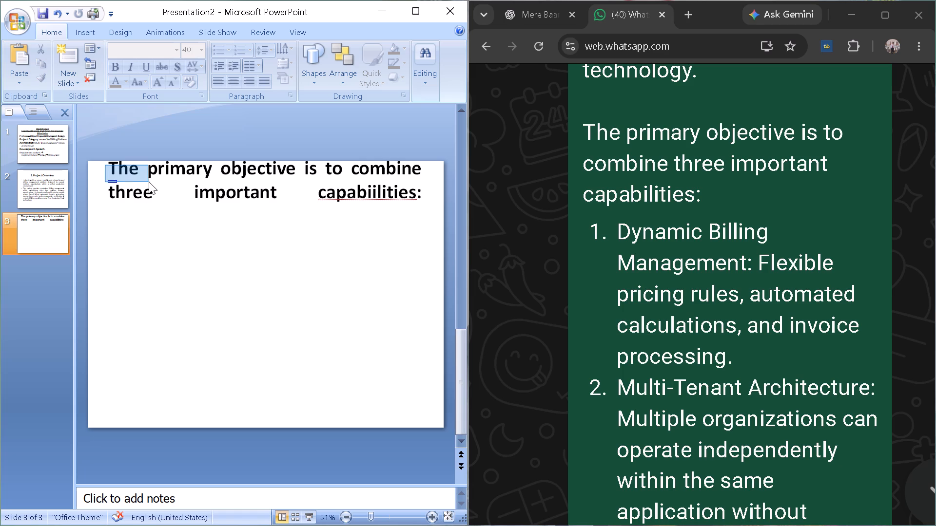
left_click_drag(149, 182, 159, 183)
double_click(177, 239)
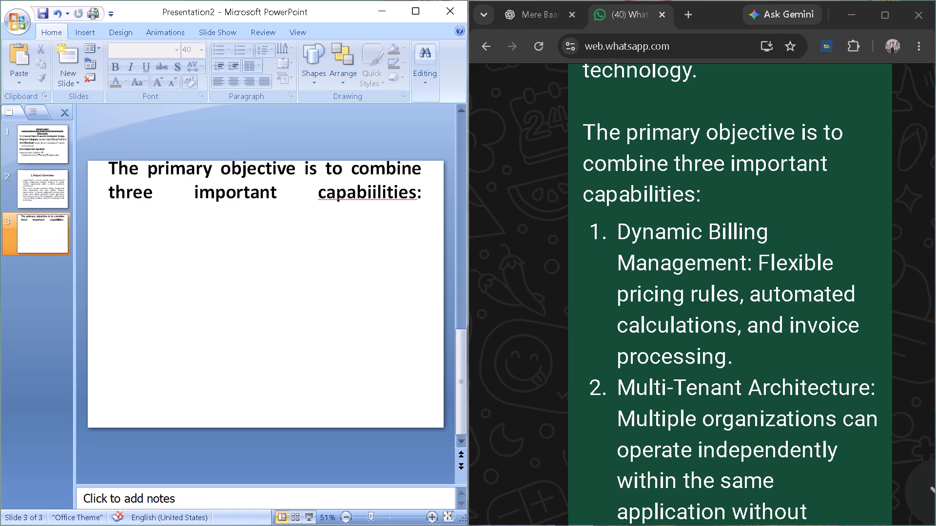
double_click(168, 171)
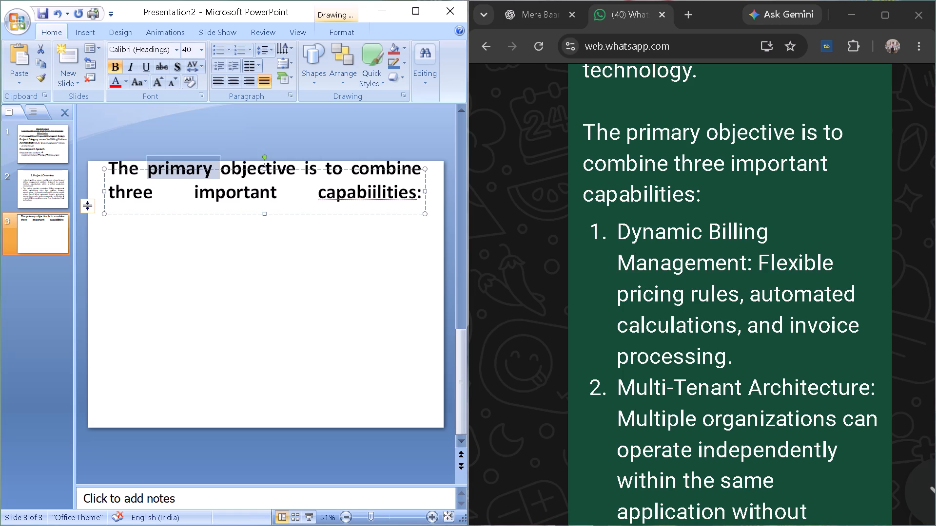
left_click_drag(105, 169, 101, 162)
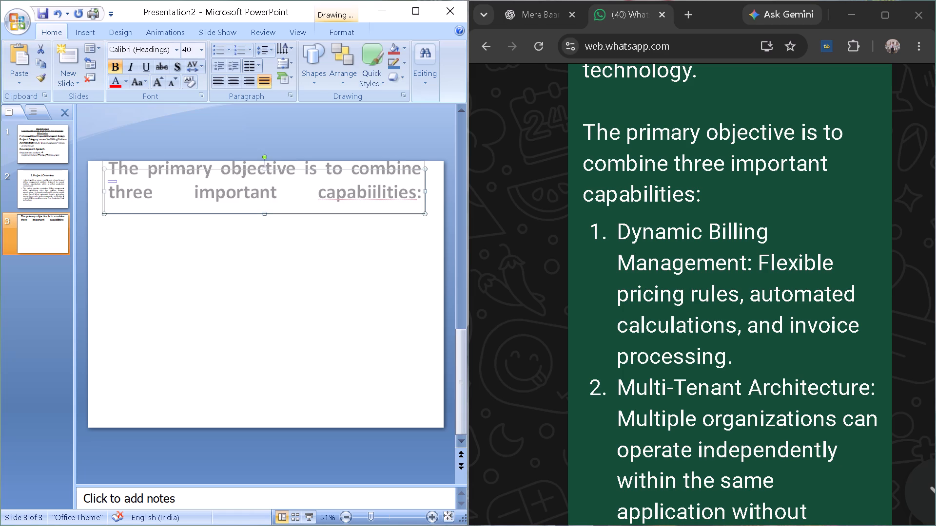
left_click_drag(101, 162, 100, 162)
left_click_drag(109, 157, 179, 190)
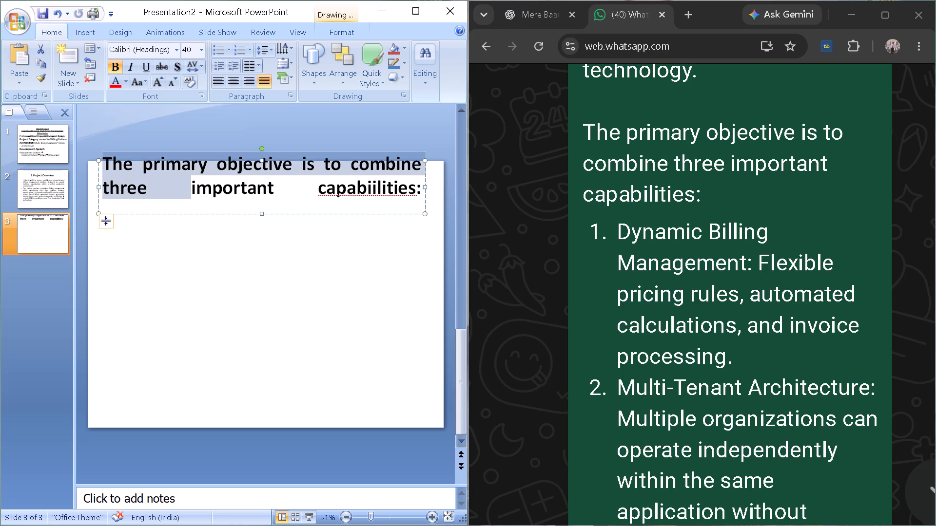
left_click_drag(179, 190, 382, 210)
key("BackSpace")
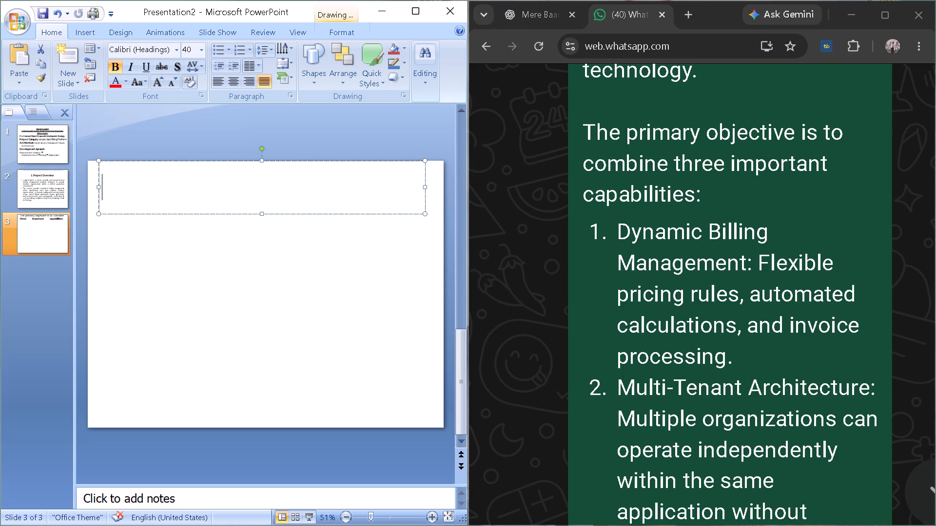
Delete the third slide from the presentation.
right_click(51, 231)
left_click(116, 240)
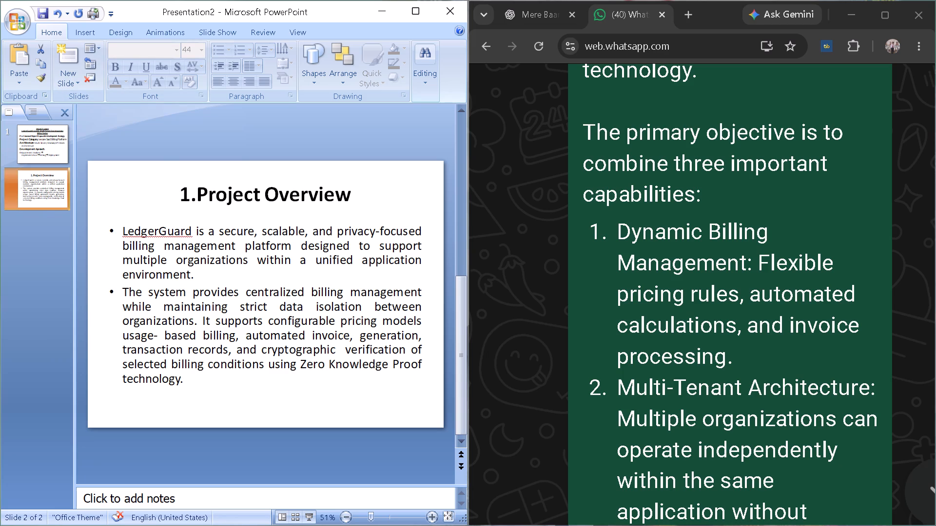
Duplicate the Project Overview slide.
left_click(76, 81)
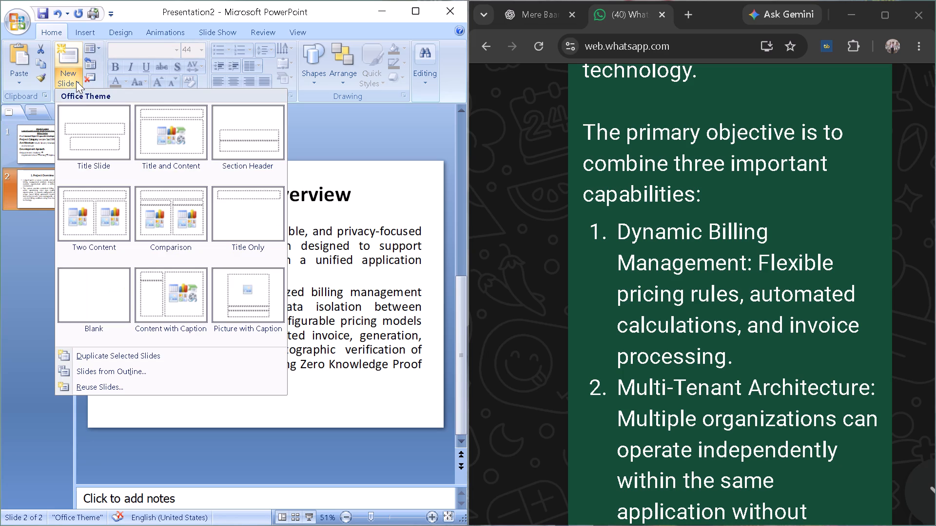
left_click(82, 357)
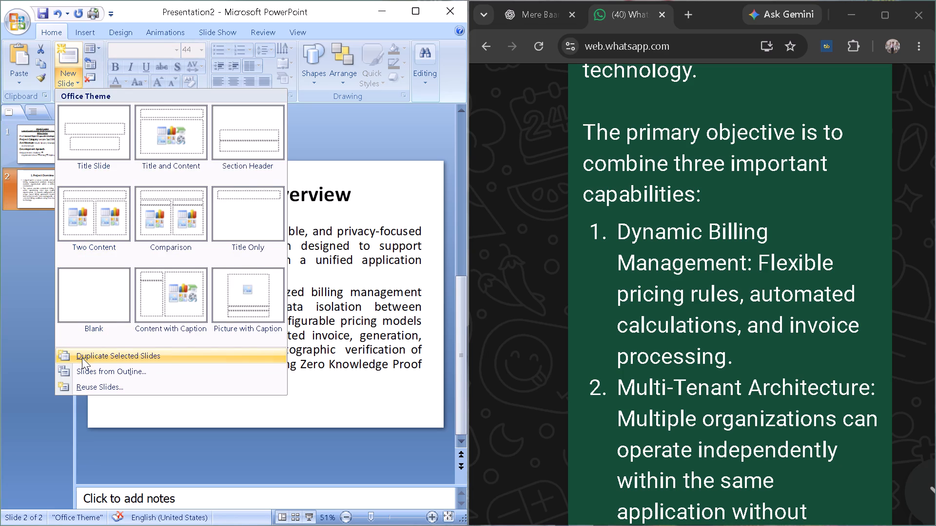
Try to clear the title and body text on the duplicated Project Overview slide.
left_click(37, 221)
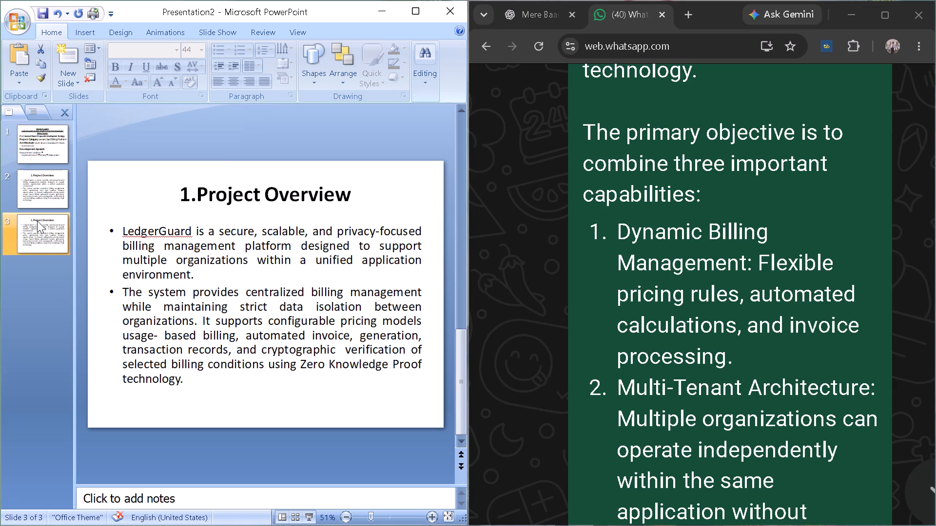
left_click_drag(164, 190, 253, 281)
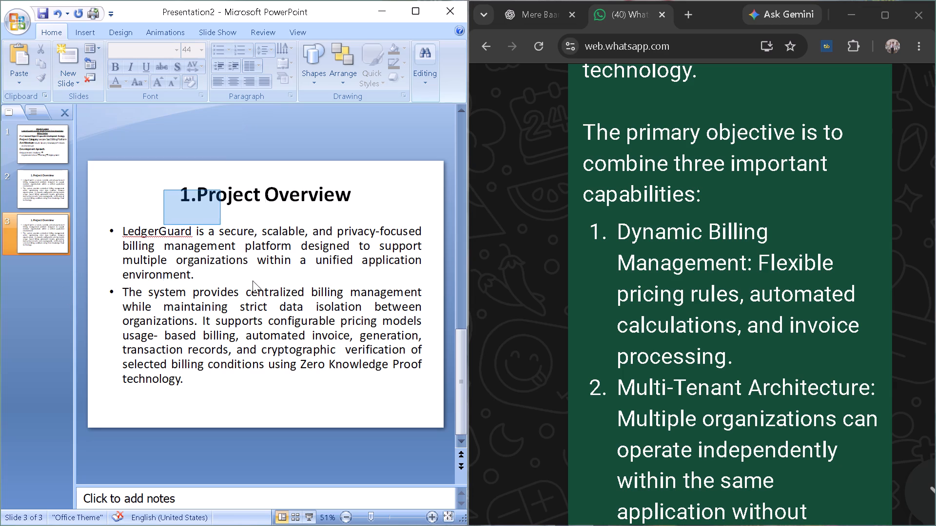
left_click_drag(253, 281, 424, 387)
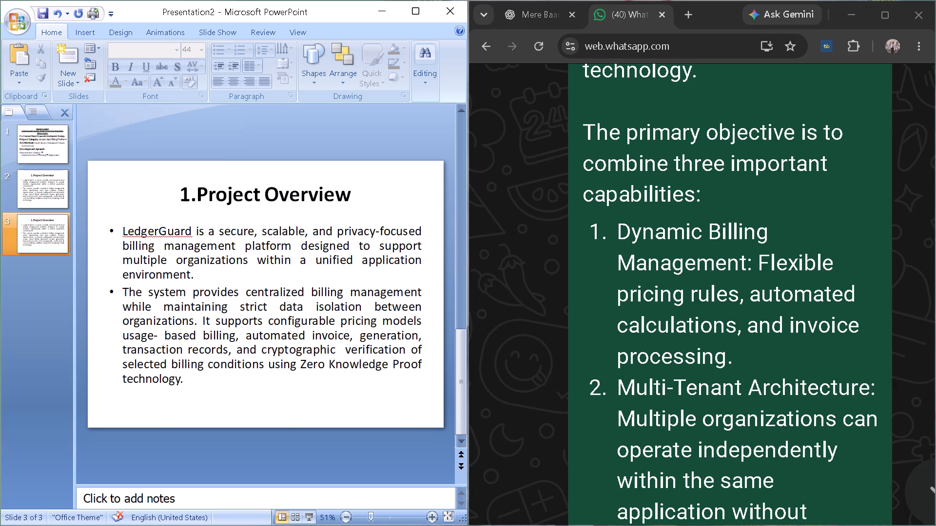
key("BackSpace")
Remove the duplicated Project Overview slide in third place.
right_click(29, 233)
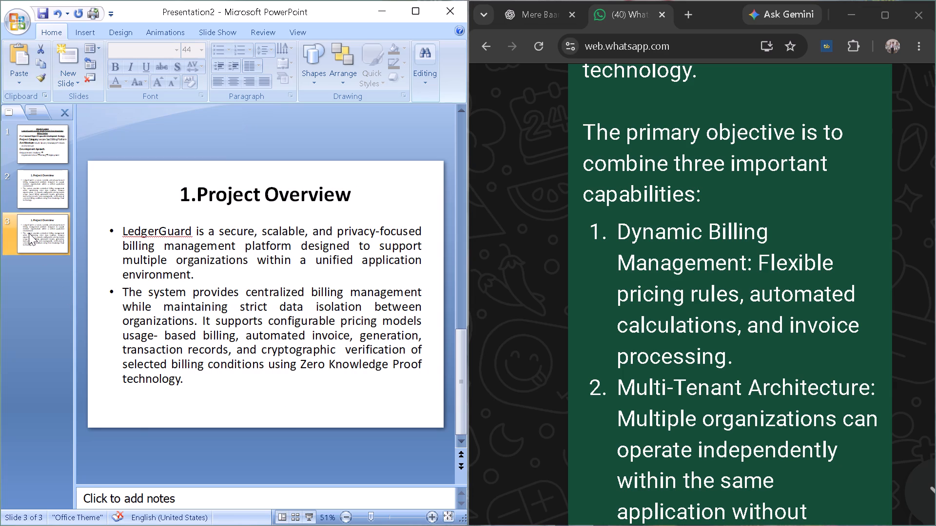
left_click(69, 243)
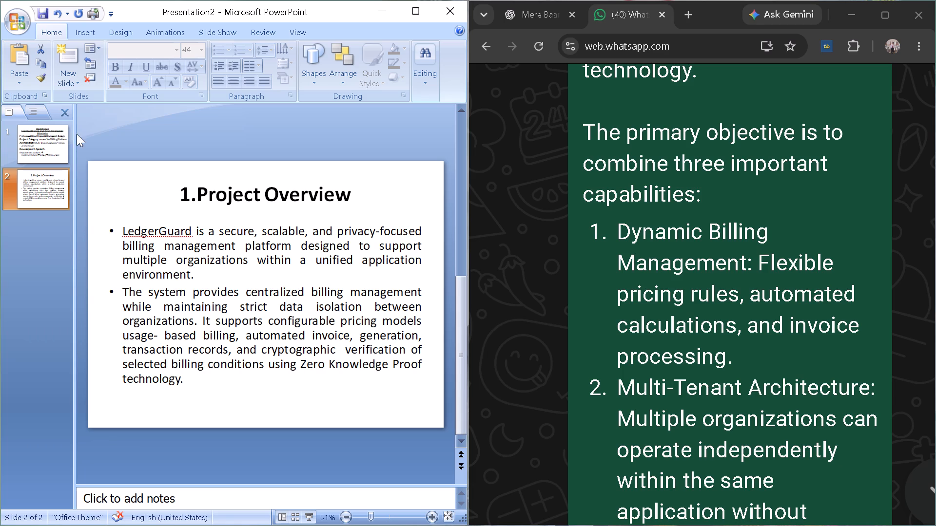
Insert a new slide after the Project Overview slide.
left_click(69, 79)
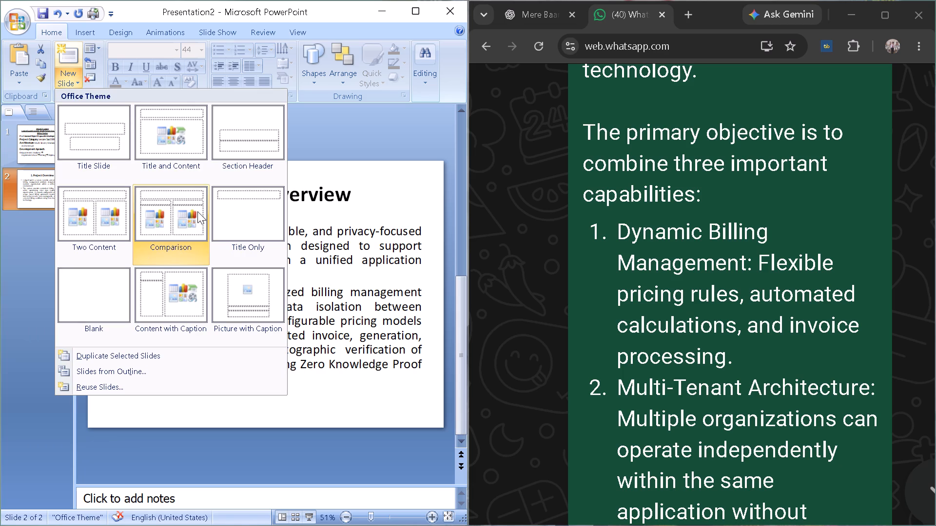
Add a third slide with the Title Only layout after the Project Overview slide.
left_click(251, 211)
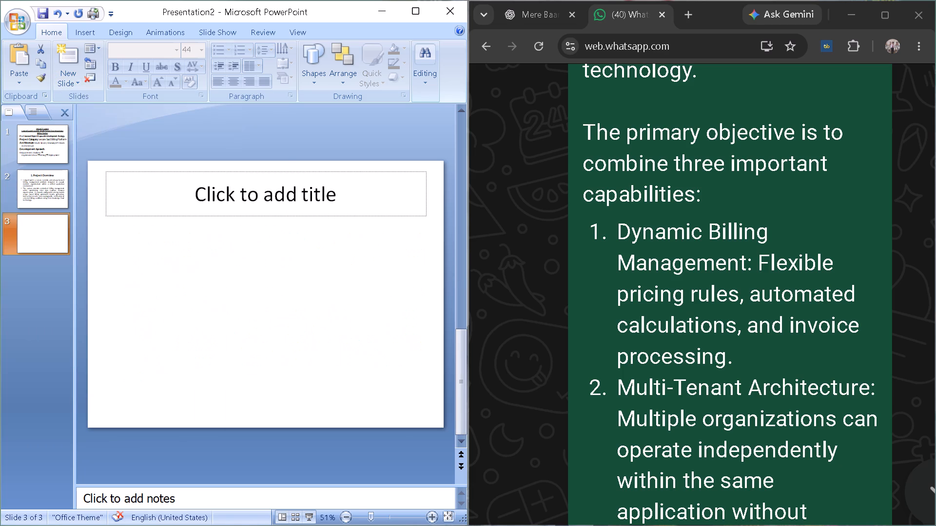
left_click(187, 264)
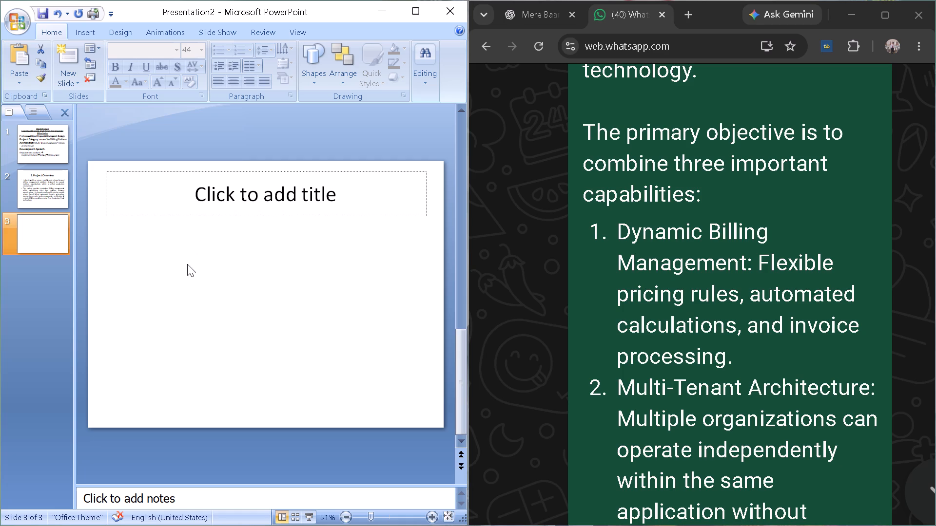
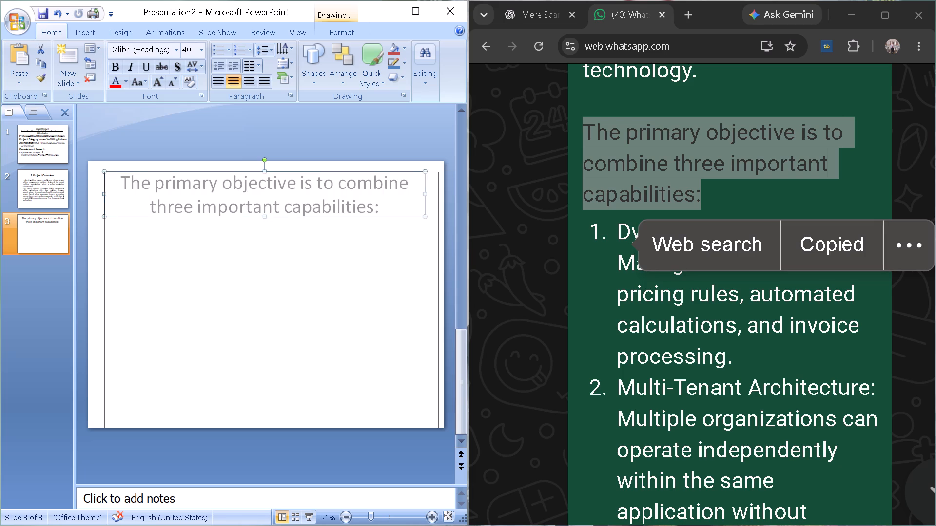
left_click_drag(437, 424, 440, 421)
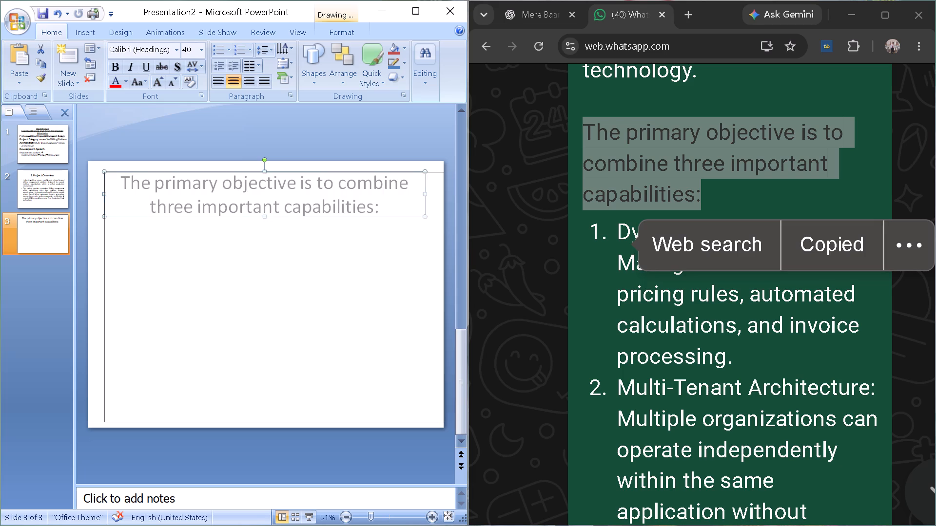
left_click_drag(440, 421, 436, 423)
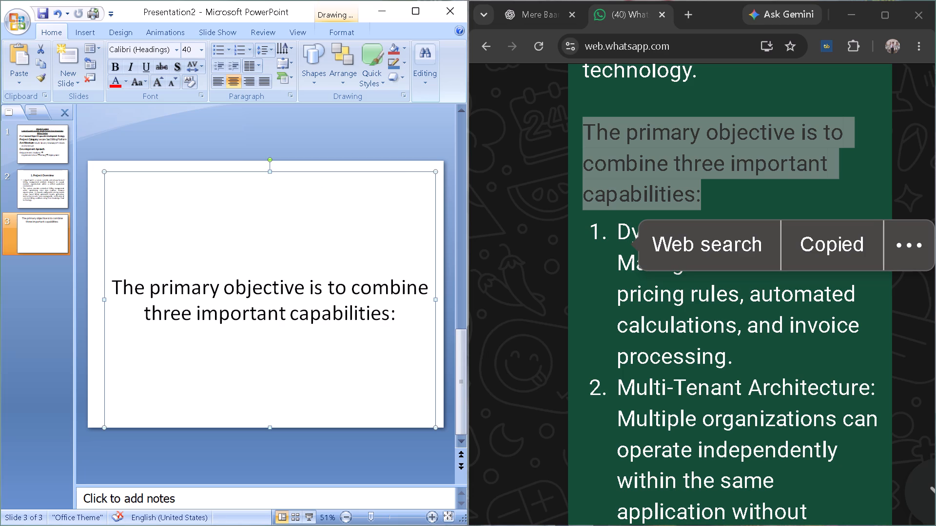
Bring up the available slide actions for the third slide.
right_click(39, 240)
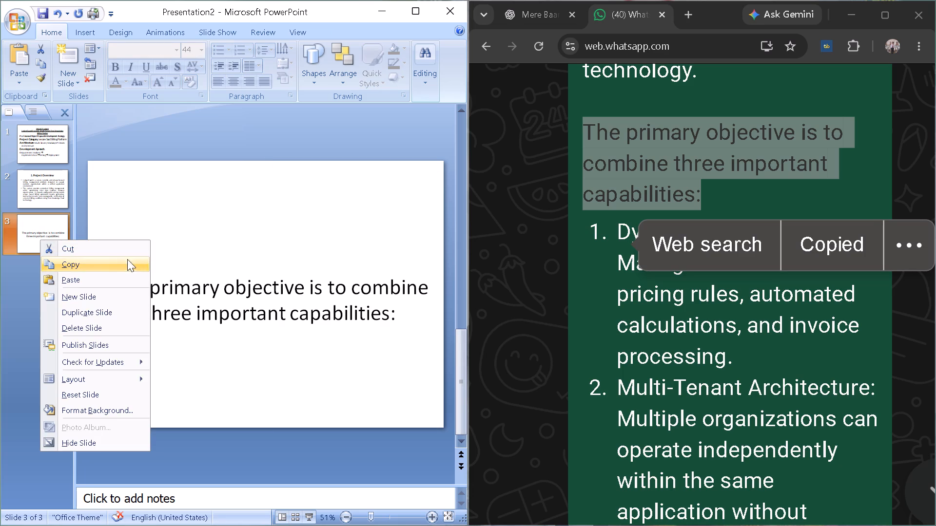
Cut the third slide containing the primary objective sentence from the presentation.
left_click(117, 247)
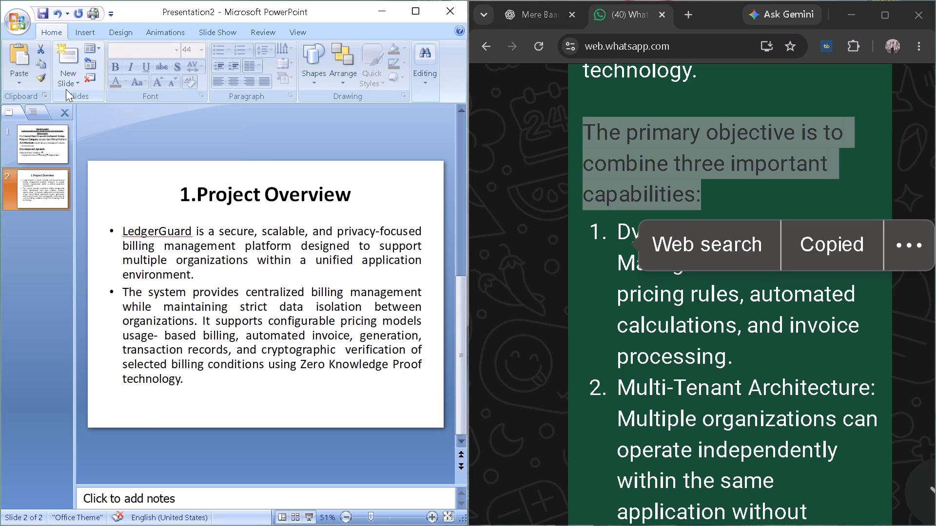
Insert a new slide with the Title Only layout after the Project Overview slide.
left_click(66, 89)
left_click(66, 78)
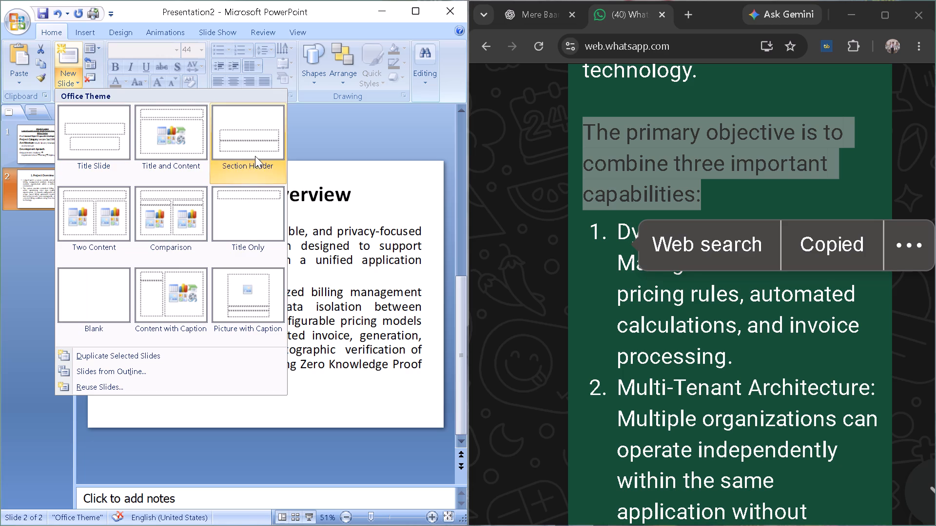
left_click(245, 225)
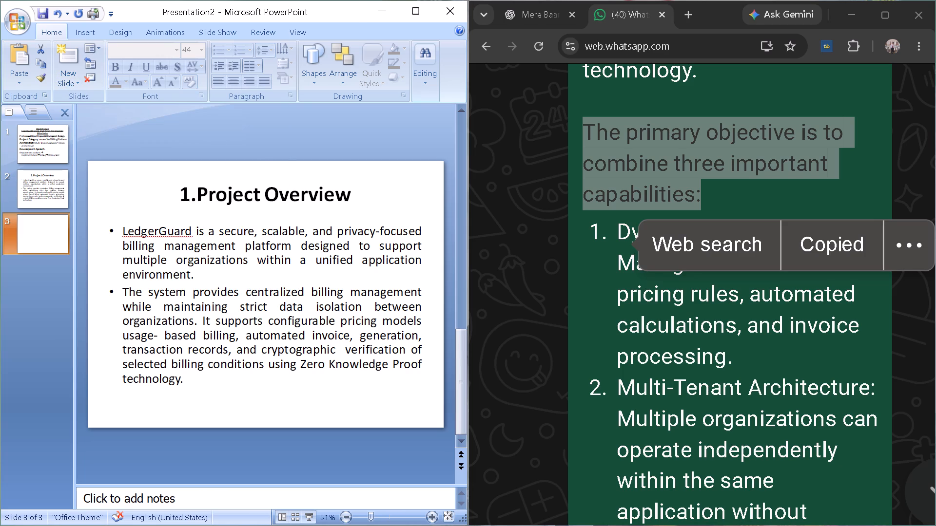
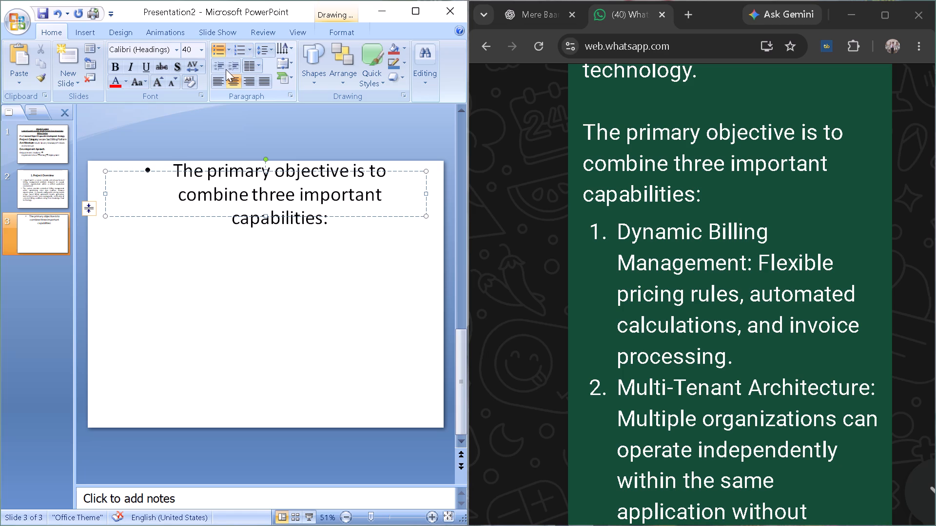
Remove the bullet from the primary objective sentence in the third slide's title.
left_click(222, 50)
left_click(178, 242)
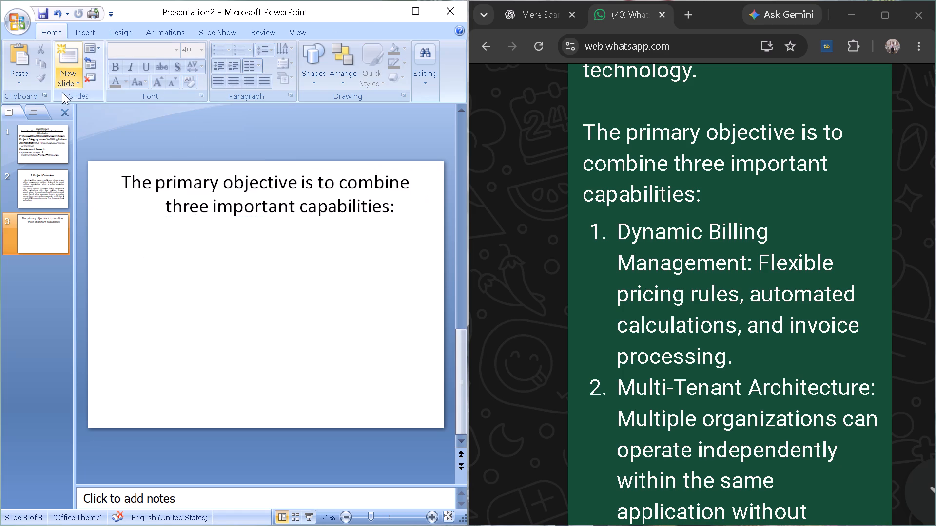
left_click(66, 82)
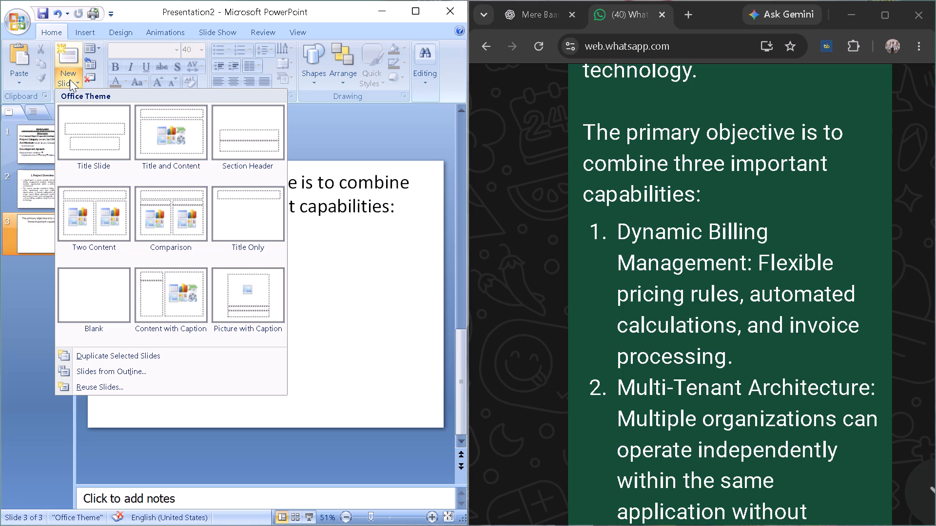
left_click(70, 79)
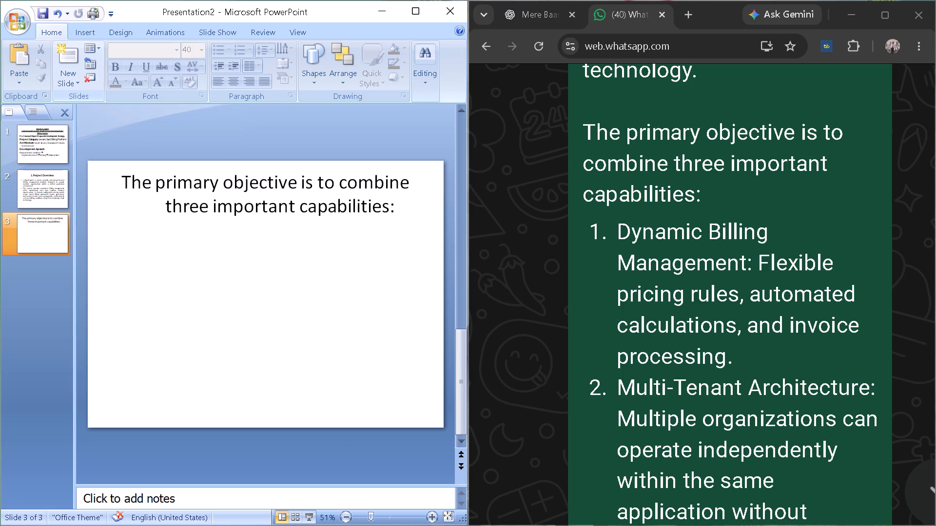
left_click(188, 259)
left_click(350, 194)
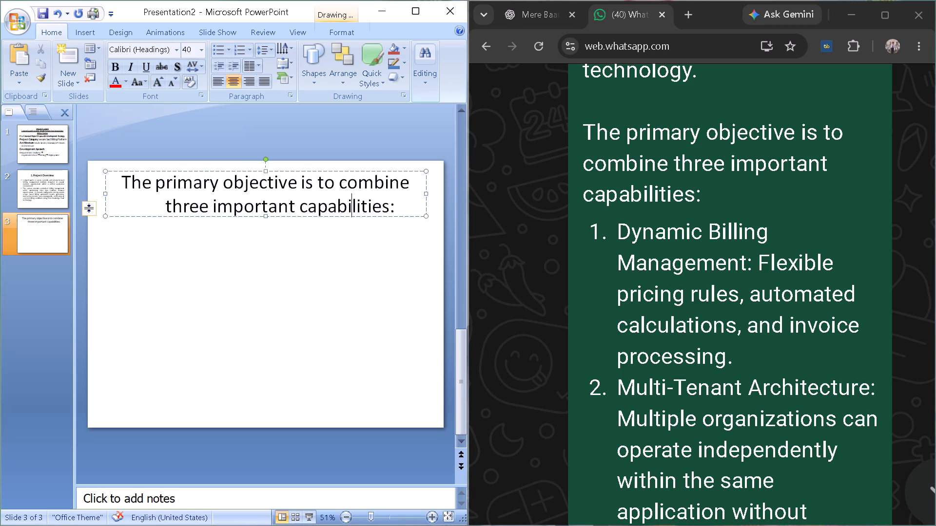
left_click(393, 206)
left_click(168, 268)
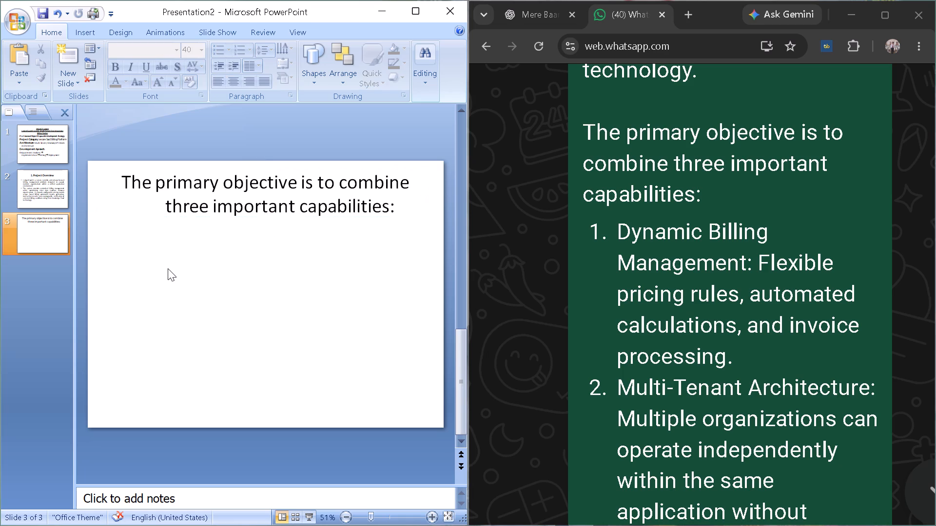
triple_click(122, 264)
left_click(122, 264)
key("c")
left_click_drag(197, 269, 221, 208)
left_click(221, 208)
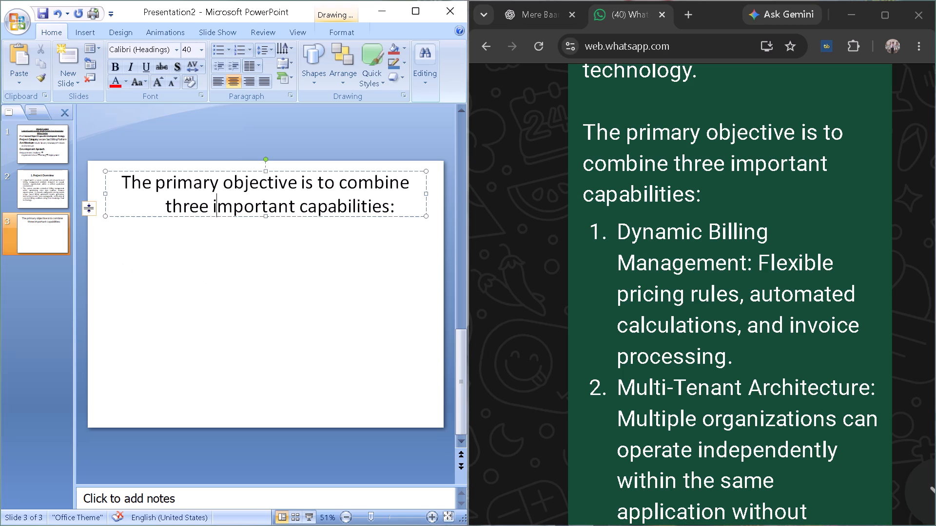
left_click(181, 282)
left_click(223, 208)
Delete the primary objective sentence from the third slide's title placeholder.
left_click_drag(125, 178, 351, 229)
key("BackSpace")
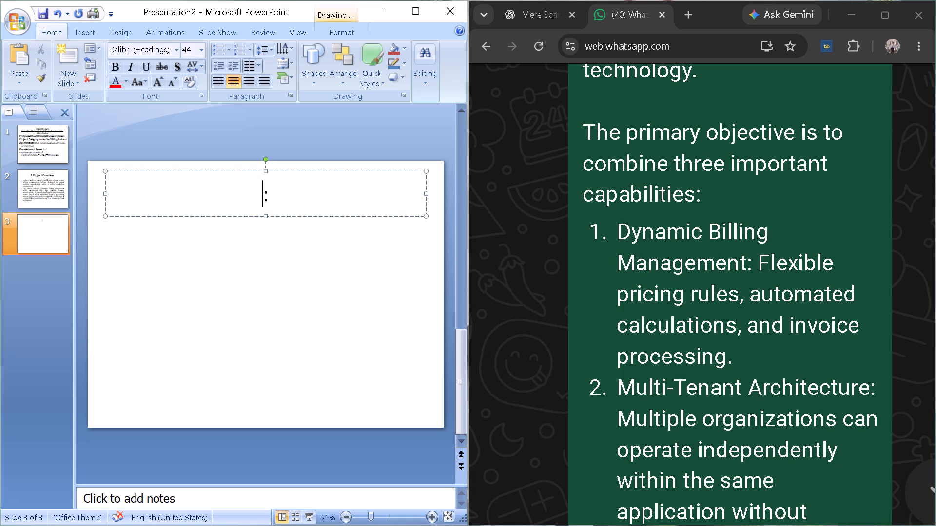
Cut the third slide from the presentation.
right_click(35, 231)
left_click(54, 234)
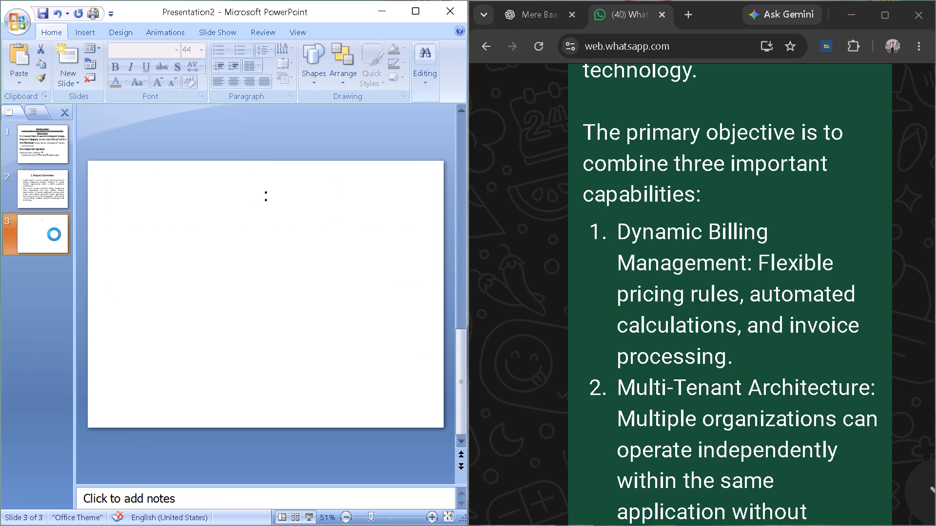
Browse the available layouts for a new slide after the Project Overview slide.
left_click(69, 80)
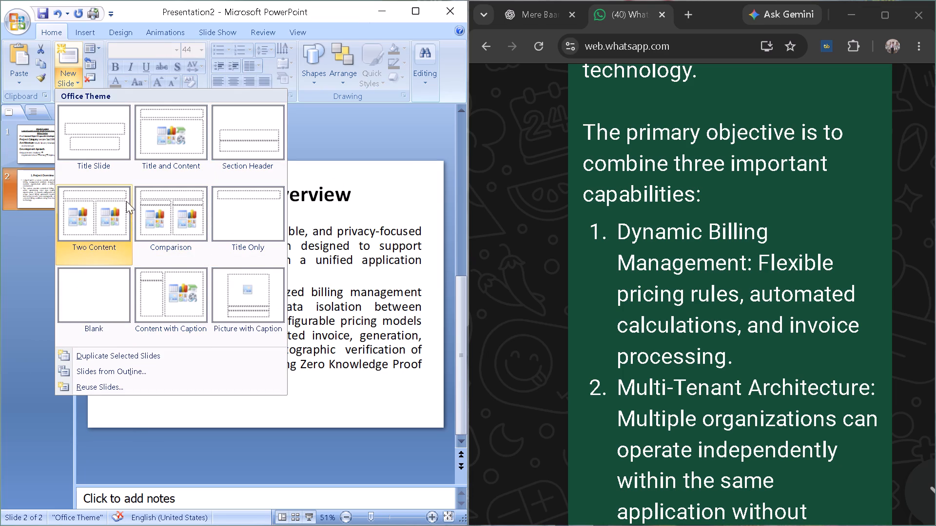
scroll(107, 133, "up", 1)
scroll(107, 133, "down", 1)
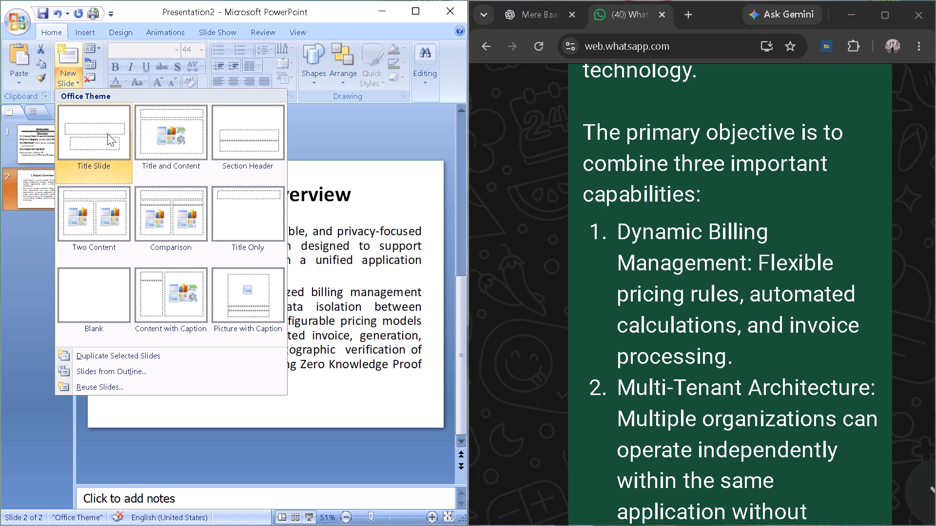
scroll(160, 242, "down", 1)
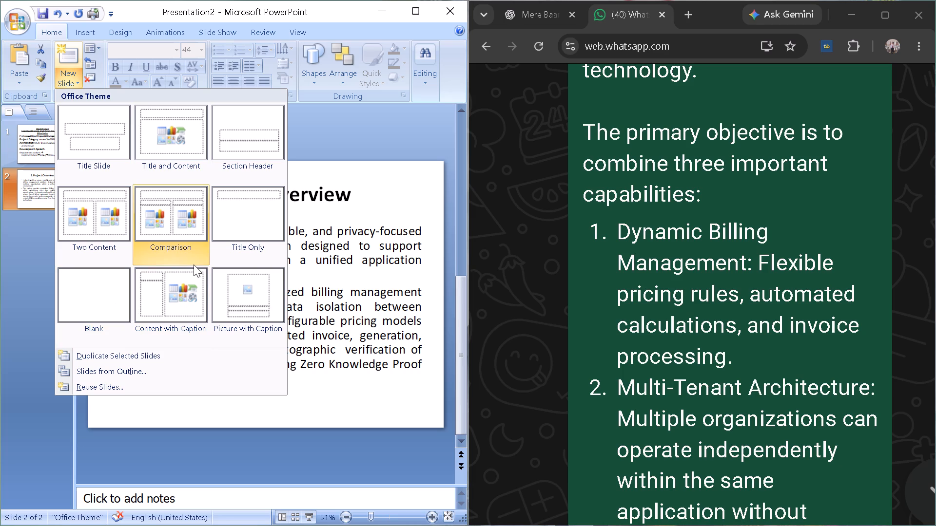
scroll(245, 218, "down", 1)
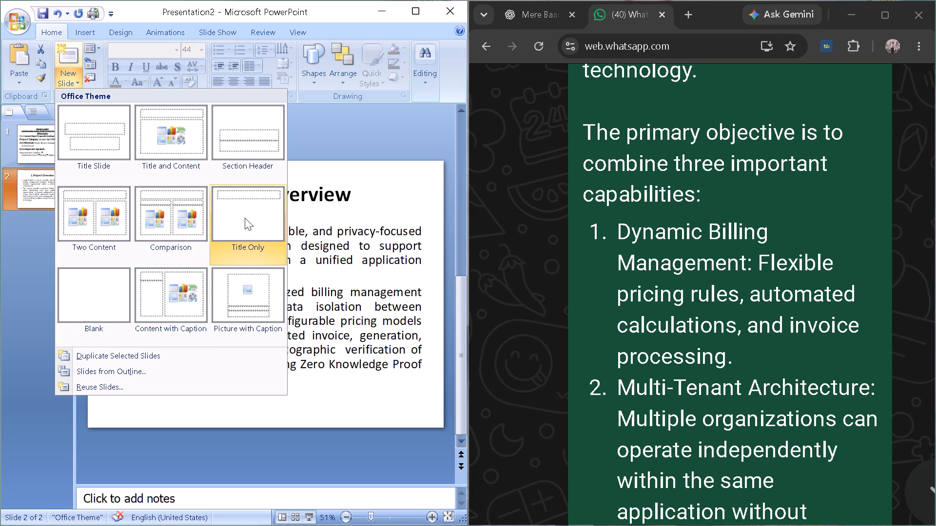
scroll(245, 218, "down", 1)
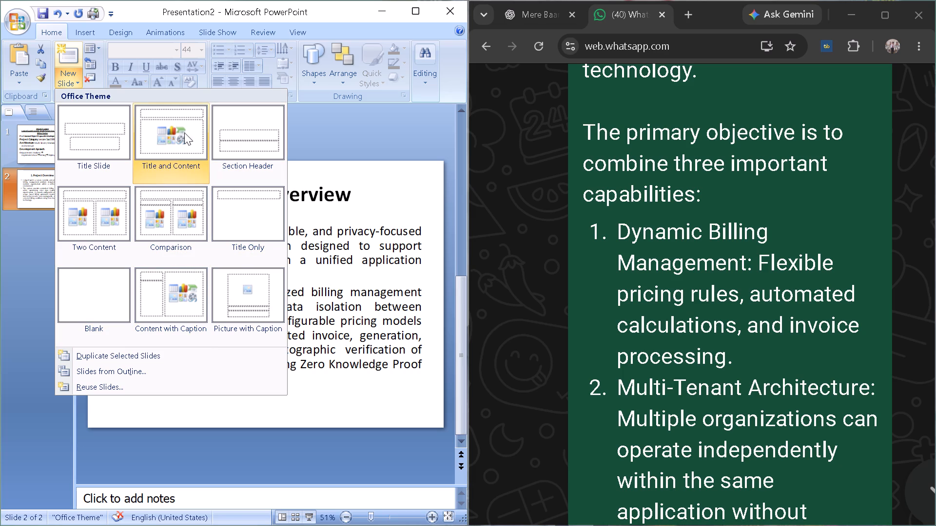
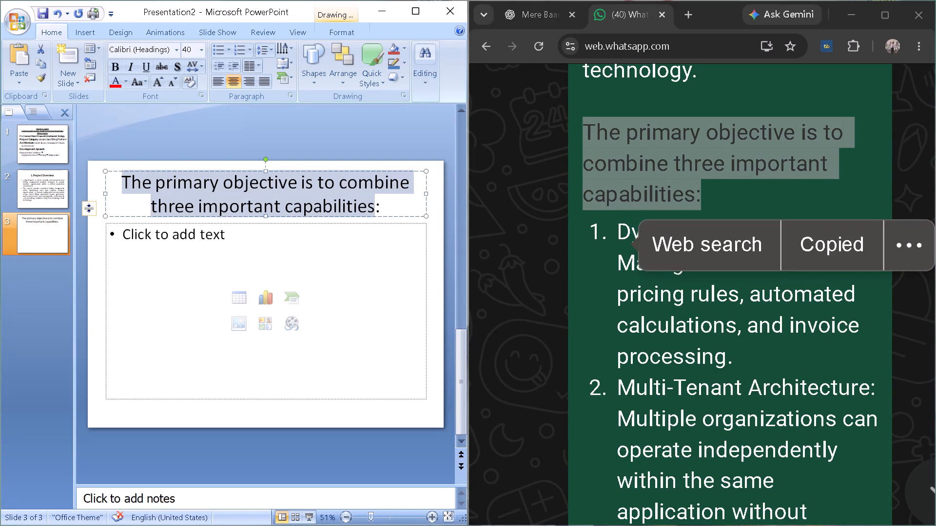
Make the third slide's full title sentence about the primary objective bold, including its colon, and move into the body placeholder.
left_click_drag(375, 209, 379, 207)
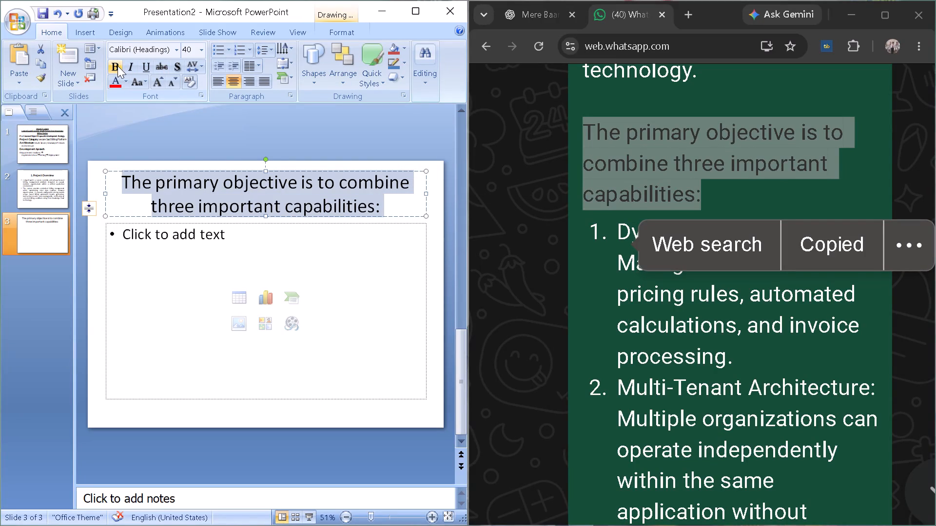
left_click(117, 66)
left_click(248, 233)
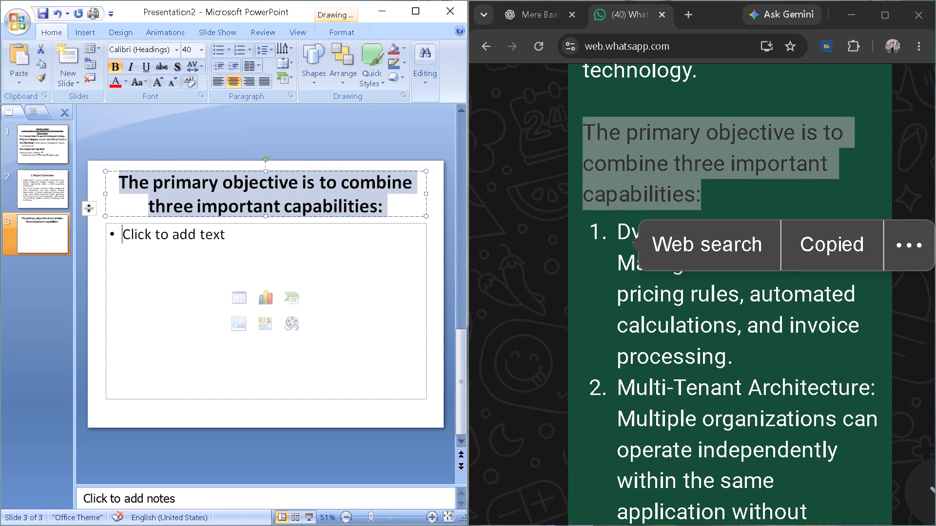
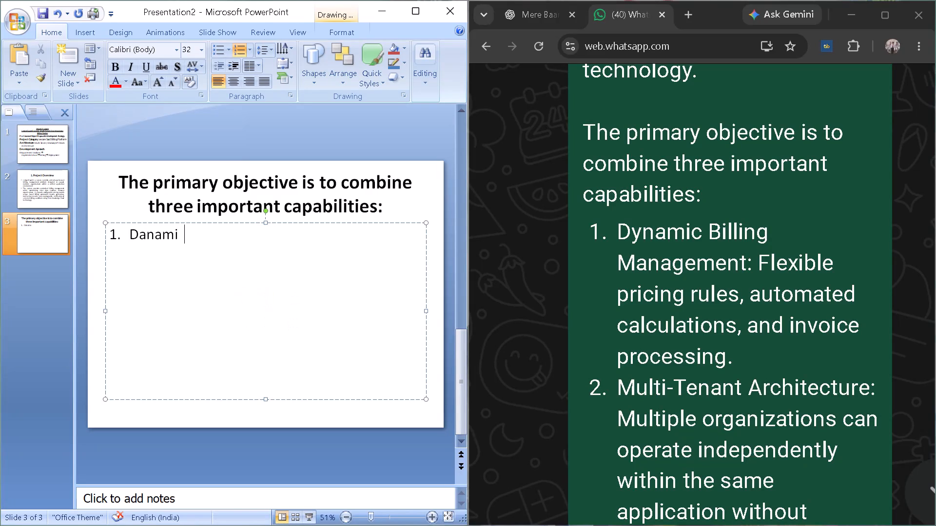
Add "Billing Management" to the first numbered item's heading in the third slide's body.
key("space")
type("Billing")
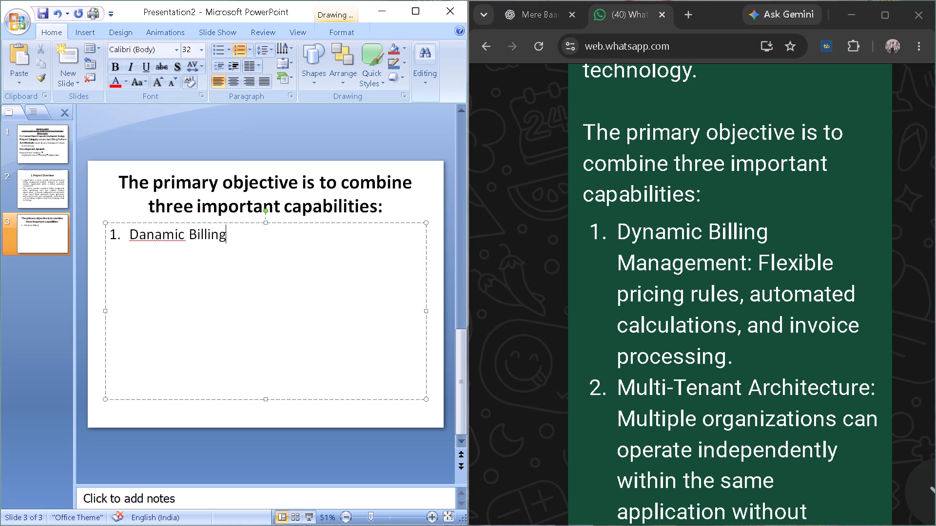
key("space")
type("Mana")
type("ge")
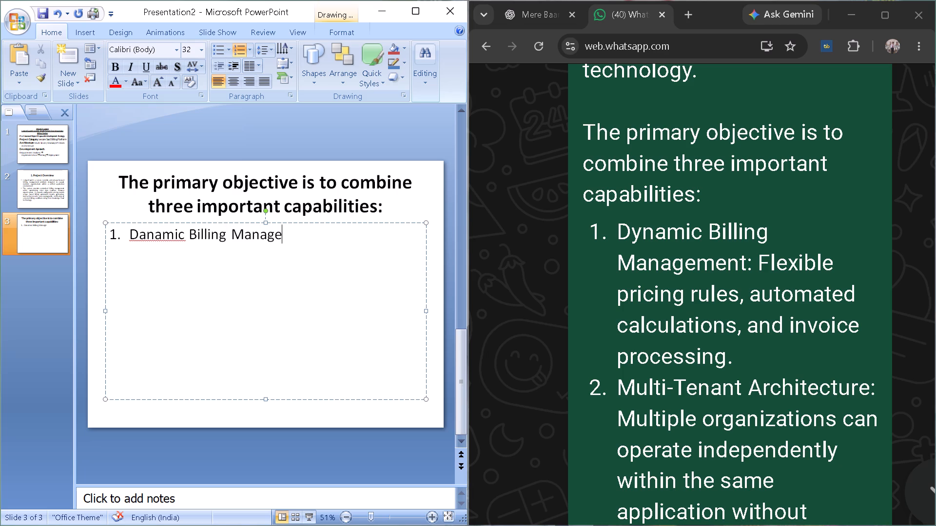
type("ment")
key("space")
key("BackSpace")
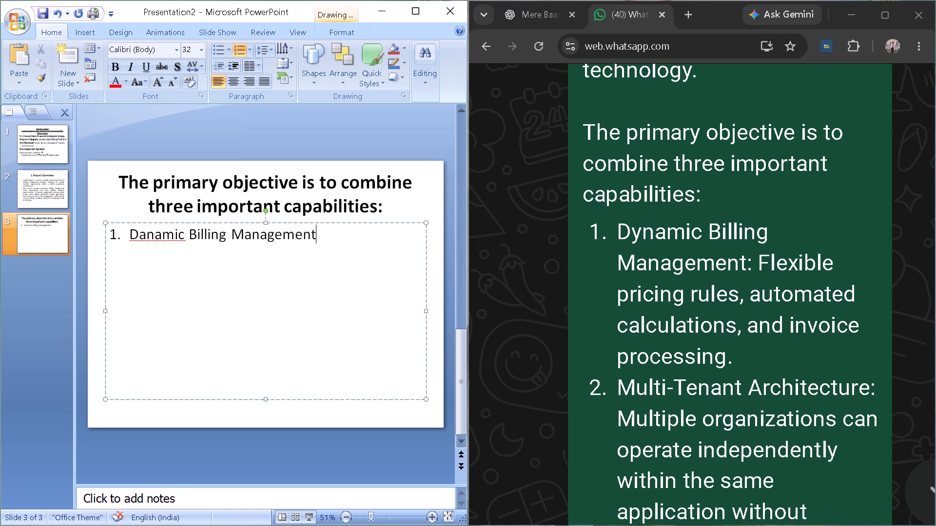
Add a colon after the first numbered item's heading and correct its first word to "Dynamic".
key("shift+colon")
left_click(146, 233)
key("BackSpace")
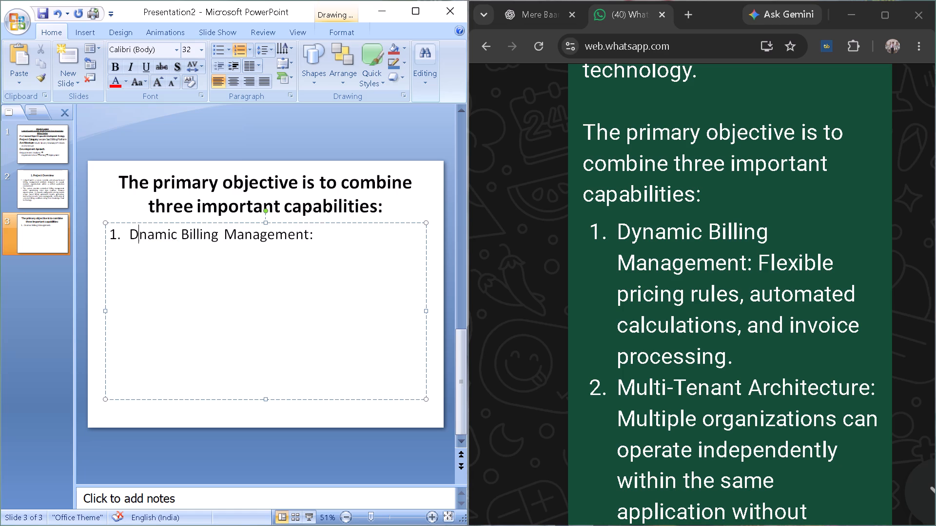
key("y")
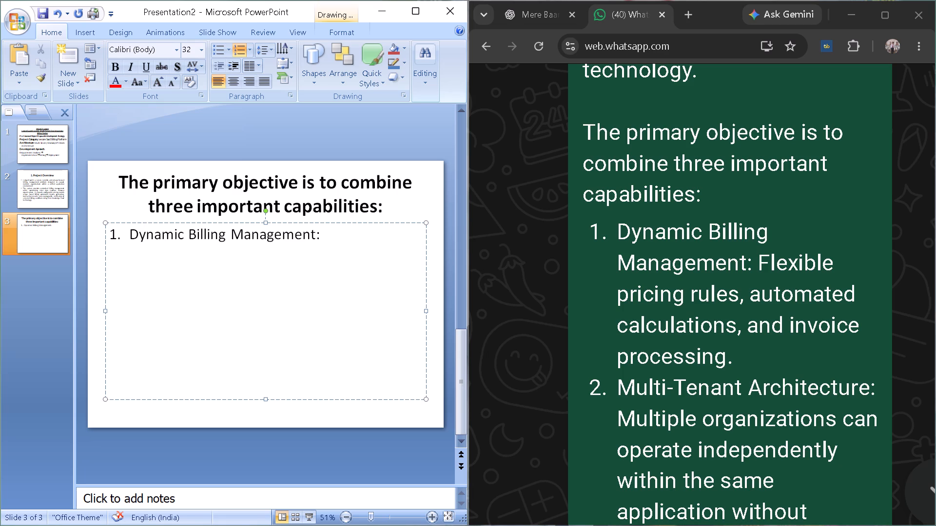
Format the whole "Dynamic Billing Management:" heading, including its colon, as underlined text at font size 36.
left_click_drag(129, 232, 330, 241)
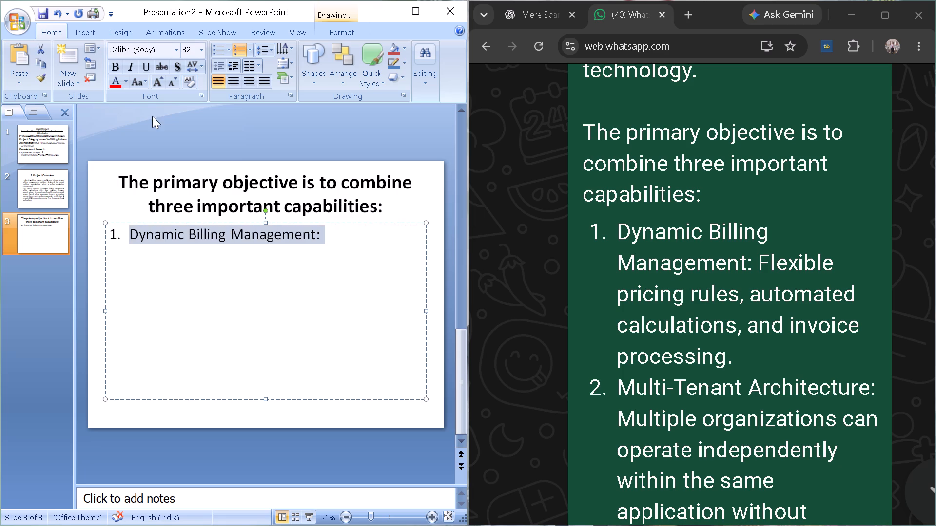
left_click(149, 67)
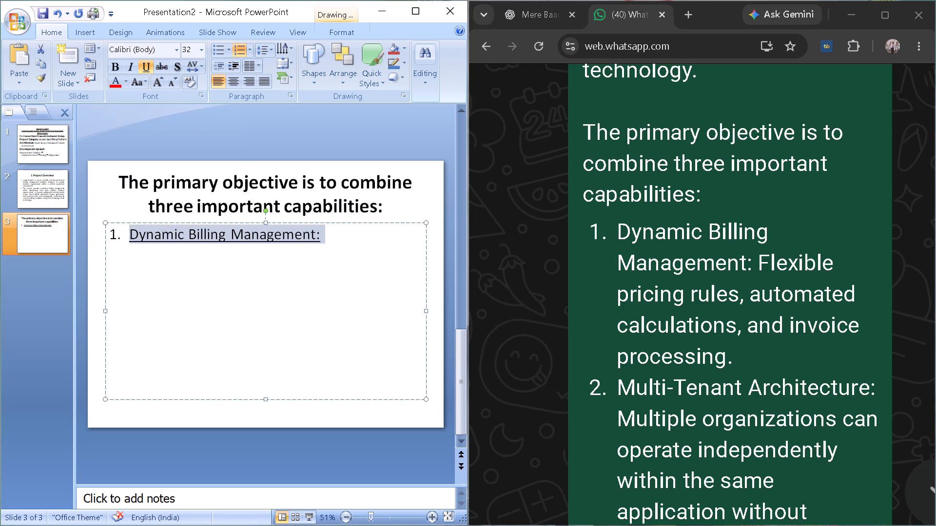
left_click(337, 243)
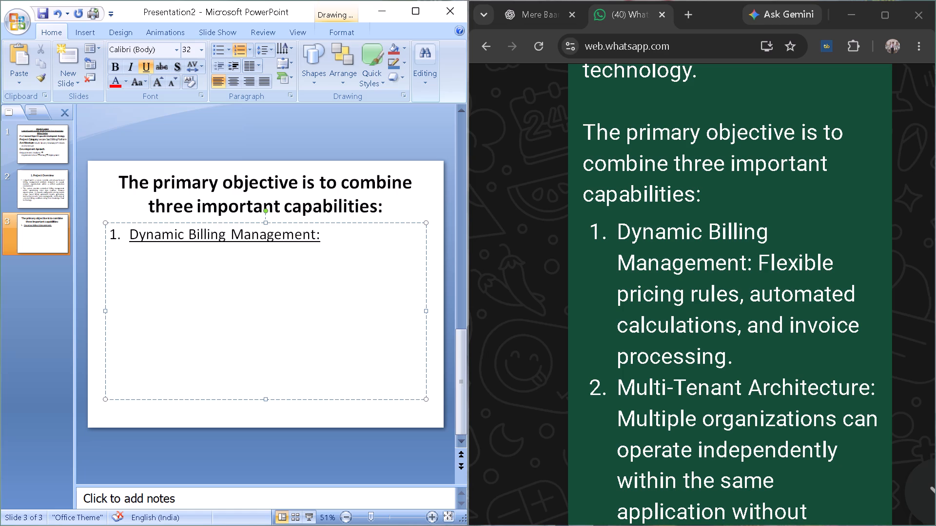
scroll(629, 277, "down", 1)
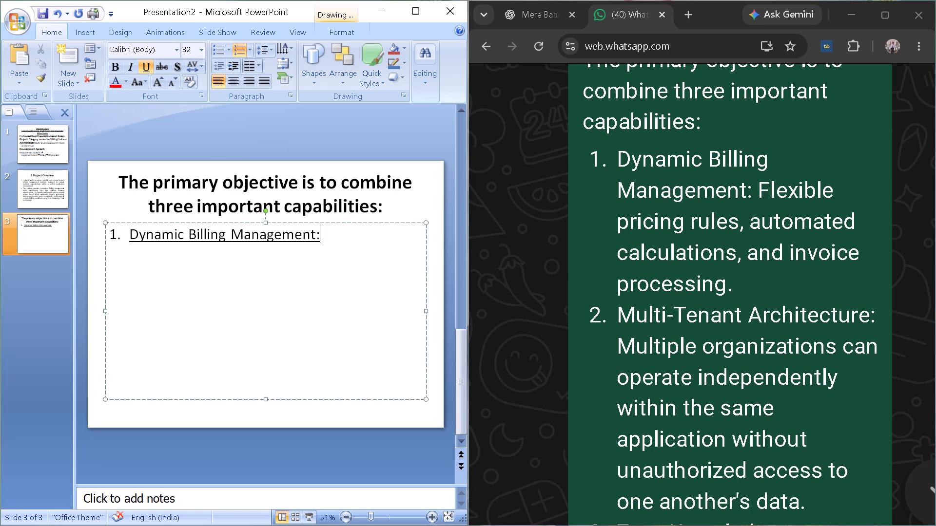
left_click_drag(129, 232, 308, 231)
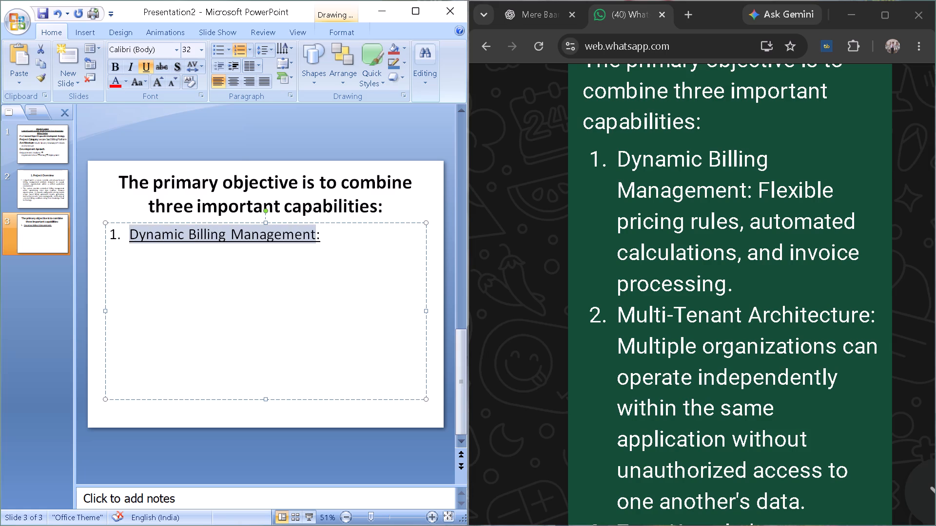
left_click_drag(308, 231, 333, 238)
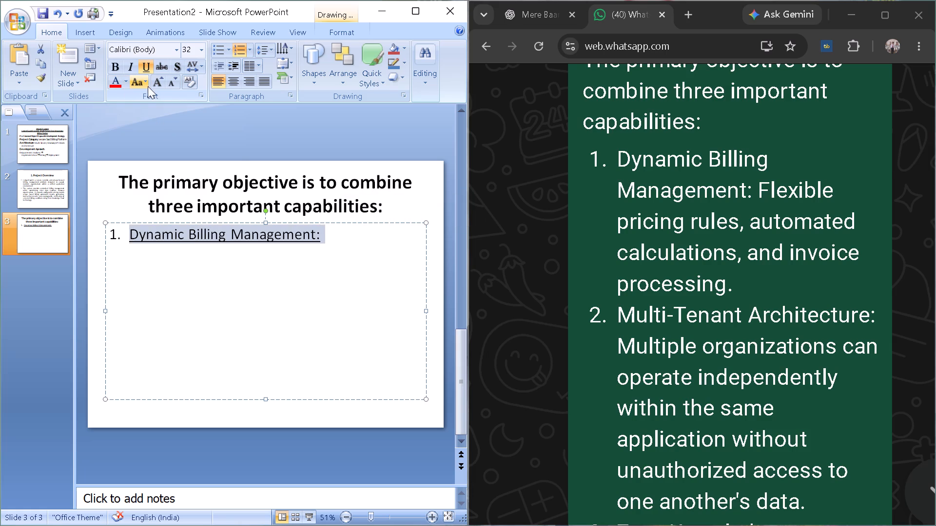
left_click(157, 83)
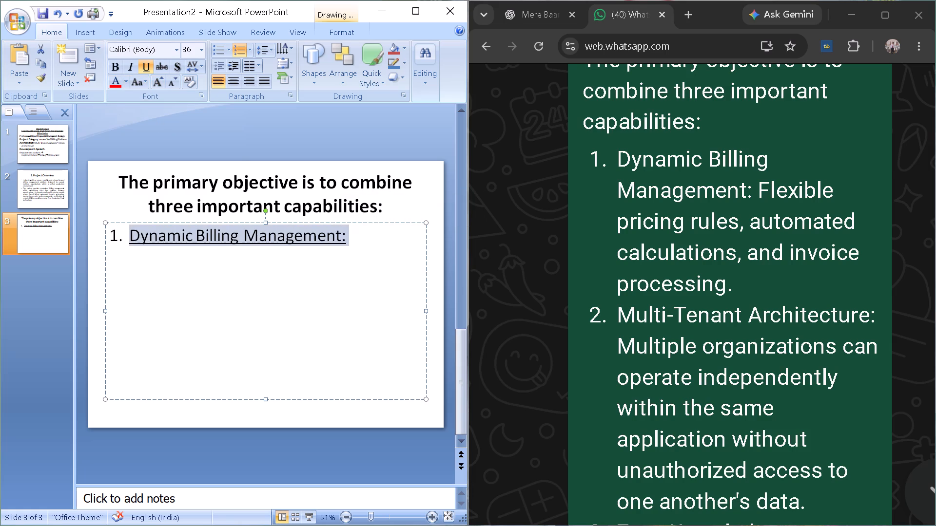
left_click(370, 233)
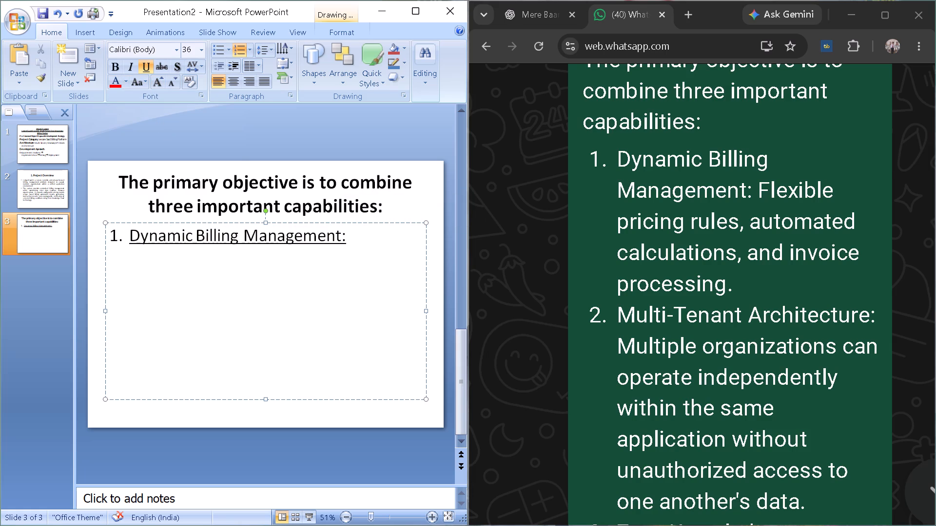
Turn off underlining for the text that follows the "Dynamic Billing Management:" heading.
left_click(148, 66)
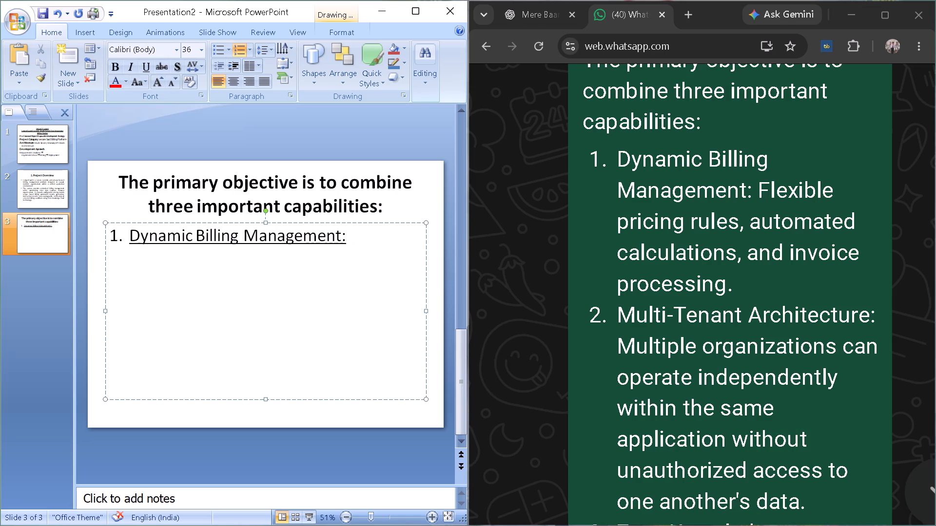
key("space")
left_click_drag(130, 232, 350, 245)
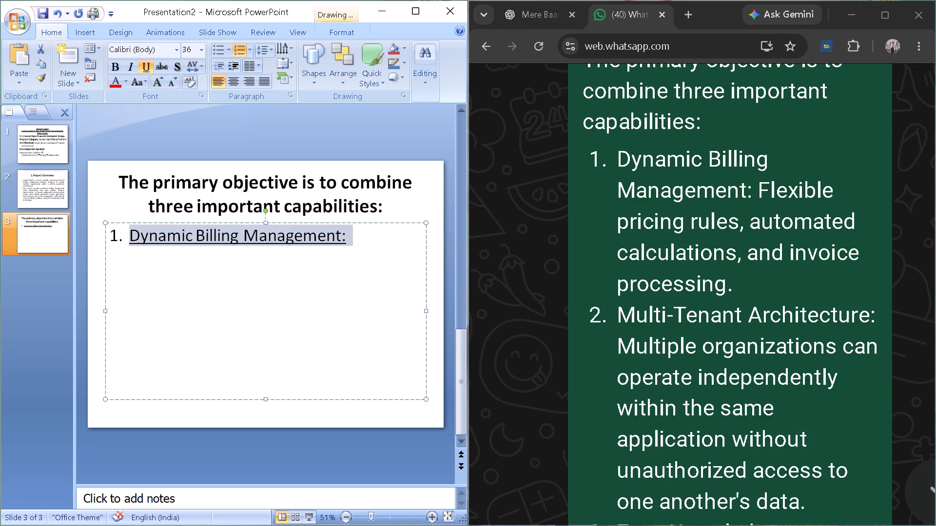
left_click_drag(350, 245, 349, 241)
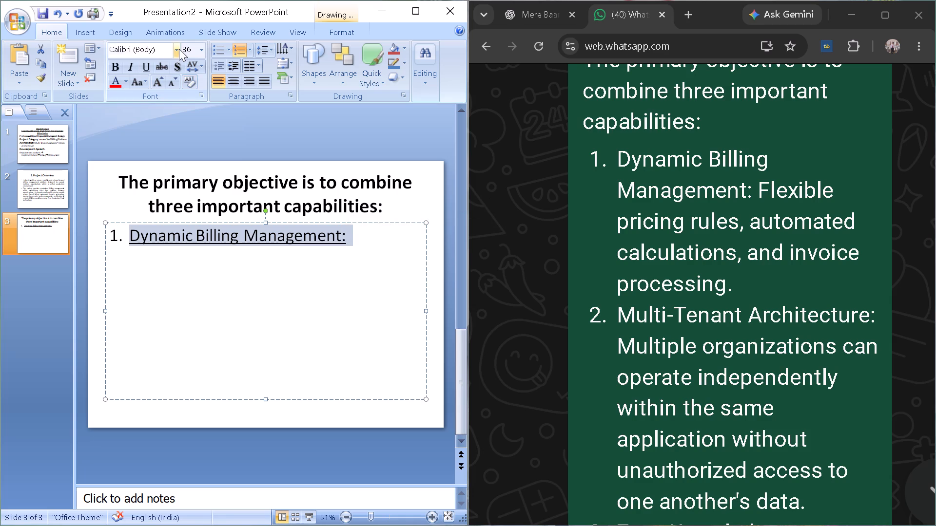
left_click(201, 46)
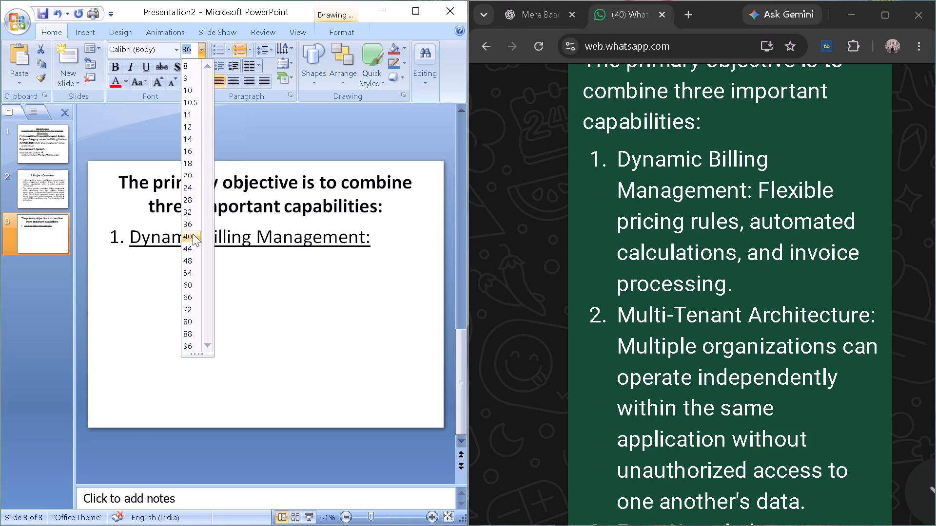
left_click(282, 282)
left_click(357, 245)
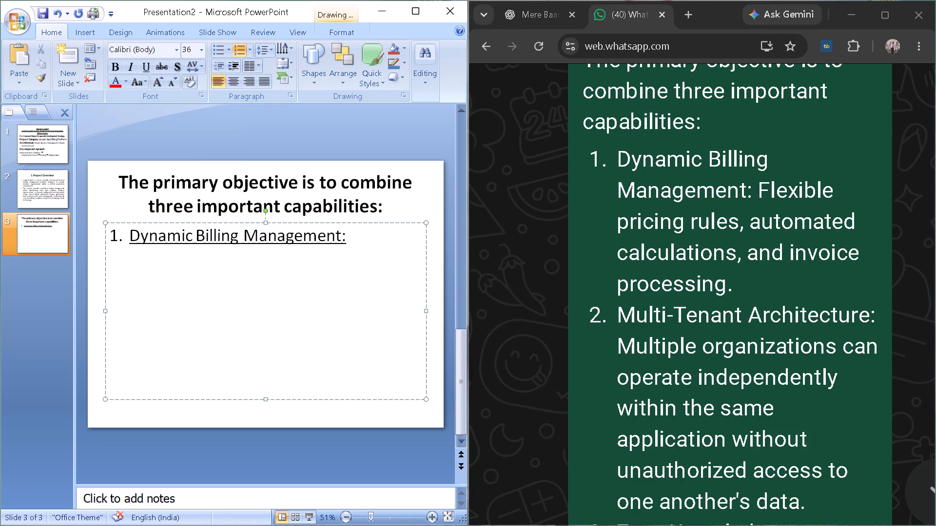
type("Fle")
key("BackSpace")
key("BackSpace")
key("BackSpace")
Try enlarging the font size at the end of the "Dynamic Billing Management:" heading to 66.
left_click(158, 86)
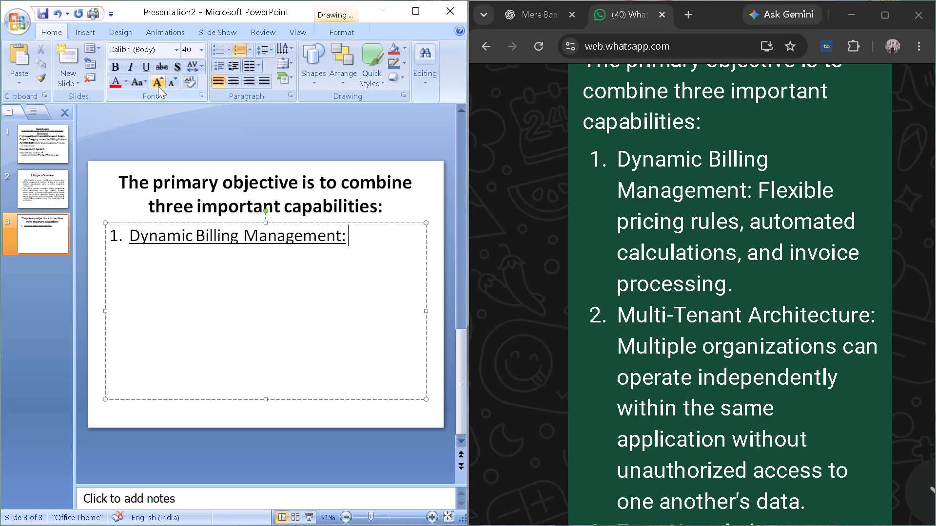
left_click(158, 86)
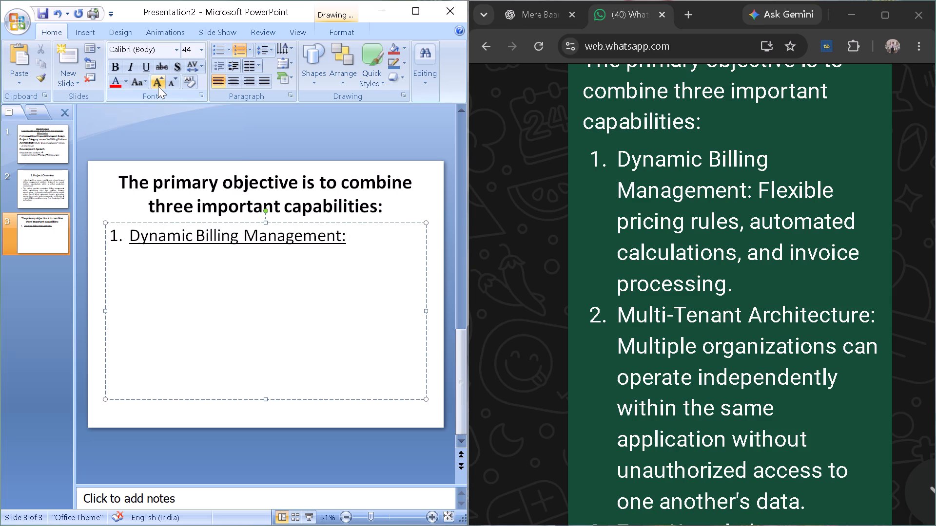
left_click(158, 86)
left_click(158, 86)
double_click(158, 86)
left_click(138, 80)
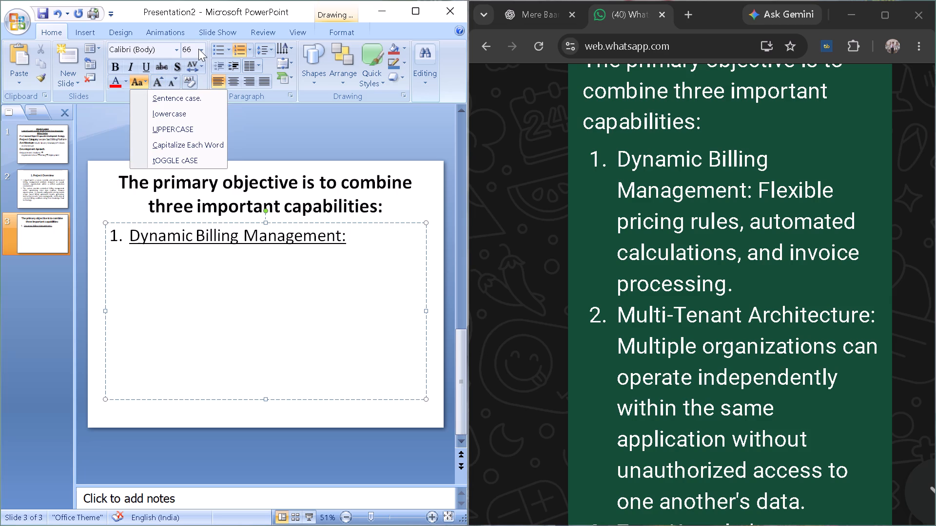
Continue the first item after "Dynamic Billing Management:" in font size 32 with "Flexible pricing rules,".
left_click(198, 49)
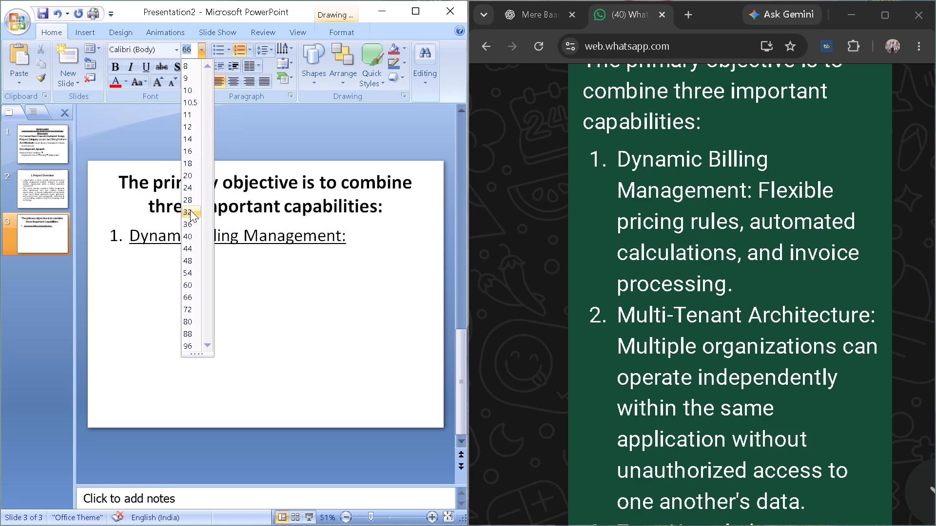
left_click(189, 216)
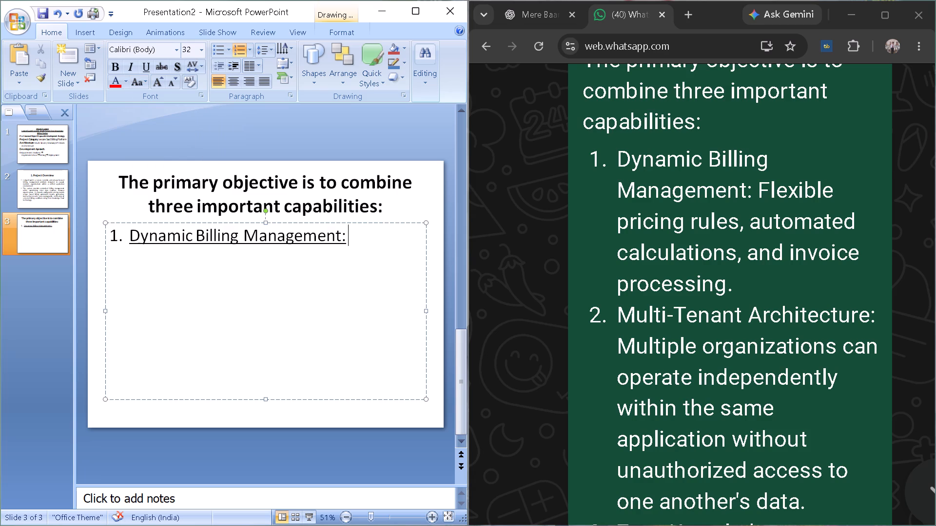
key("space")
type("Fle")
key("x")
type("ible")
key("space")
type("pri")
type("cin")
type("g")
key("space")
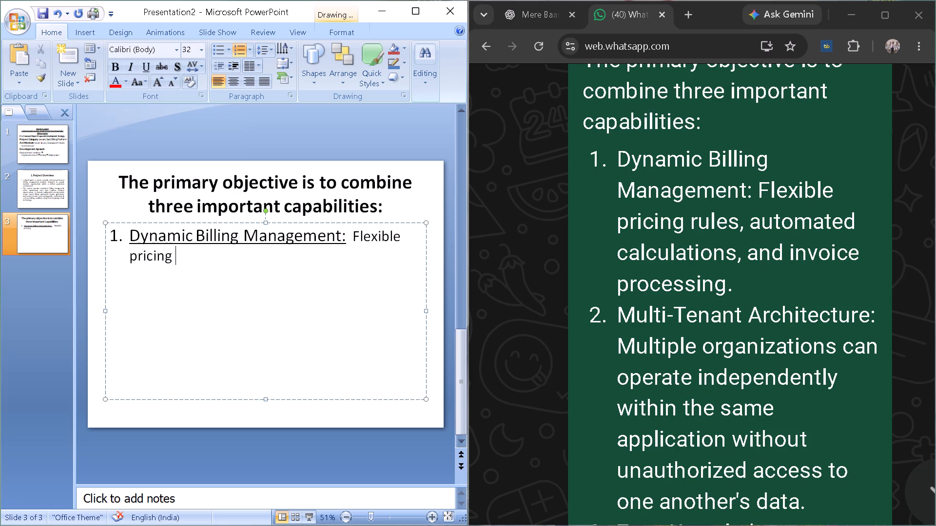
type("rule")
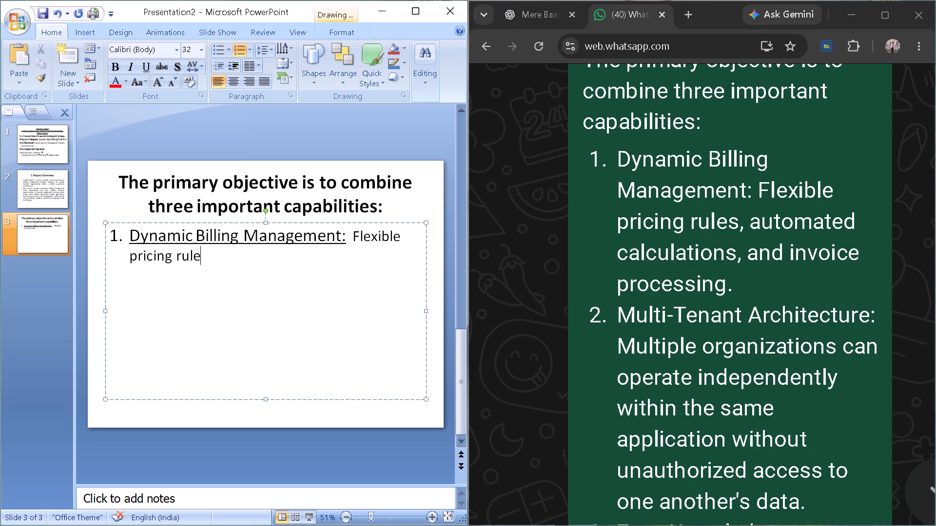
key("s")
key("comma")
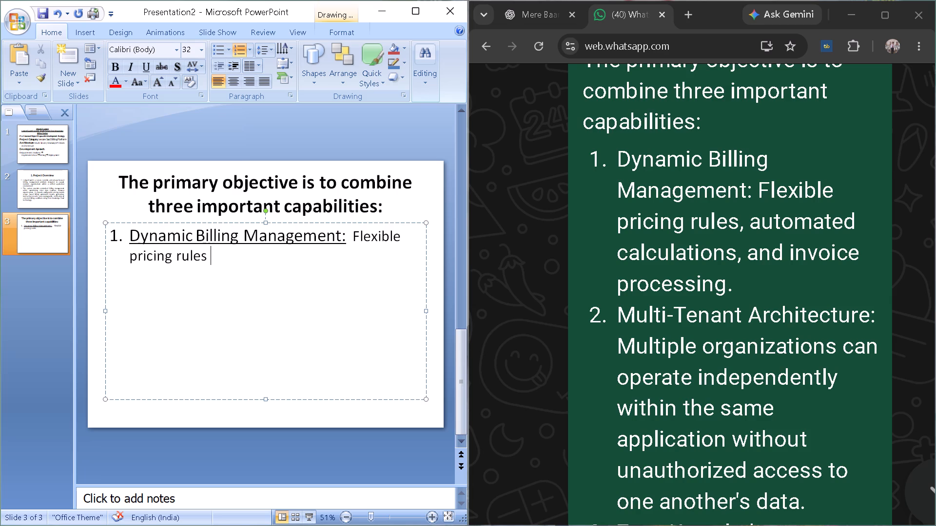
key("space")
Complete the first numbered item on the third slide with "automated calculations, and invoice processing.".
type("auto")
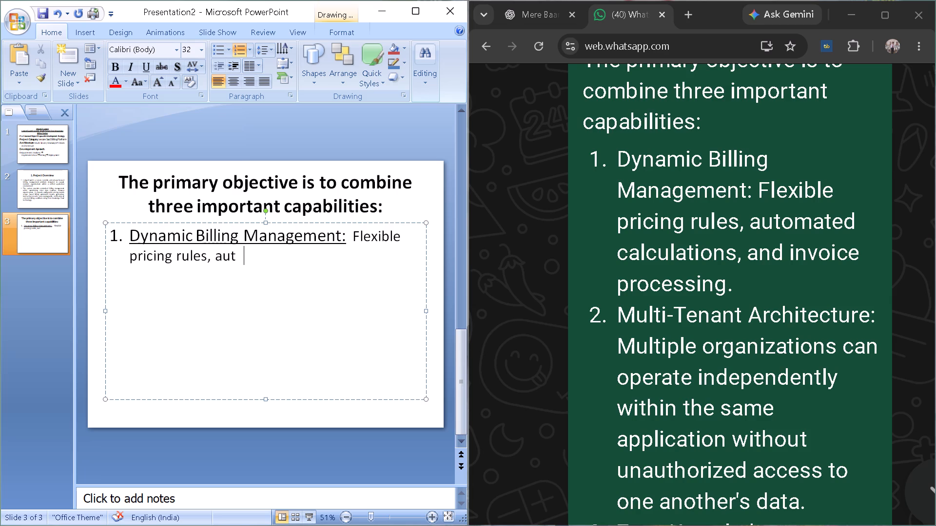
type("mated")
key("space")
type("cal")
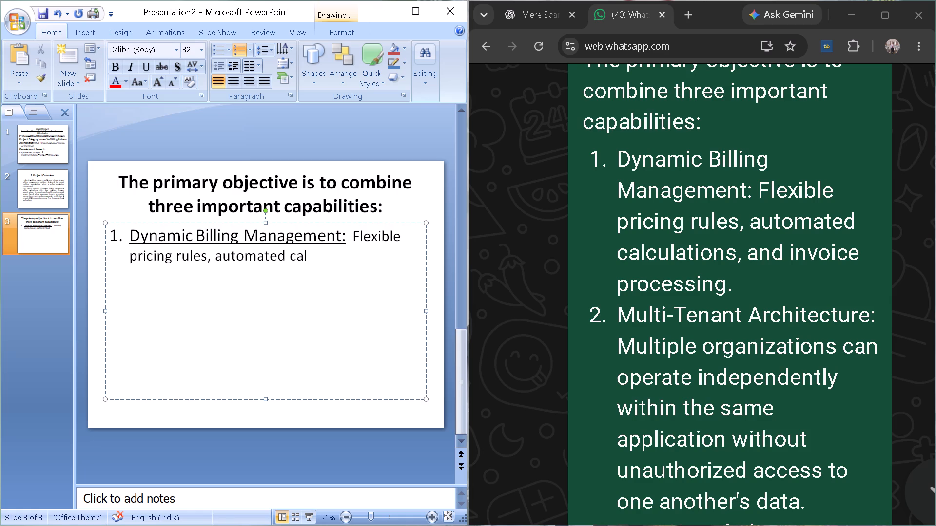
type("culati")
type("ons")
key("comma")
key("space")
type("and")
key("space")
type("invoi")
type("ce")
key("space")
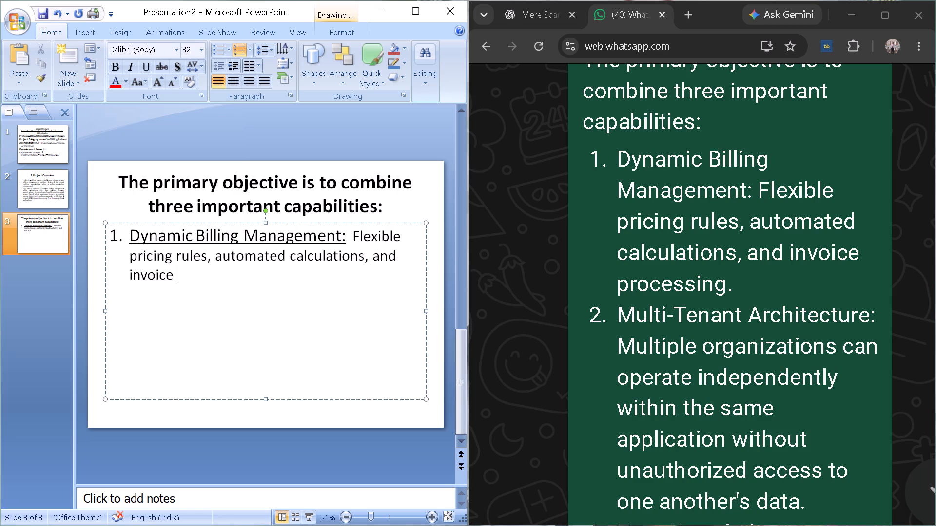
type("pro")
type("cessiing")
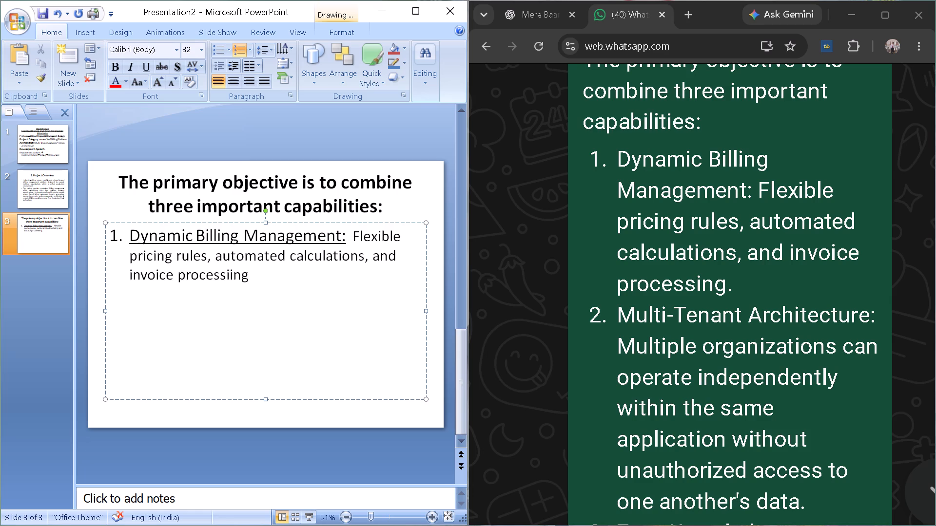
key("period")
Start the second numbered item with the underlined heading "Multi-Tenant Architecture:".
key("Return")
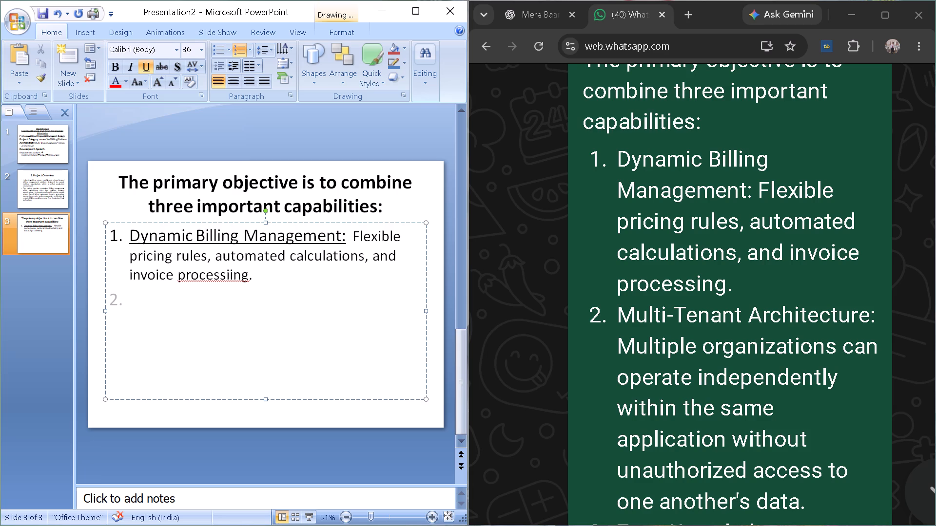
type("Multi")
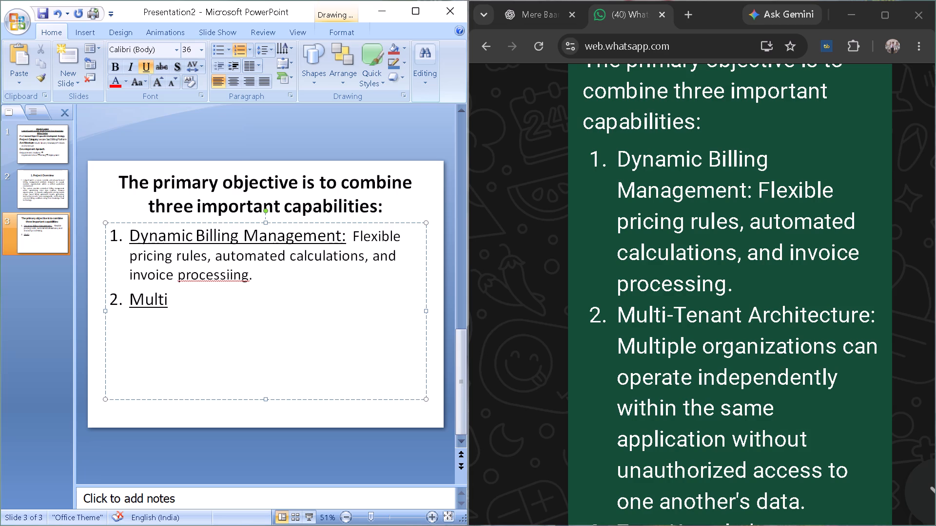
key("minus")
type("Ten")
type("ant")
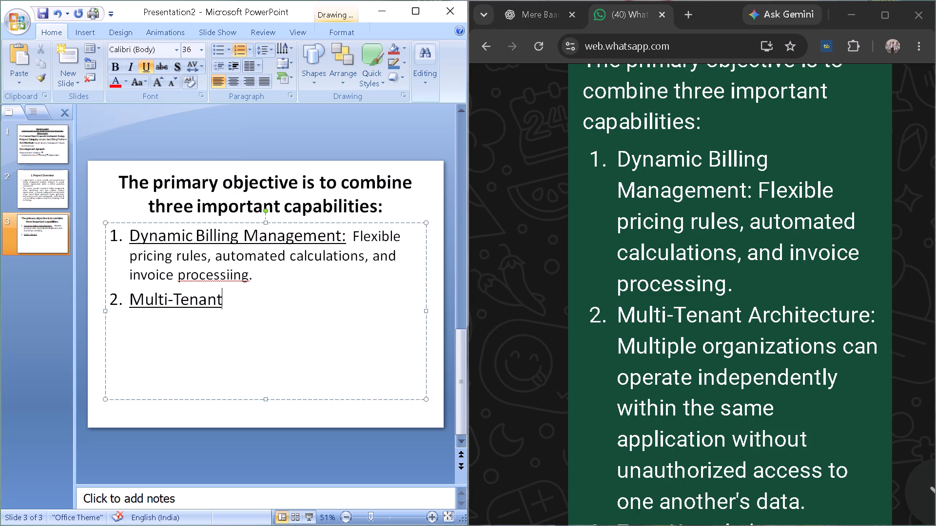
key("space")
key("a")
key("BackSpace")
type("Ar")
key("v")
key("BackSpace")
type("ch")
key("i")
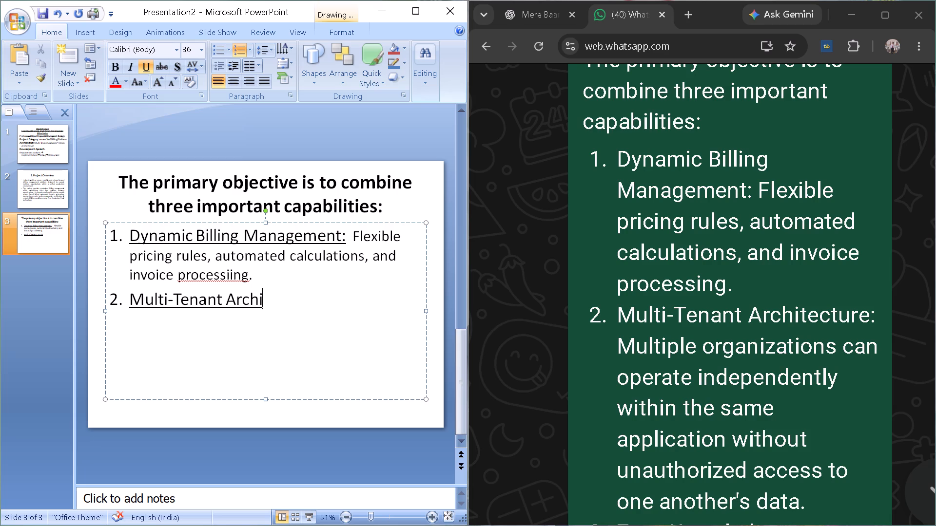
type("tecture")
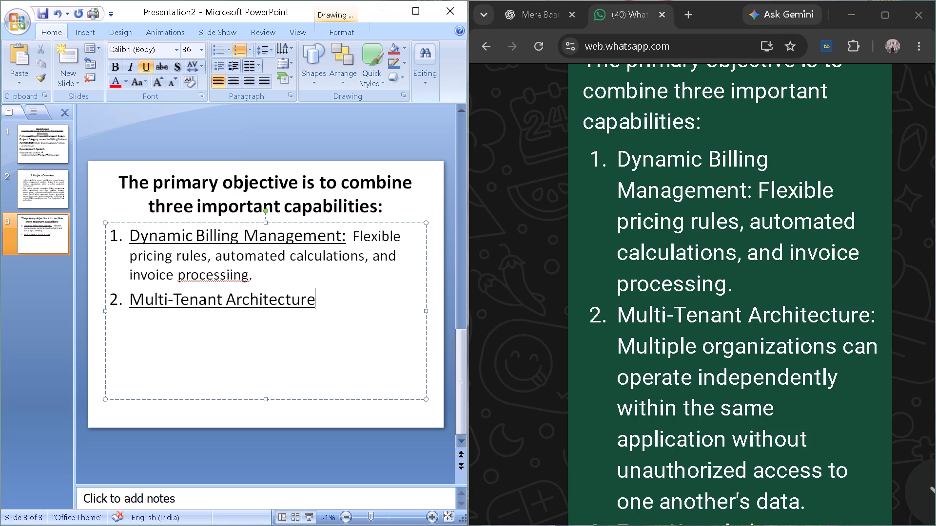
key("shift+colon")
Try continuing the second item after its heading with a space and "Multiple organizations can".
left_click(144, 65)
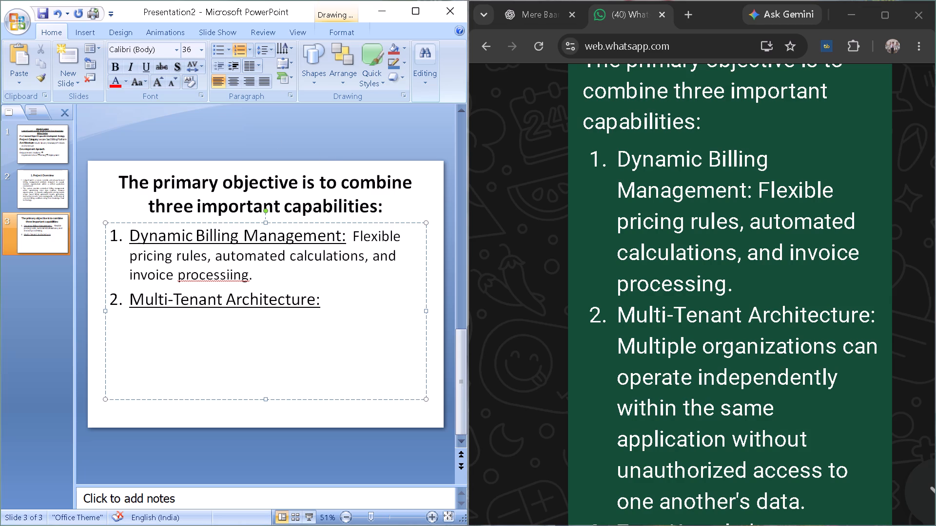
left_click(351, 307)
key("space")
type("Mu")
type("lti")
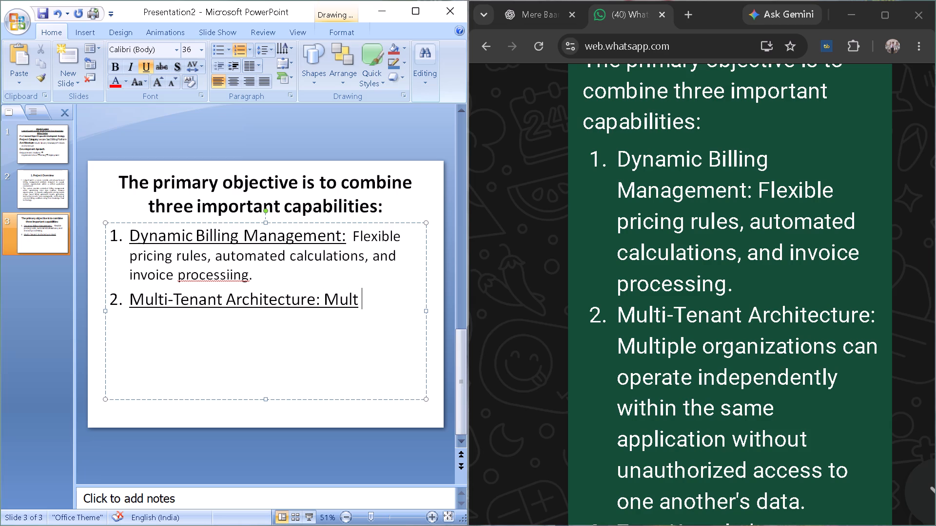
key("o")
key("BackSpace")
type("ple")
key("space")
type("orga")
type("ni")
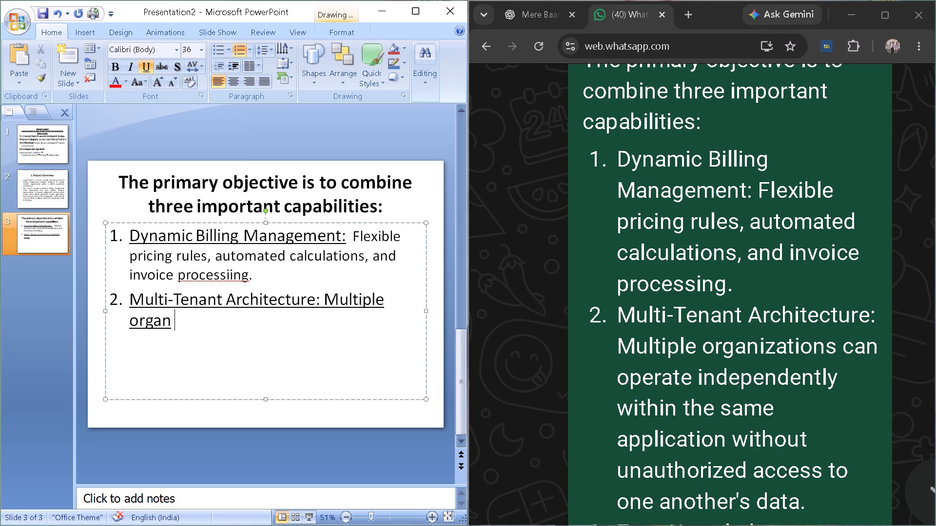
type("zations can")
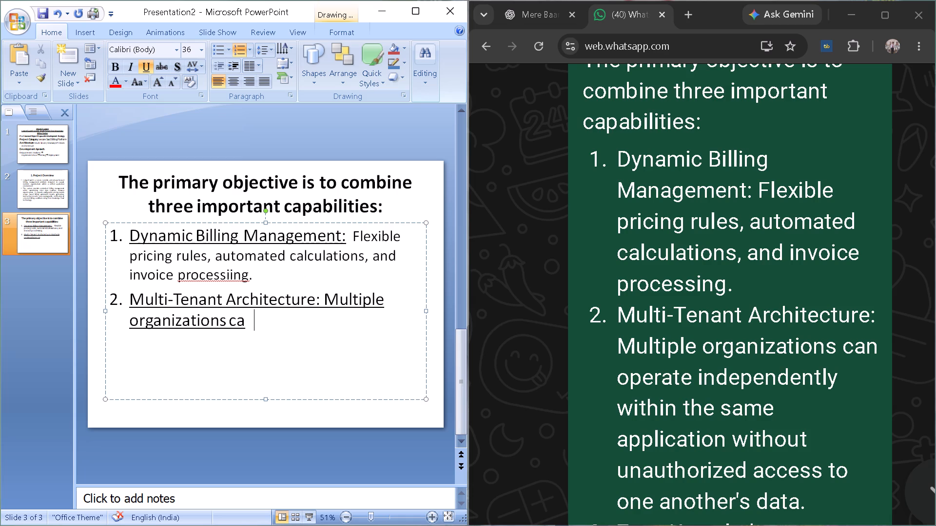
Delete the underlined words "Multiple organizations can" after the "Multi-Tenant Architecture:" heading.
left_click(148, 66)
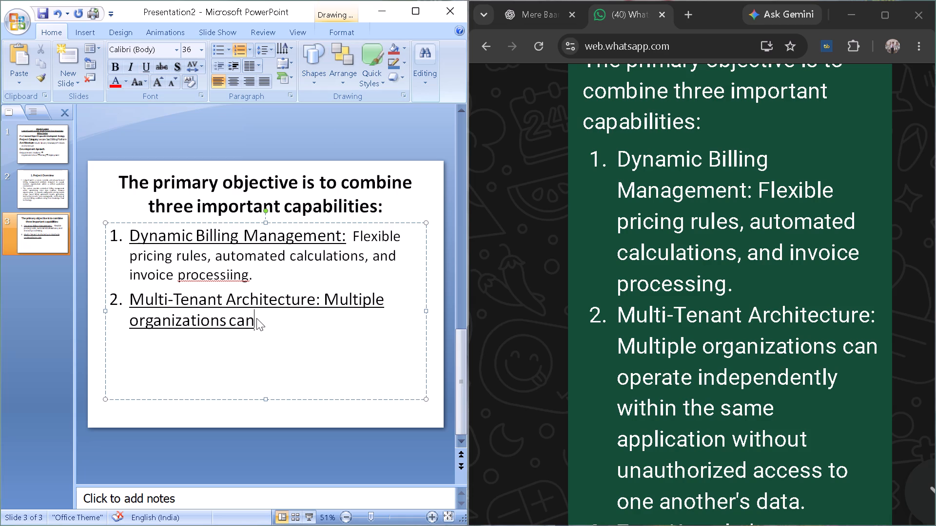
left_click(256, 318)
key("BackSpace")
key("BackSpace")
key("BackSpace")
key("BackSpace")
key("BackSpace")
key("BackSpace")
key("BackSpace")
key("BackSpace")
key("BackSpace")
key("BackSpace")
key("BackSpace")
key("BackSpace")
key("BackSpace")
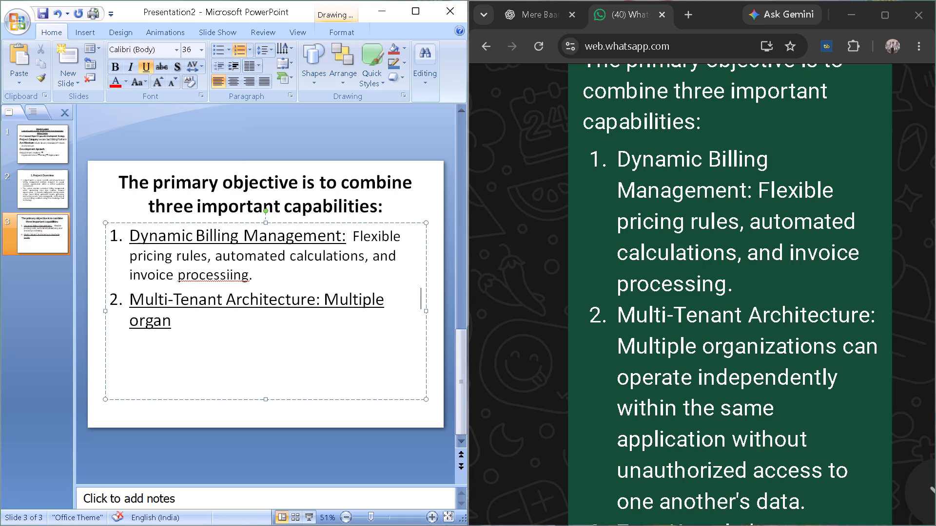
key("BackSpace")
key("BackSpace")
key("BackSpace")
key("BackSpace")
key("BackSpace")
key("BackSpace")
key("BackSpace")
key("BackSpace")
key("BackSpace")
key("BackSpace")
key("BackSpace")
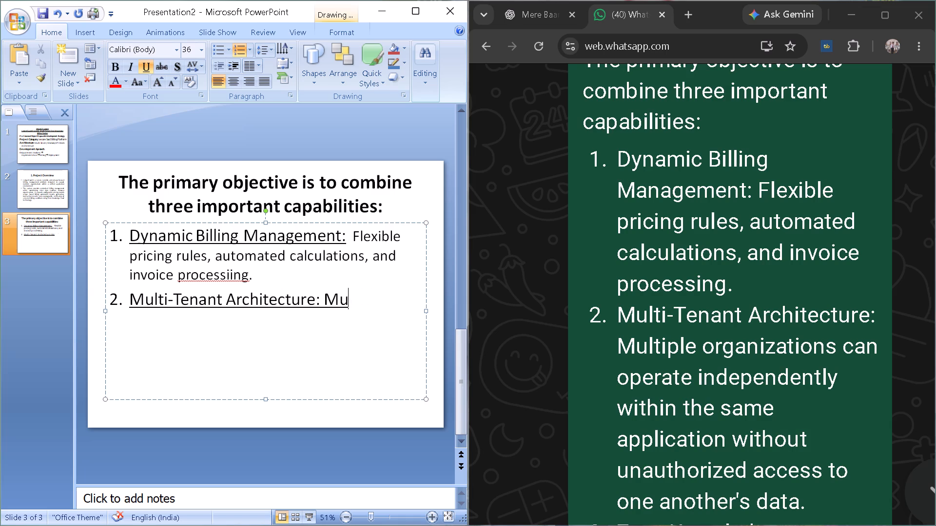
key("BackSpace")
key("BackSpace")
Turn off underlining after "Multi-Tenant Architecture:" and continue the second item with "Multiple organizations can operate independently".
left_click(152, 67)
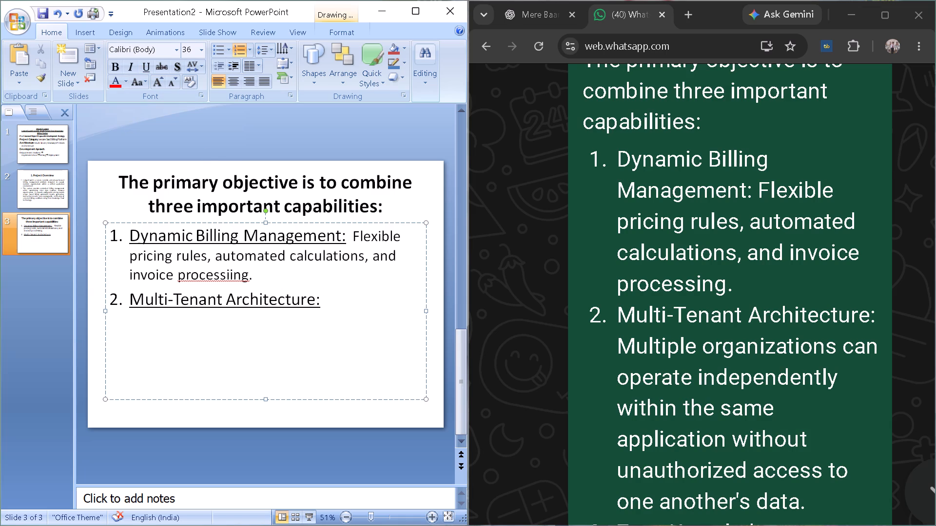
key("shift+m")
key("u")
type("lti")
type("ple or")
type("ga")
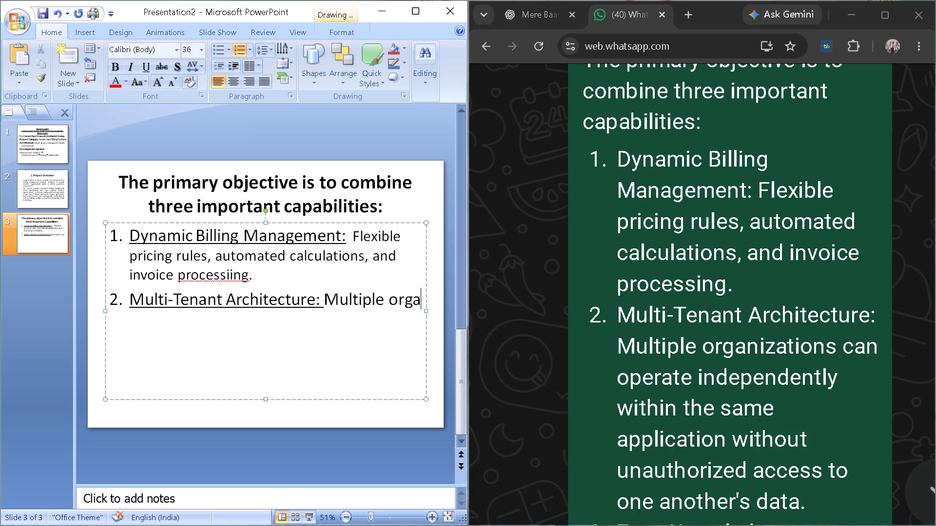
type("ni")
type("zations can op")
type("erat")
type("e")
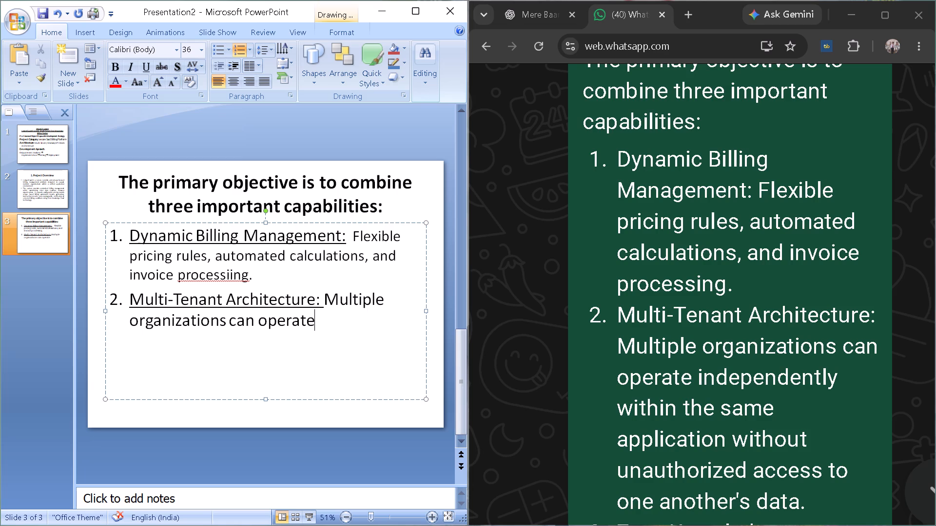
key("space")
type("in")
type("de")
type("pen")
type("den")
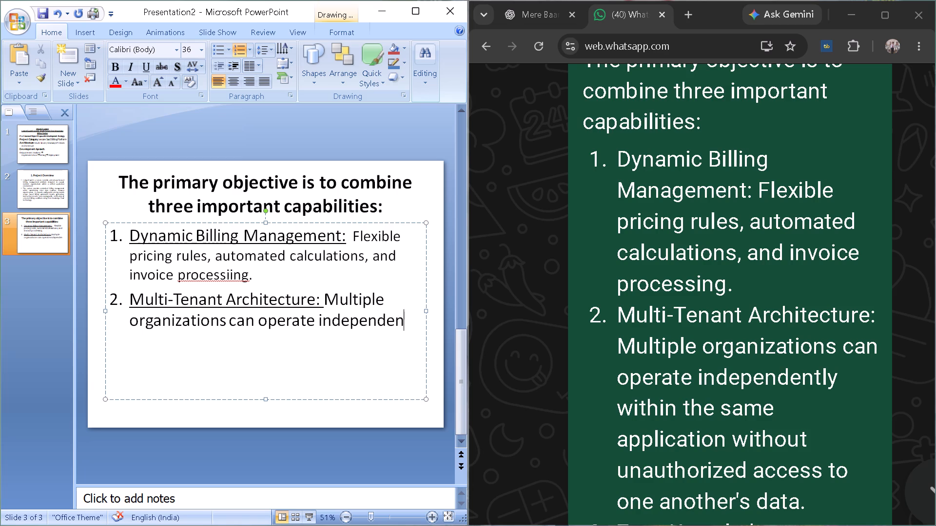
type("tly")
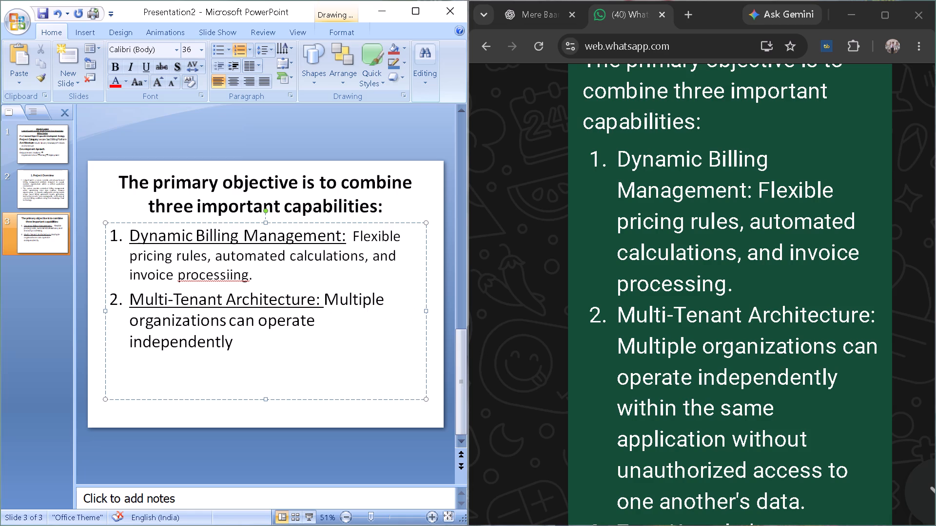
key("space")
Continue the second item's description with "within the same application", correcting the spelling of "application".
type("within the d")
key("BackSpace")
type("same apploca")
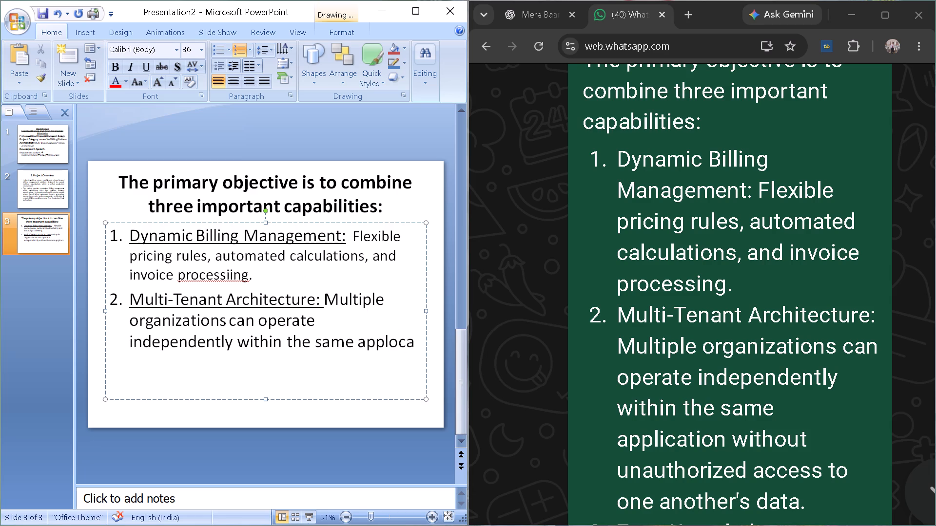
type("tions")
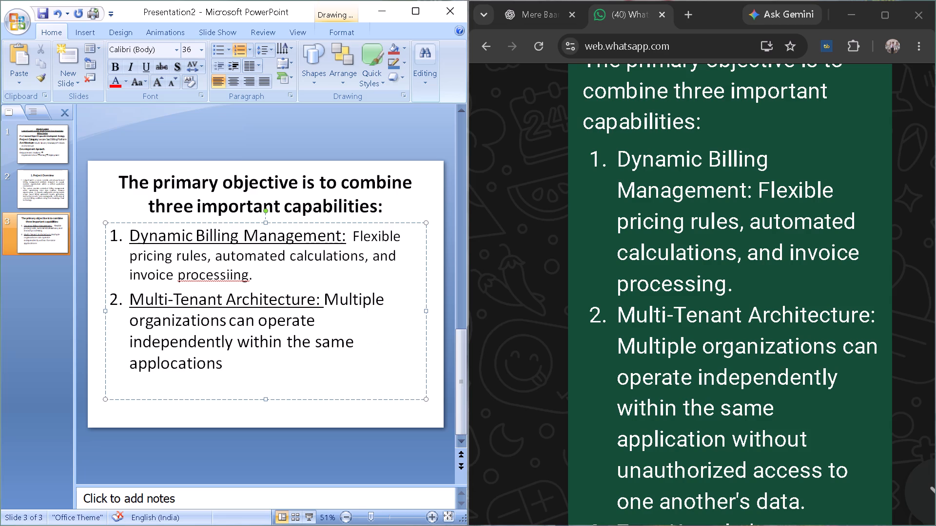
key("BackSpace")
key("BackSpace")
key("BackSpace")
key("BackSpace")
key("BackSpace")
key("BackSpace")
key("BackSpace")
key("BackSpace")
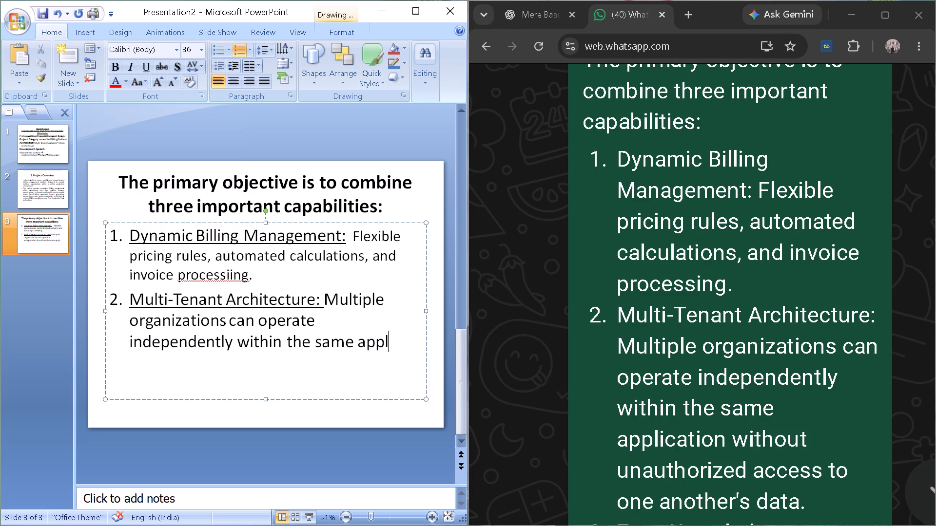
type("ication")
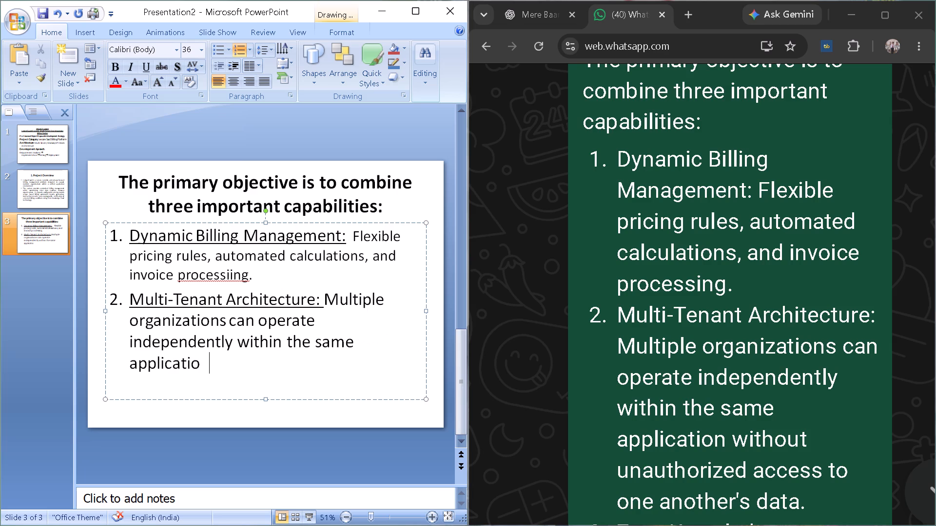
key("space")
Continue the second item's description with the word "without" after "application", correcting the misspelling.
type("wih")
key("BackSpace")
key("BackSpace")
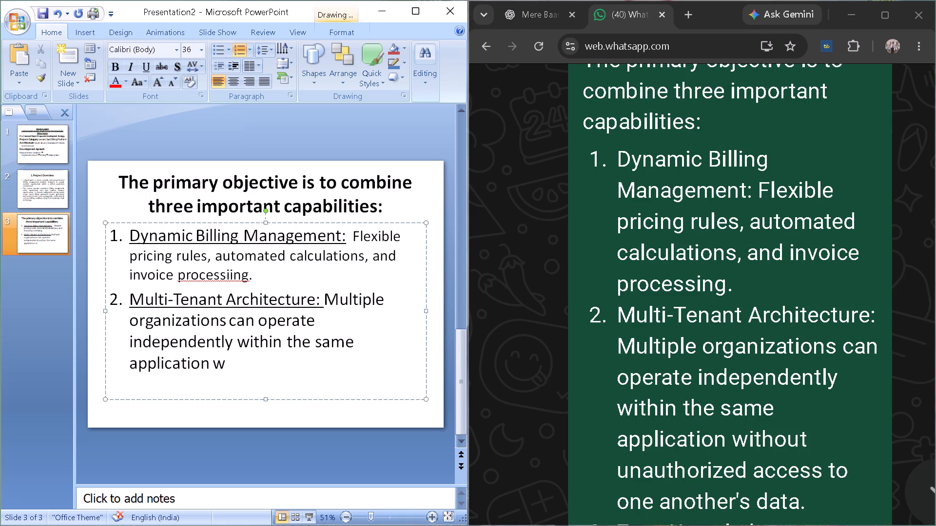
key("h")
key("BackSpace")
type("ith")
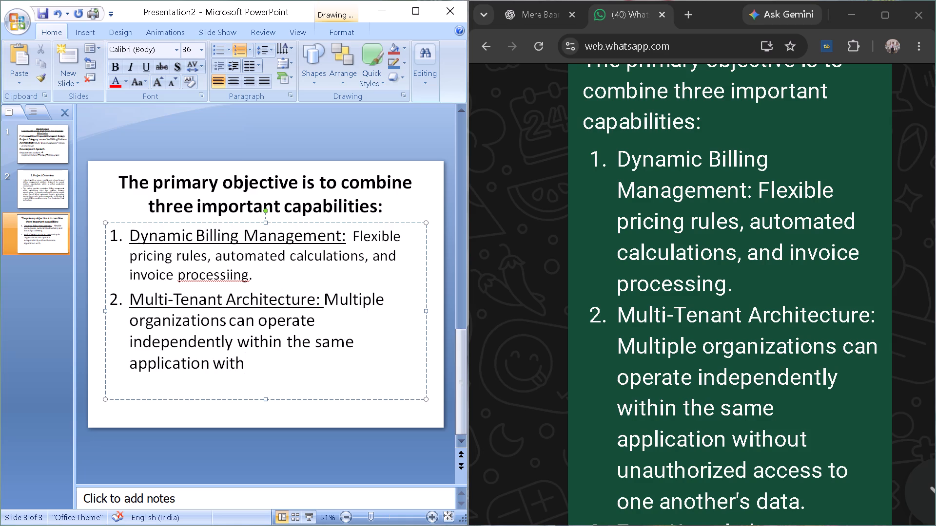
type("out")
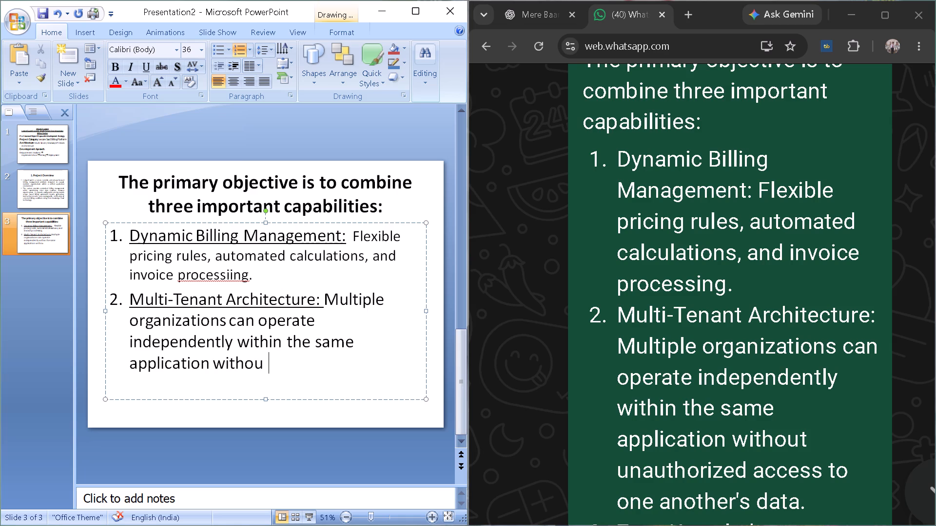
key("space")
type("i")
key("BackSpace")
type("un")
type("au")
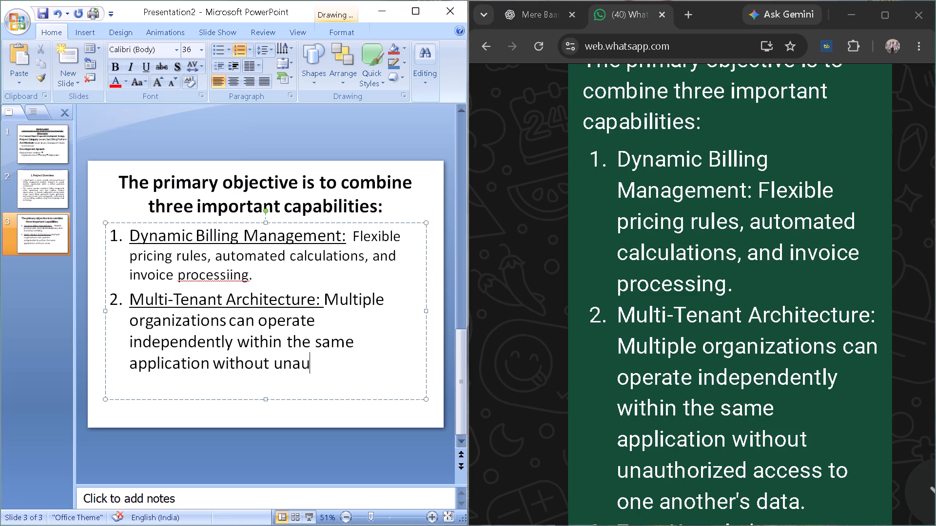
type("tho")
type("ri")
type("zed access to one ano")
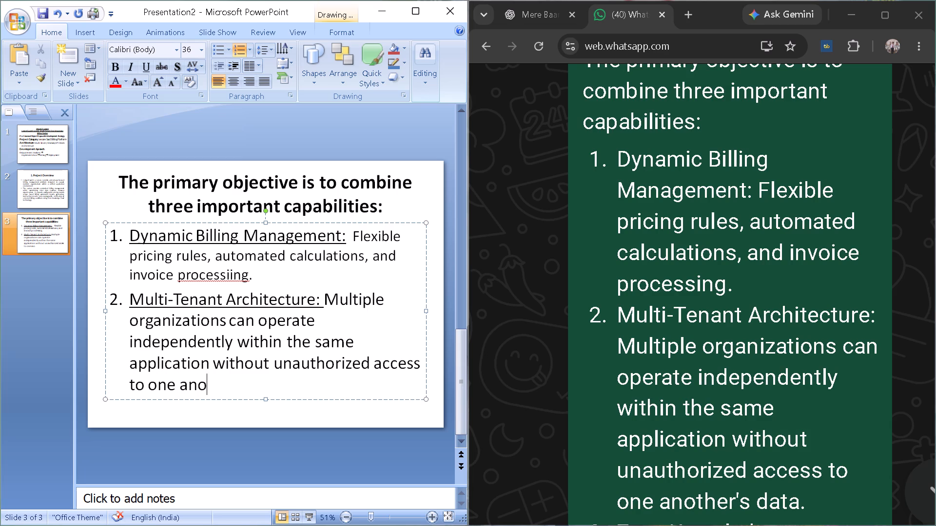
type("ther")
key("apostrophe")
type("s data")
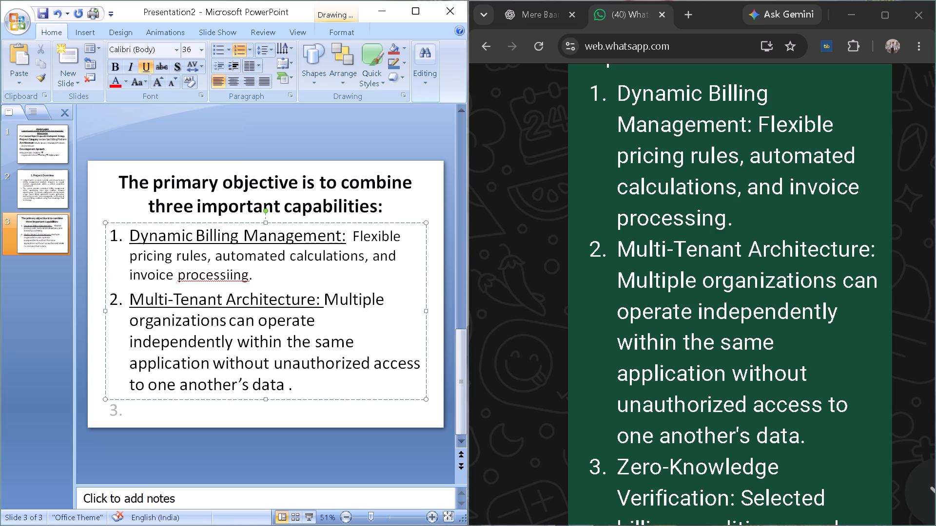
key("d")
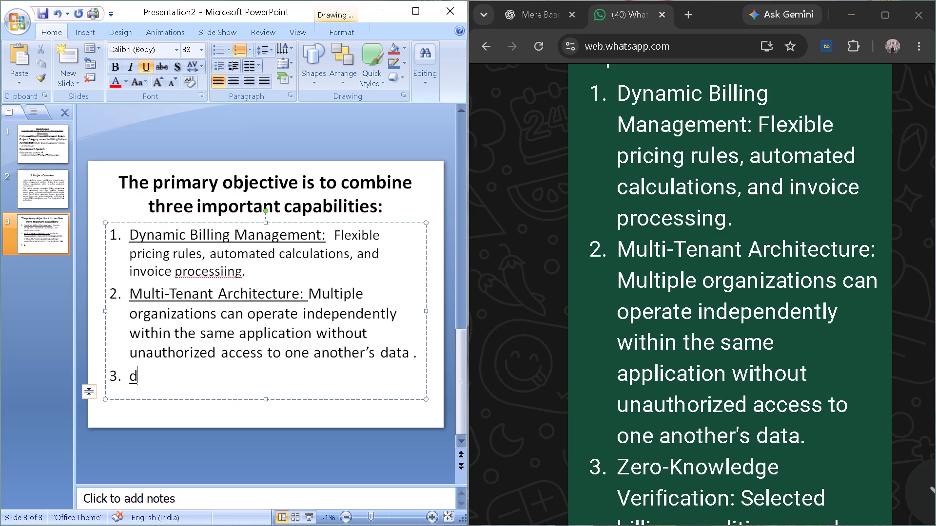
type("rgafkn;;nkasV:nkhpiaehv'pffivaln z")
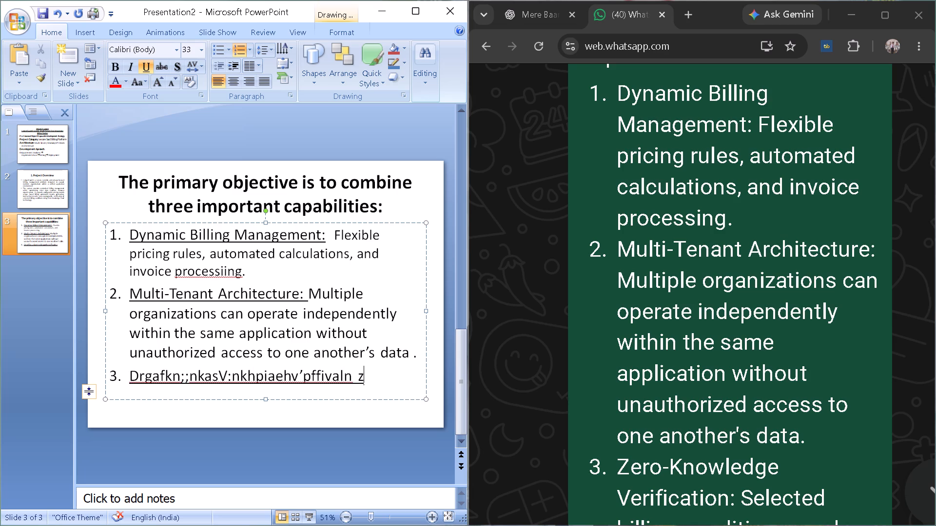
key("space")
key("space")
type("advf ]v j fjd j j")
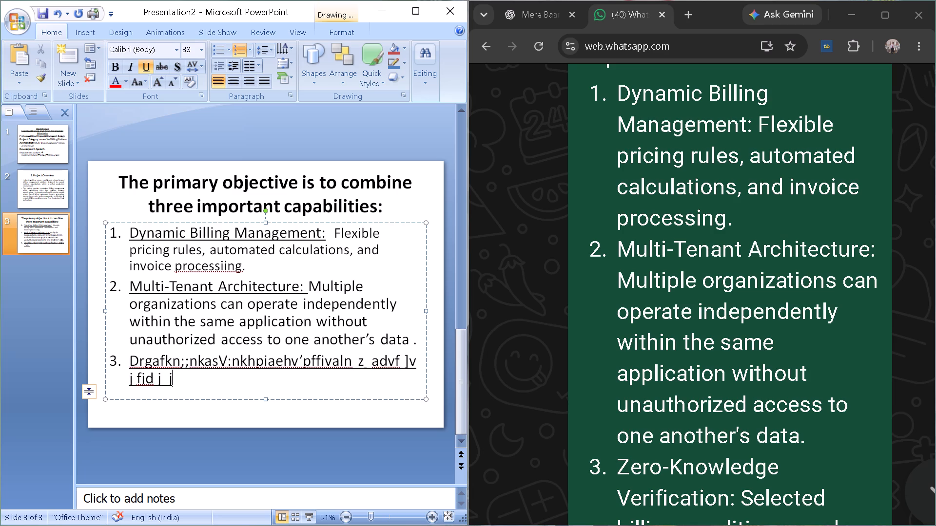
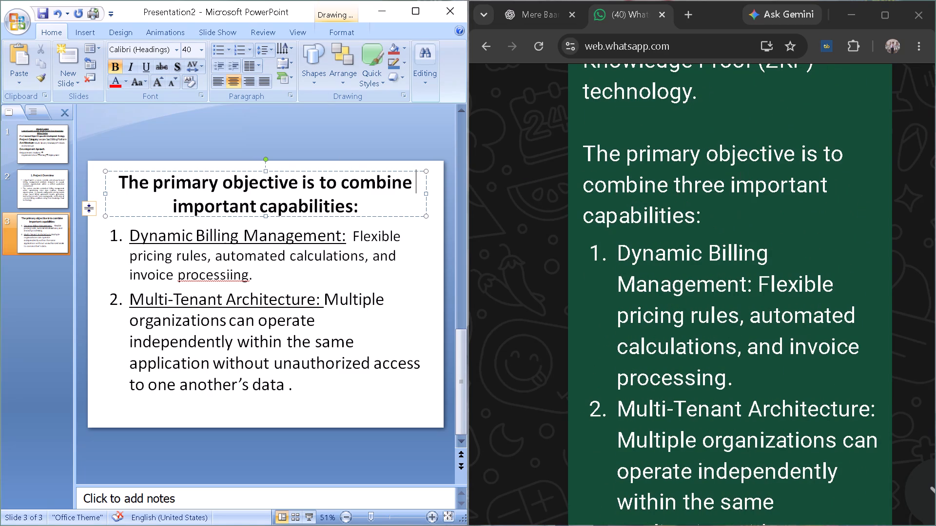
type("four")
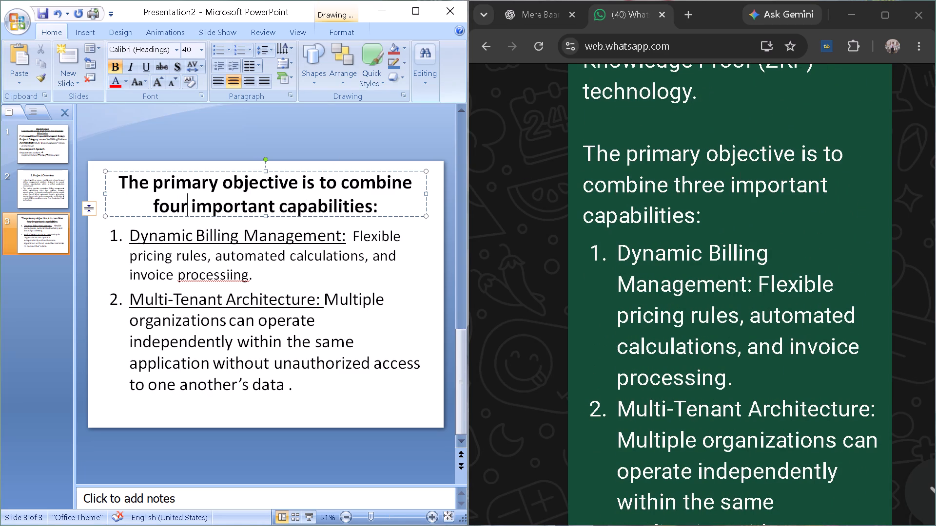
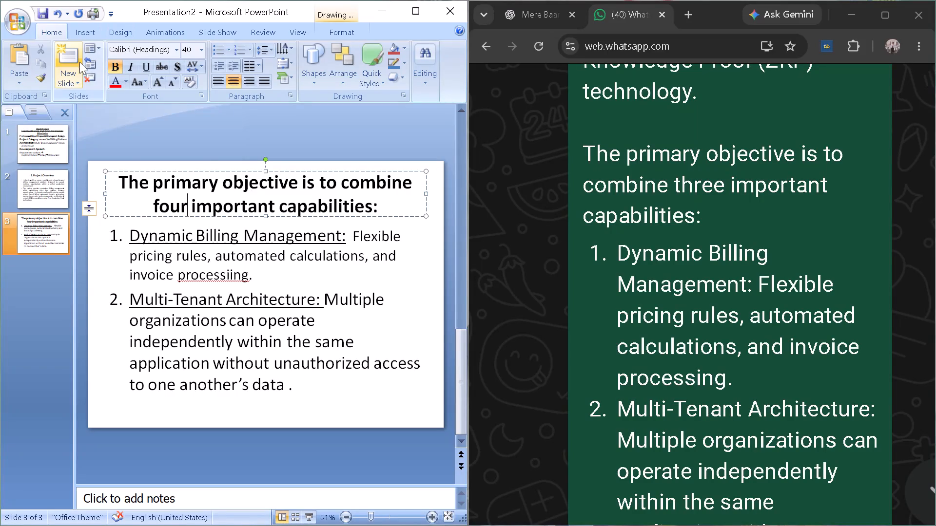
Add a fourth slide with title and content placeholders after the third slide.
left_click(76, 81)
left_click(183, 126)
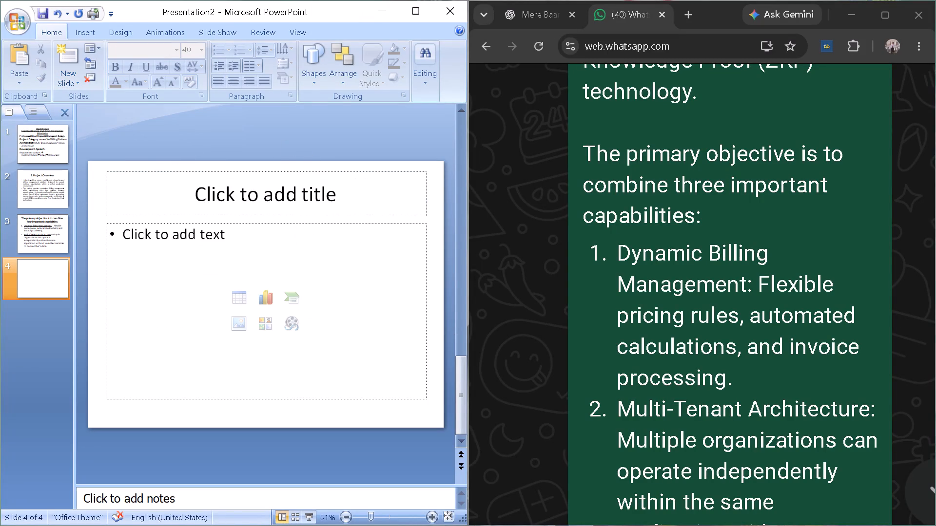
left_click(62, 234)
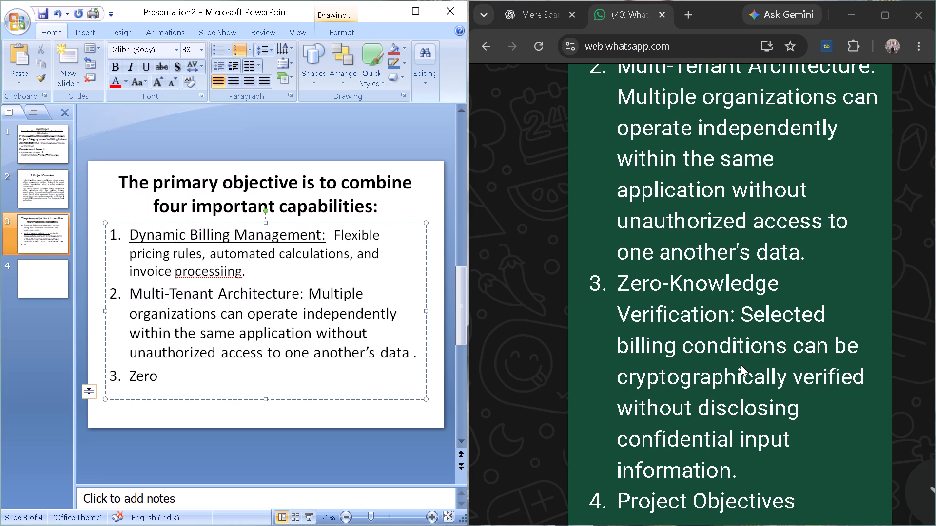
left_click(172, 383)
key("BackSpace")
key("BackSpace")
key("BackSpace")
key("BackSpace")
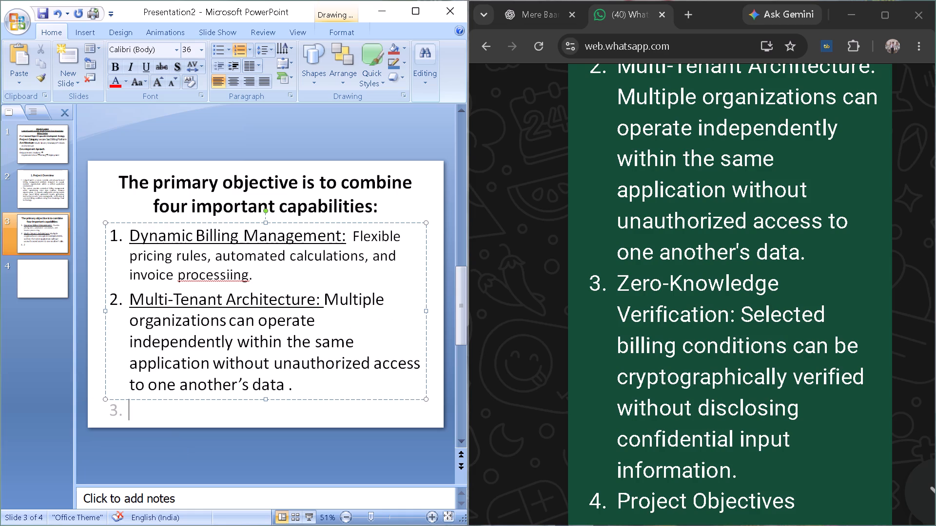
Turn on underlining for the third item and begin its heading with "Zero-Knowledge".
left_click(148, 67)
left_click(140, 410)
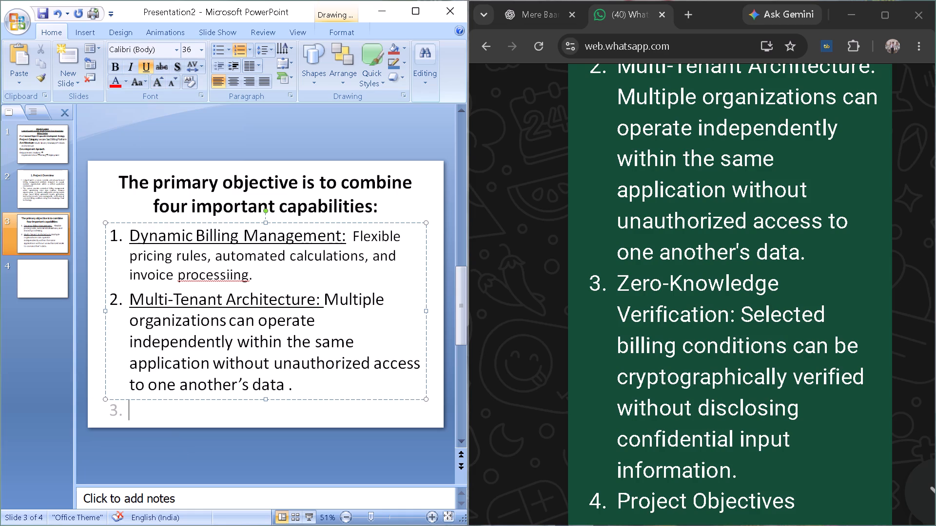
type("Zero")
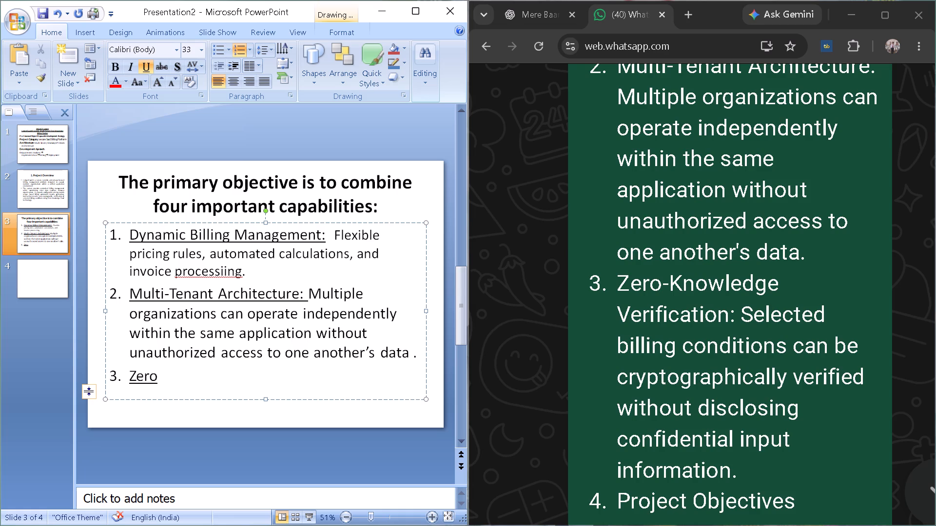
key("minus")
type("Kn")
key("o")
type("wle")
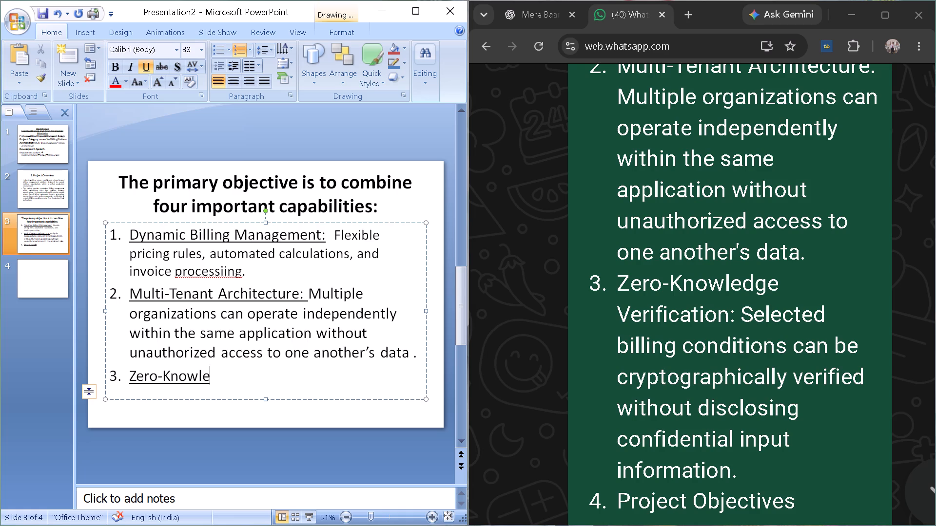
Finish the third item's underlined heading on the third slide so it reads "Zero-Knowledge Veification:".
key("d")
type("ge")
key("space")
type("Veifi")
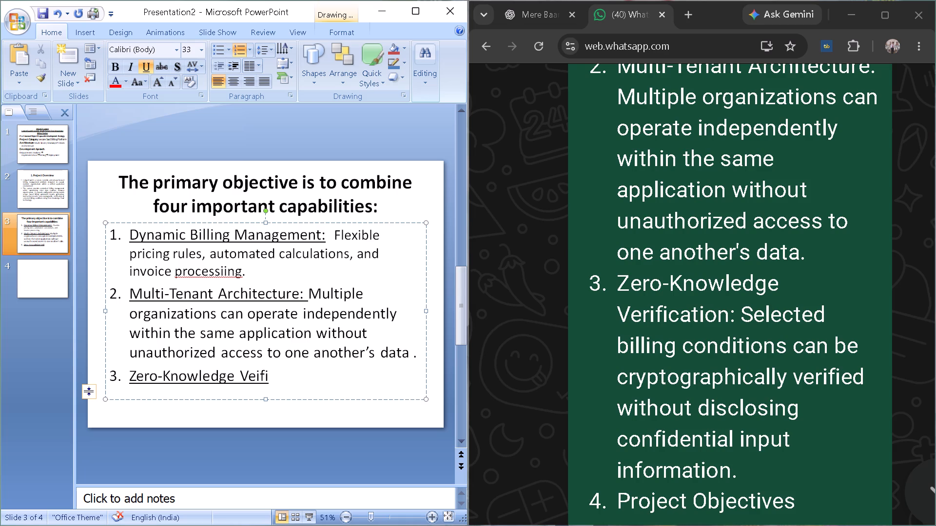
type("ca")
type("tion")
key("shift+colon")
Turn off underlining after the third heading and start its description with "Selected billing conditions can be cryptographically verified".
left_click(147, 63)
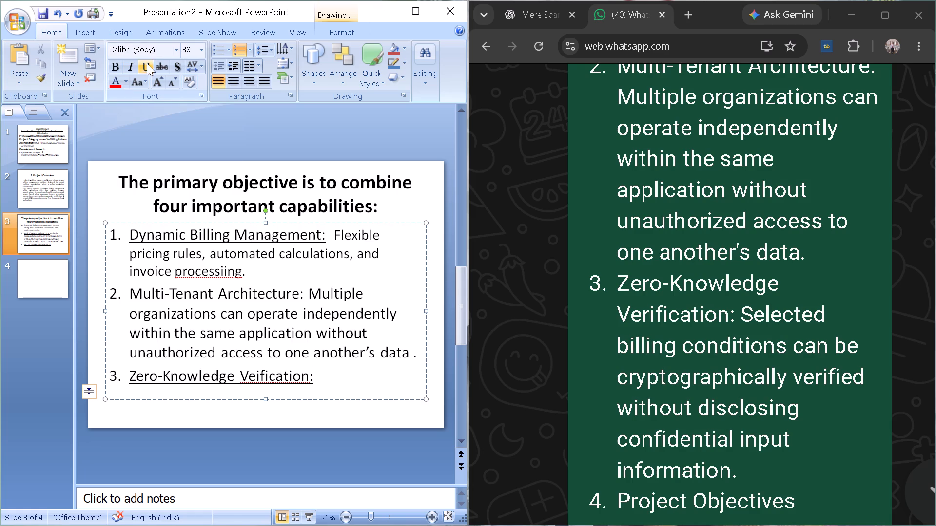
key("space")
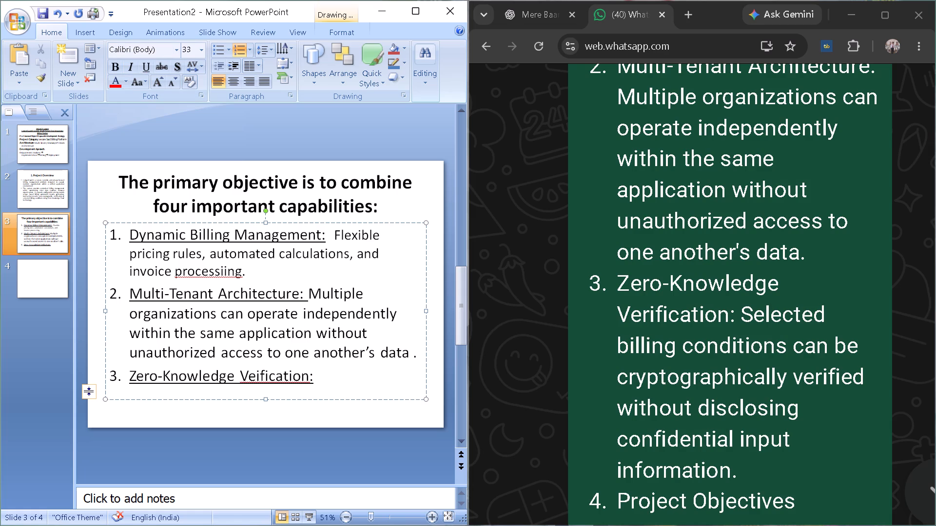
type("Sele")
type("cted")
key("space")
type("billing condi")
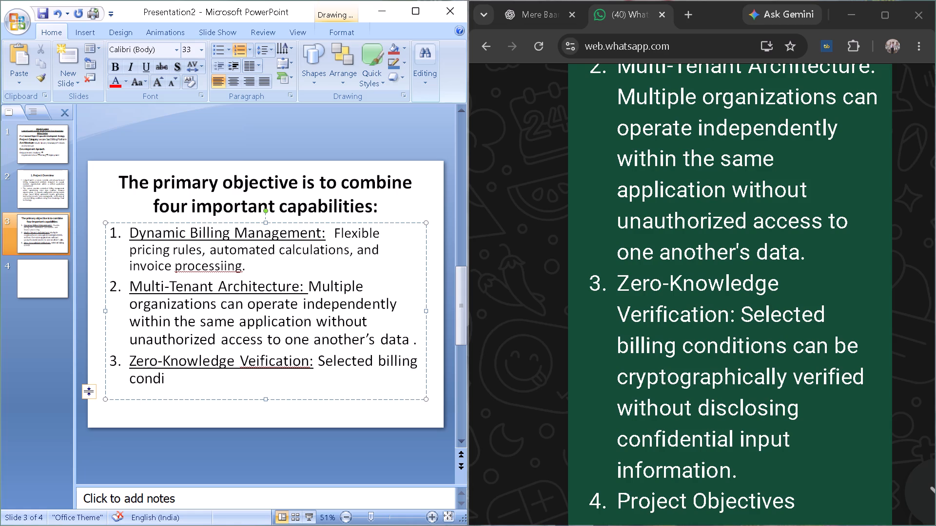
type("tion")
key("s")
key("space")
type("can be cry")
type("pto")
type("gra")
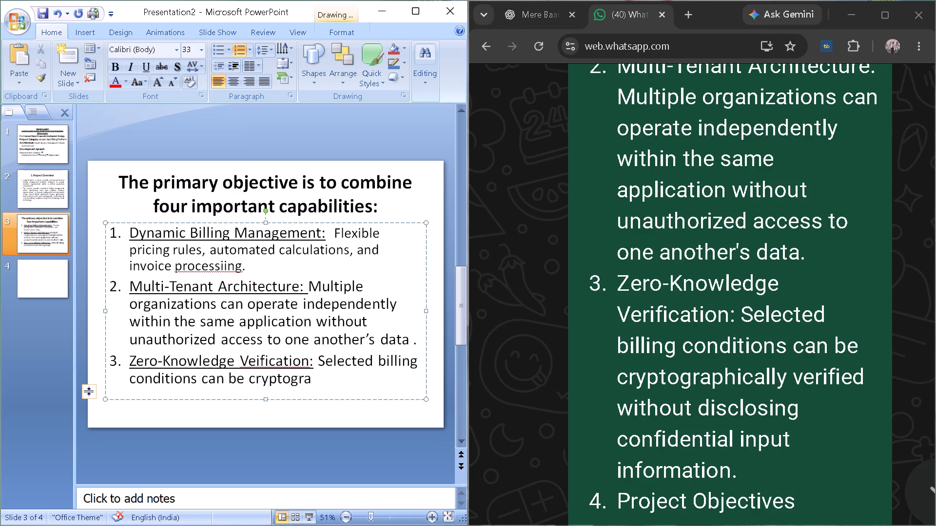
type("phi")
type("cally veri")
type("fied wi")
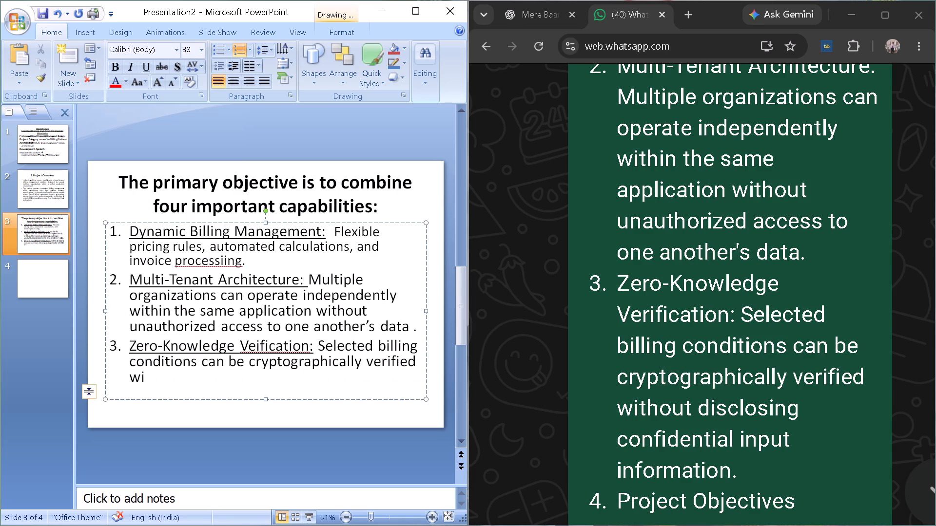
Continue the third item's description with "without disclosong confidential input inforammation", fixing slips in "without" and "confidential".
key("h")
type("=th")
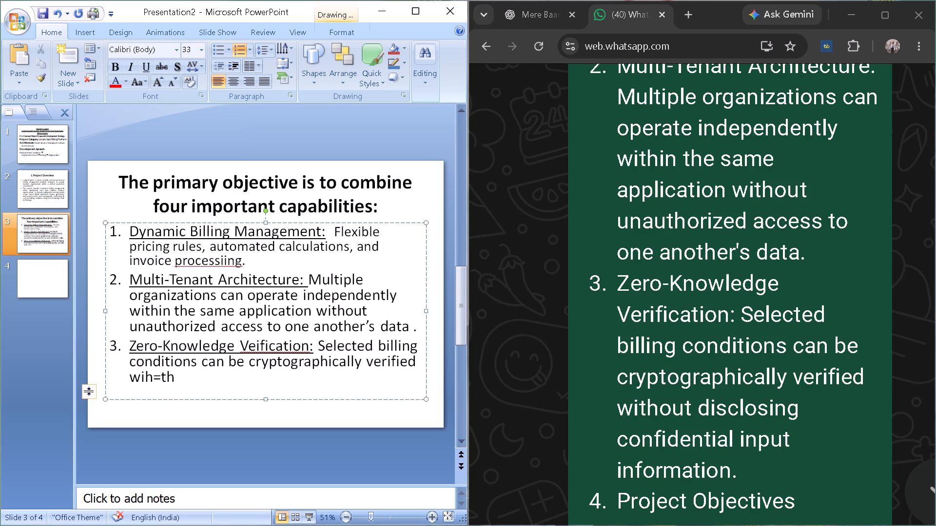
key("BackSpace")
key("BackSpace")
key("BackSpace")
key("BackSpace")
type("th")
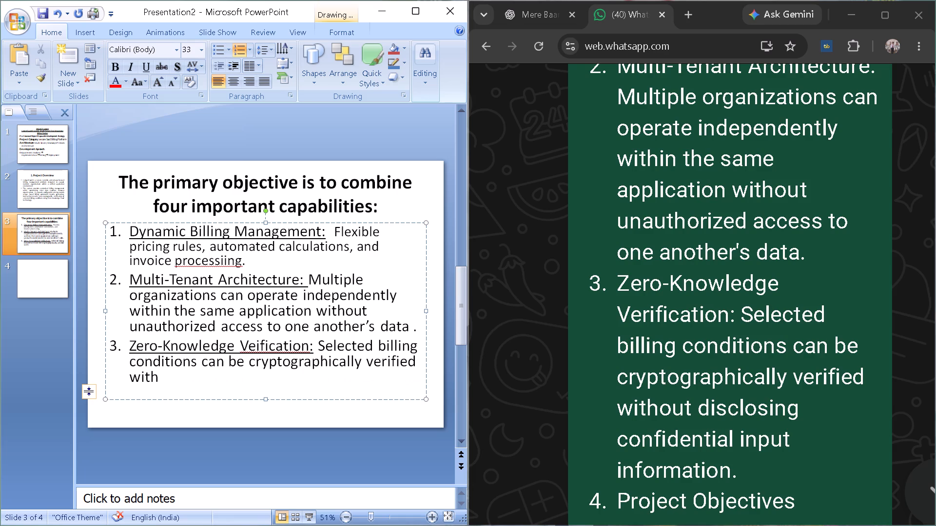
type("out disclo")
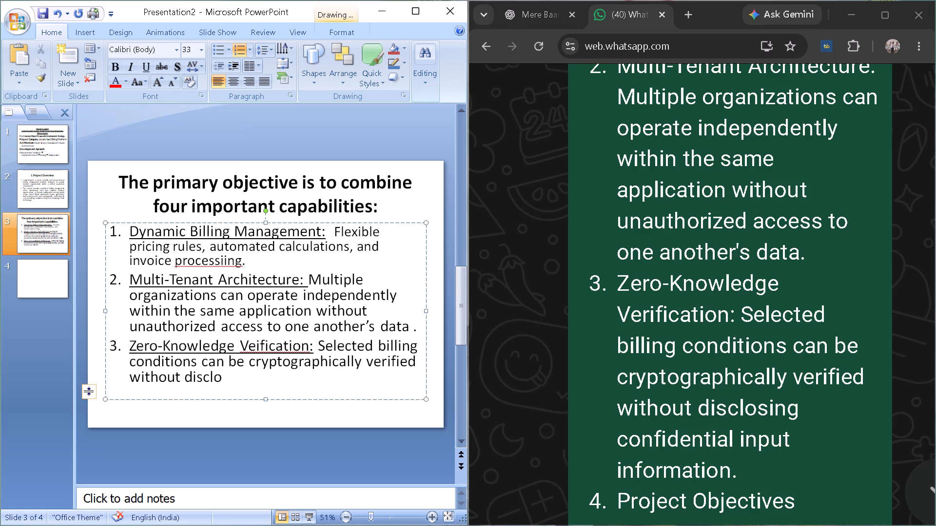
type("song cond")
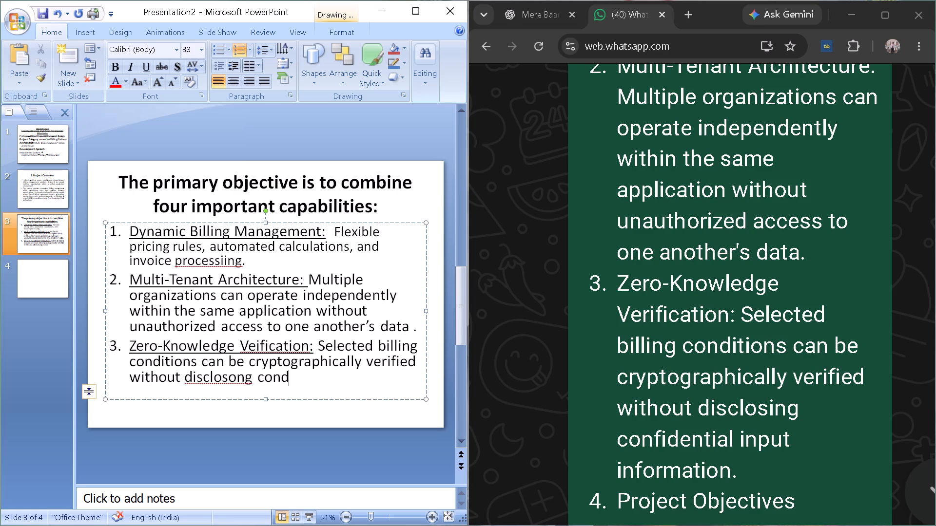
key("i")
key("BackSpace")
key("BackSpace")
type("fi")
key("f")
key("BackSpace")
type("dent")
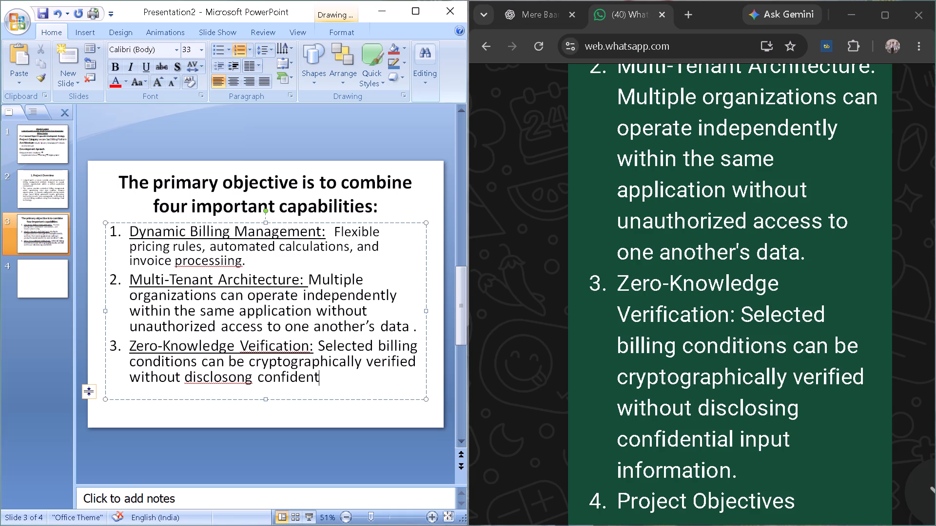
key("i")
type("al input inforammation")
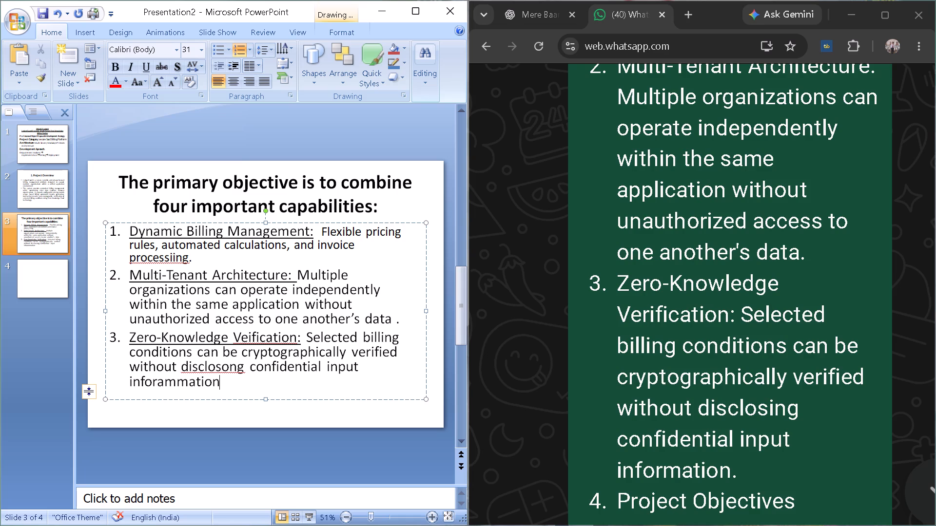
Correct the misspelled words in the third item to "disclosing" in the description and "Verification" in the heading.
left_click(231, 369)
key("BackSpace")
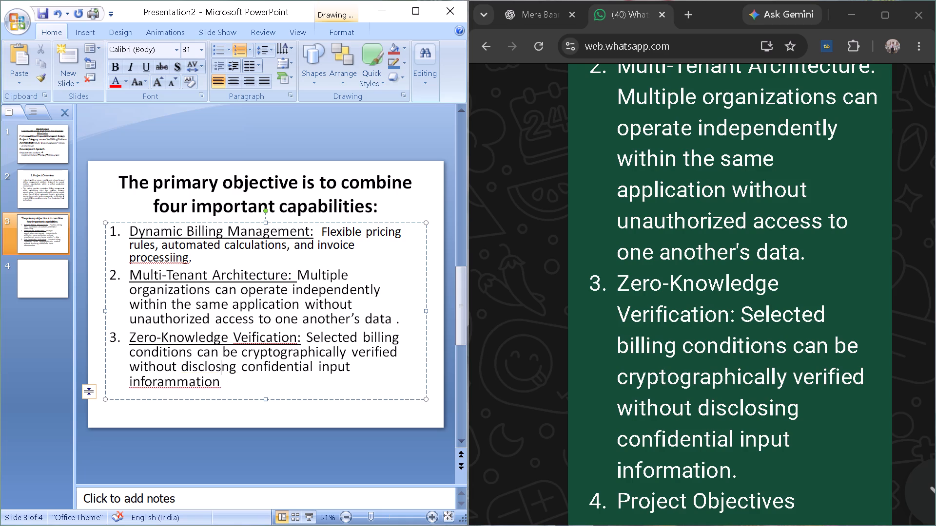
key("i")
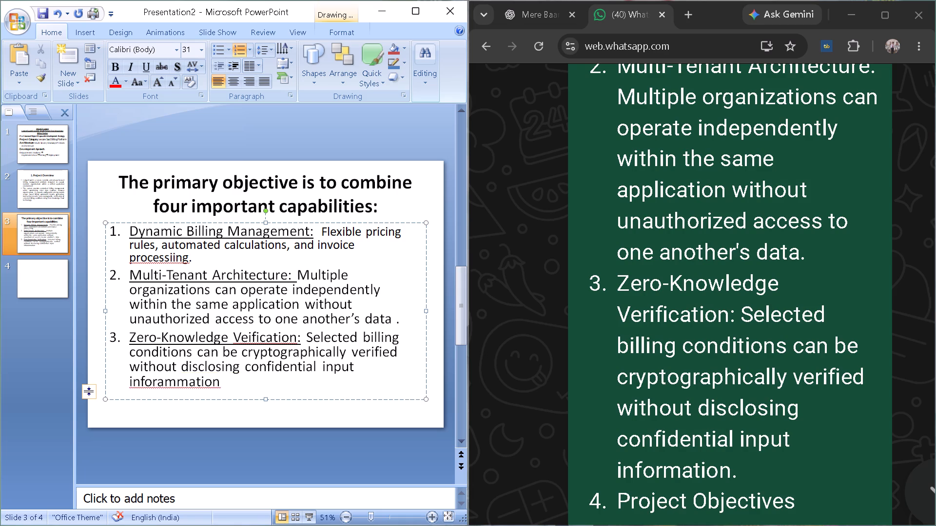
left_click(254, 339)
key("BackSpace")
type("ri")
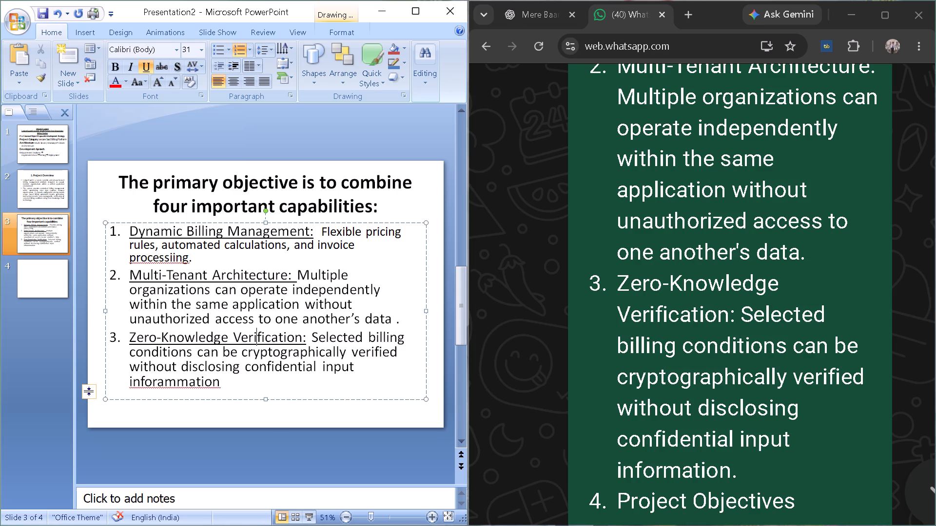
End the third item's description with a full stop.
left_click(232, 381)
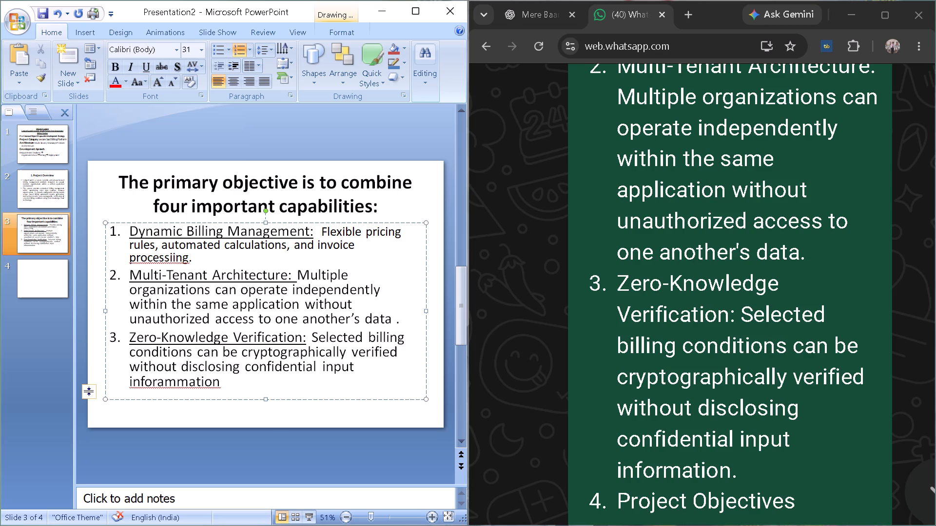
key("period")
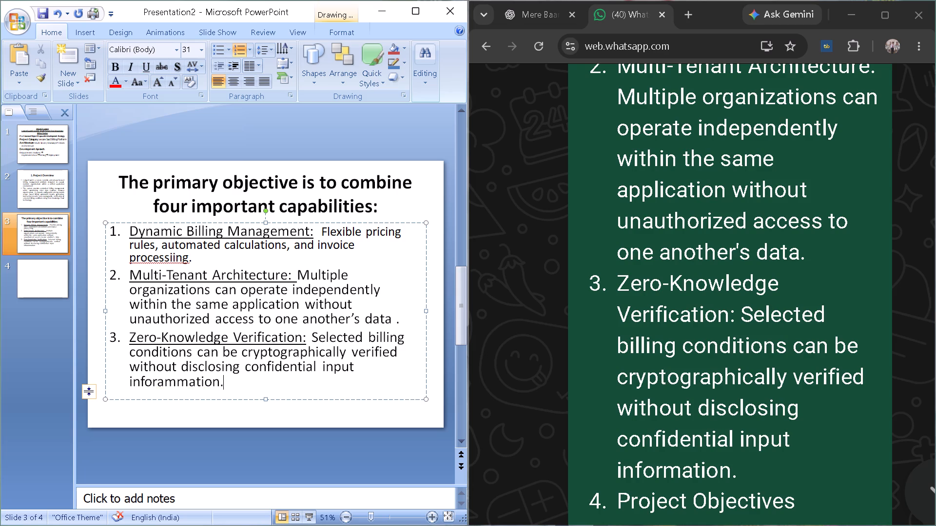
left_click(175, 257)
scroll(663, 242, "up", 2)
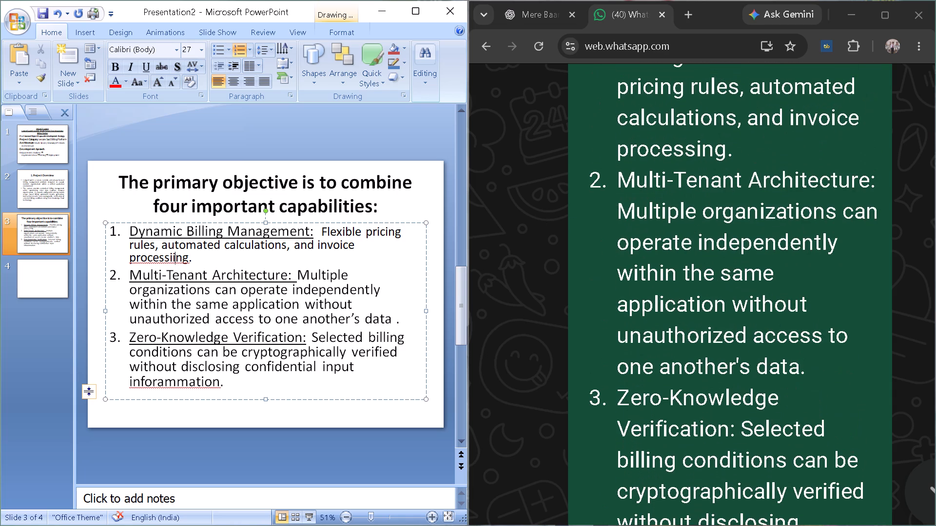
key("BackSpace")
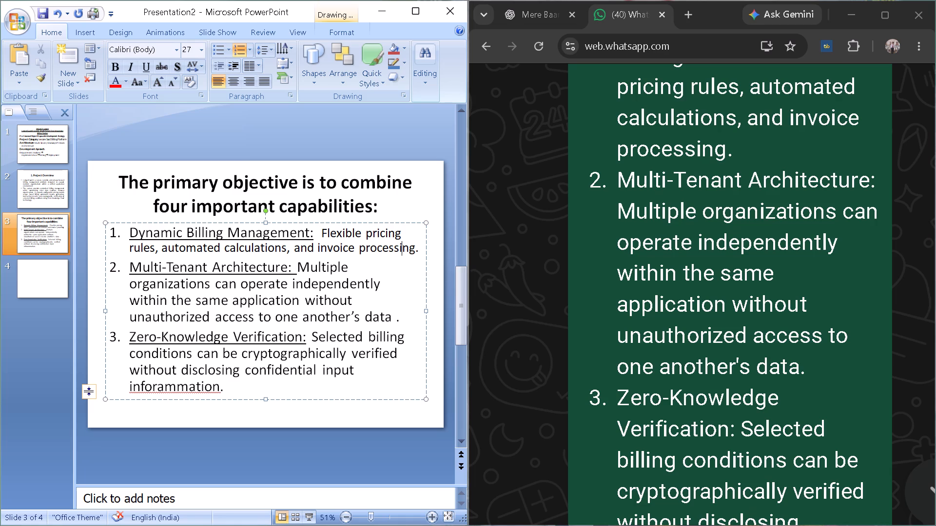
left_click(180, 389)
key("BackSpace")
scroll(692, 308, "down", 2)
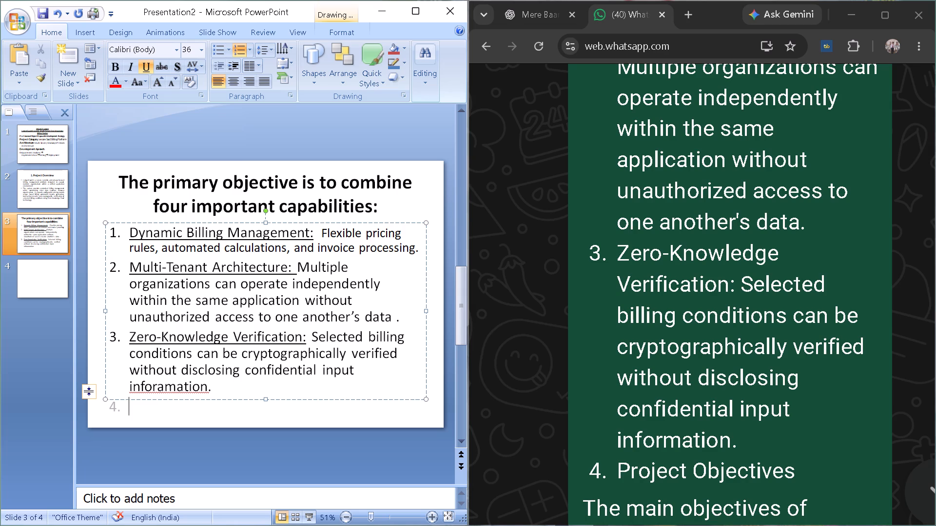
left_click(168, 390)
key("BackSpace")
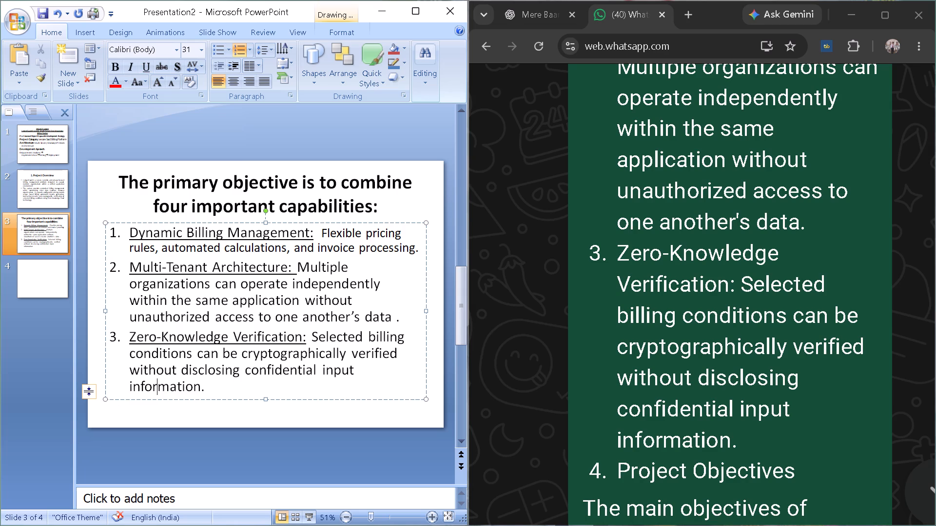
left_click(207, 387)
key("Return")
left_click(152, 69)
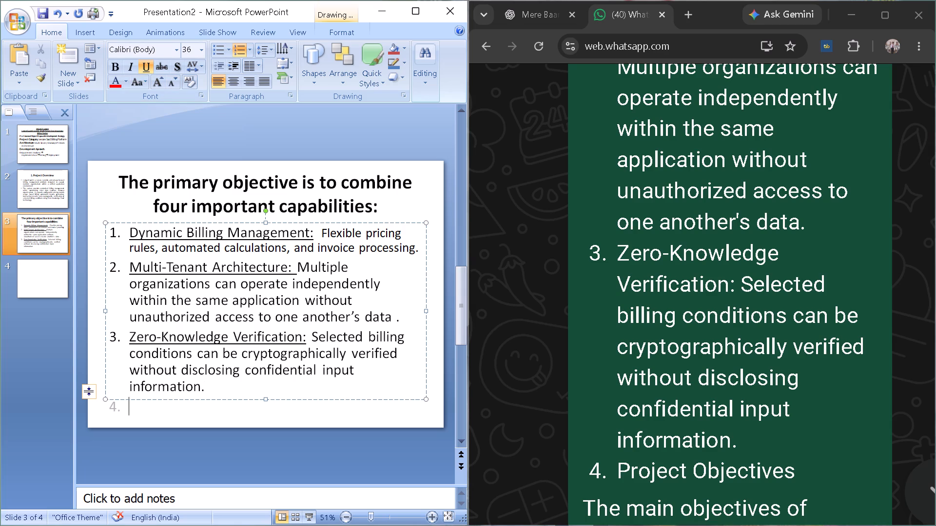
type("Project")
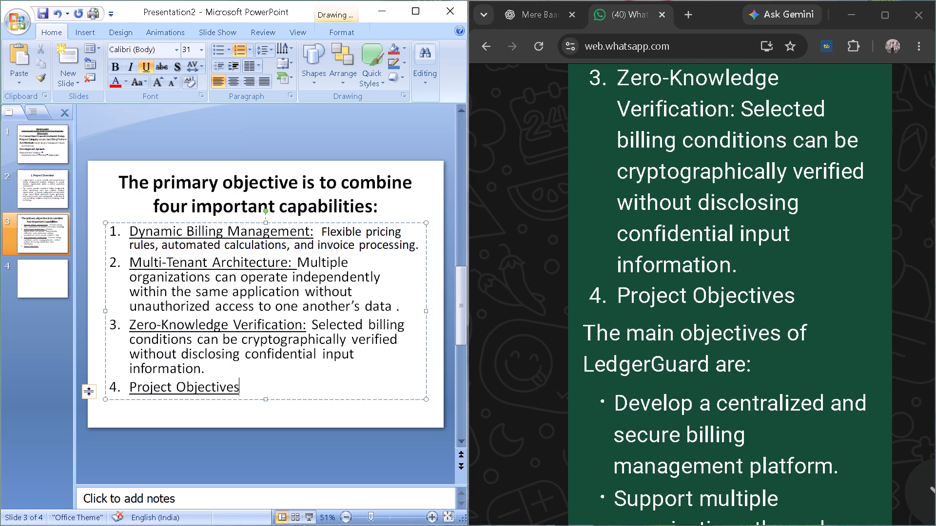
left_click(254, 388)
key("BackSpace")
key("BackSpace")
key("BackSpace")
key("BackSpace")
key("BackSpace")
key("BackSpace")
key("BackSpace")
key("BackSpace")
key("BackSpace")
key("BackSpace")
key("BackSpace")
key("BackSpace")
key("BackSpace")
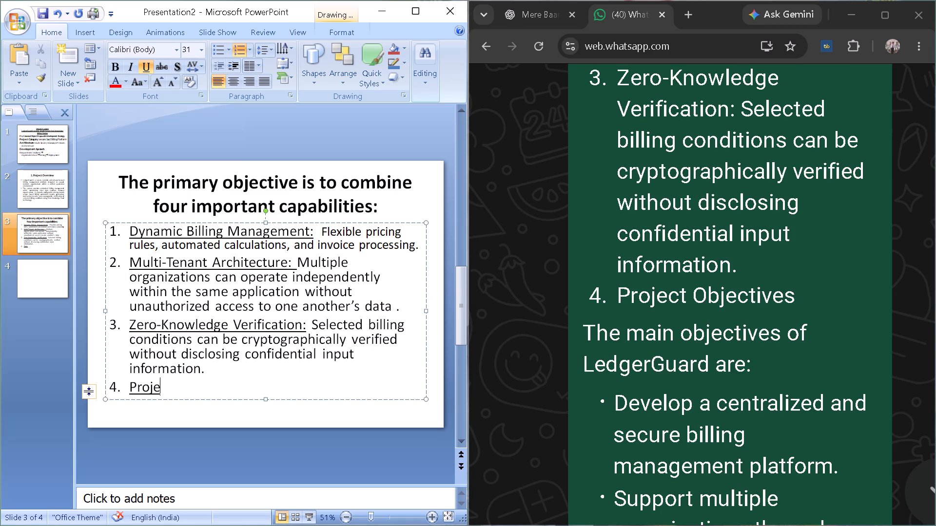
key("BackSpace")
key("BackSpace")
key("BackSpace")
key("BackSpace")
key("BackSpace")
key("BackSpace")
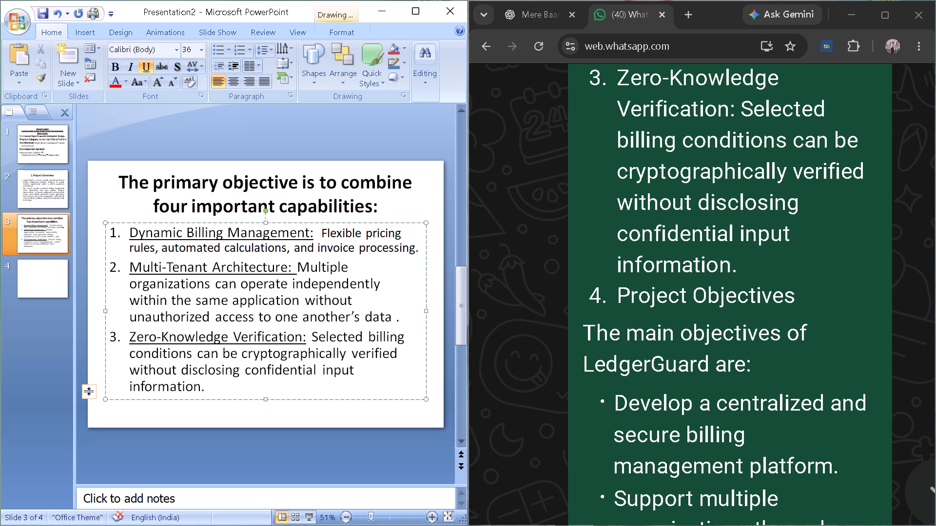
Look over the slides in the enlarged presentation window, ending on the empty fourth slide with both windows side by side.
scroll(339, 347, "up", 1)
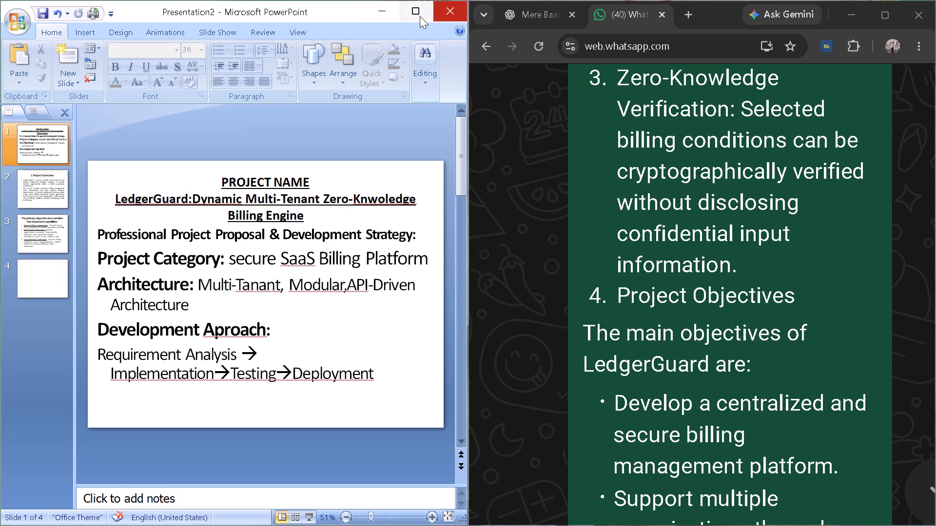
left_click(417, 15)
scroll(441, 363, "down", 1)
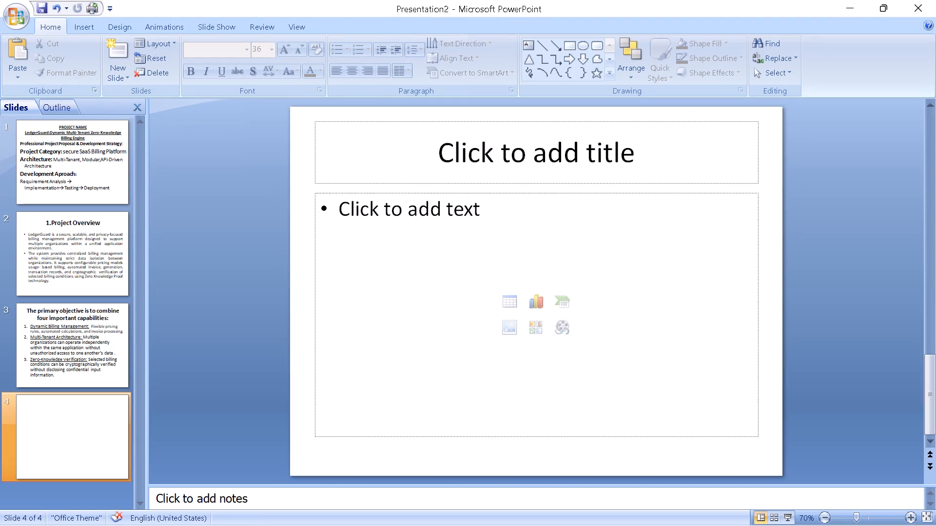
scroll(441, 363, "down", 3)
left_click(452, 159)
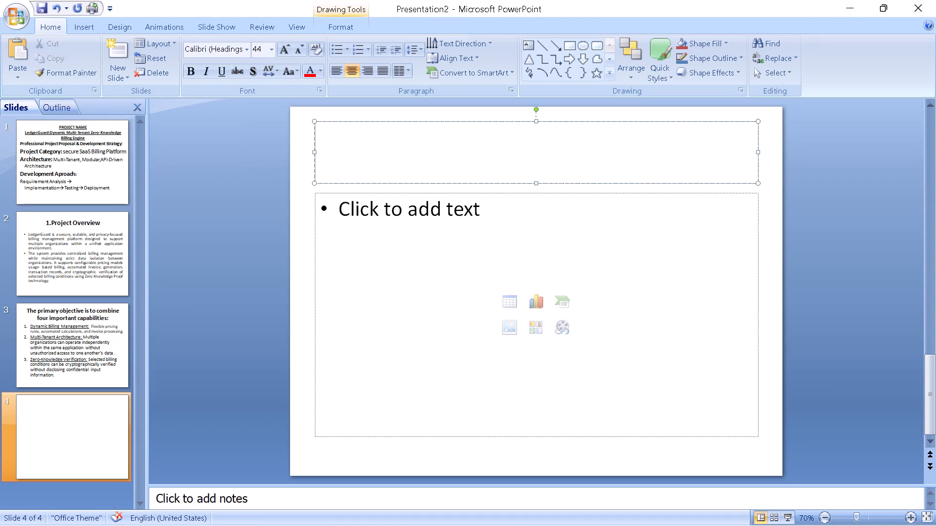
scroll(533, 233, "up", 1)
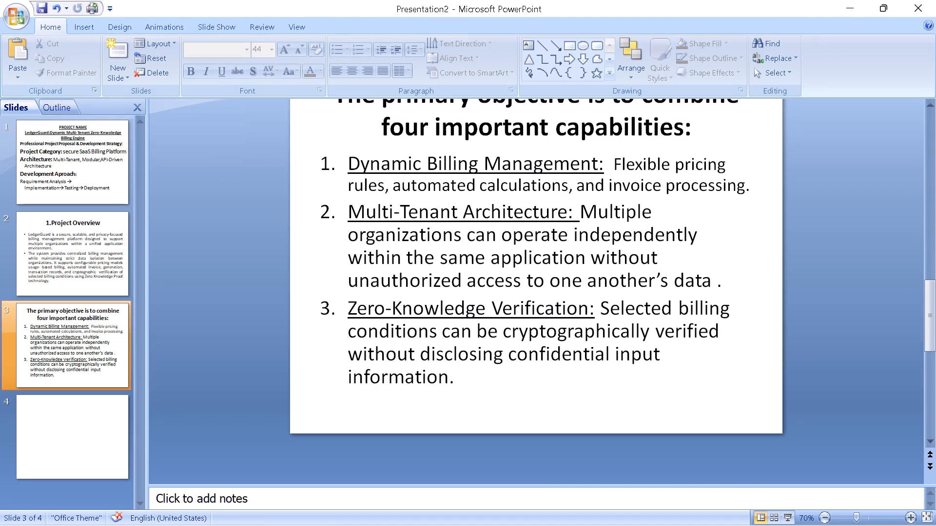
scroll(497, 316, "down", 1)
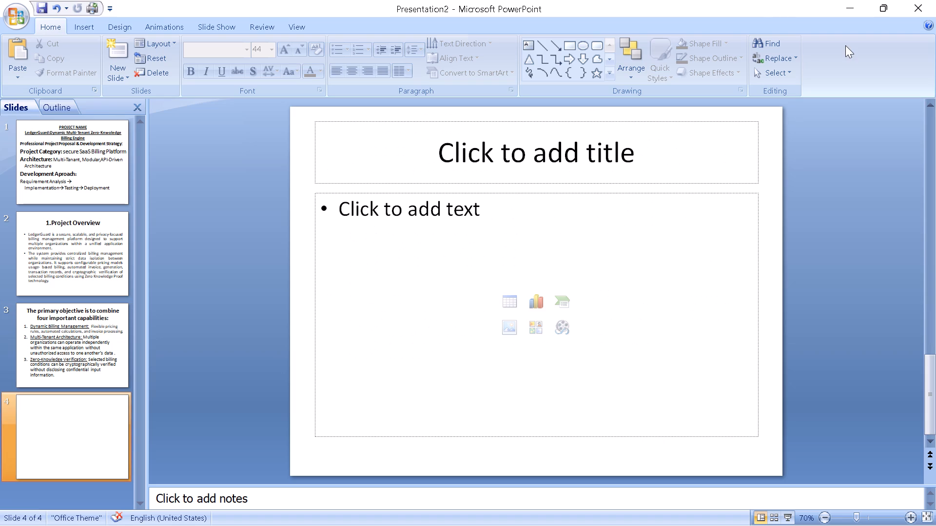
left_click(829, 51)
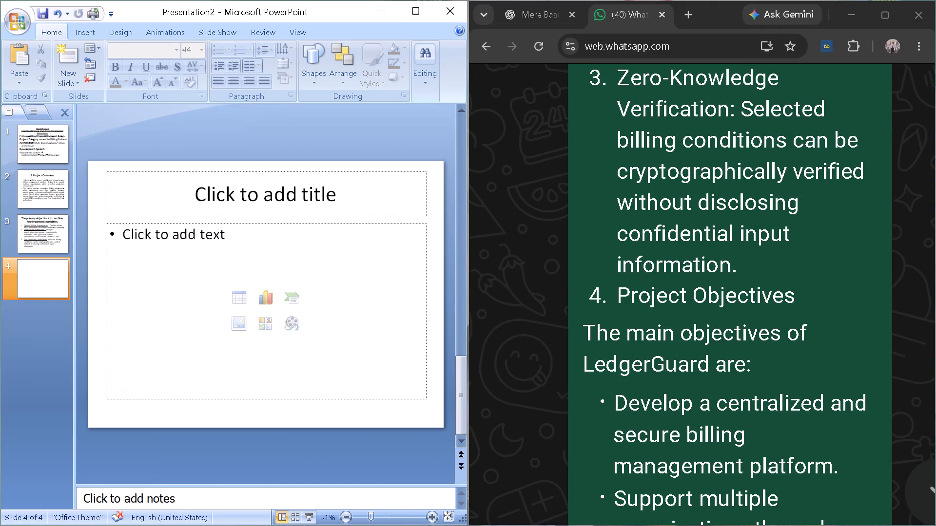
Enter "Project Objective" in bold as the fourth slide's title.
left_click(349, 193)
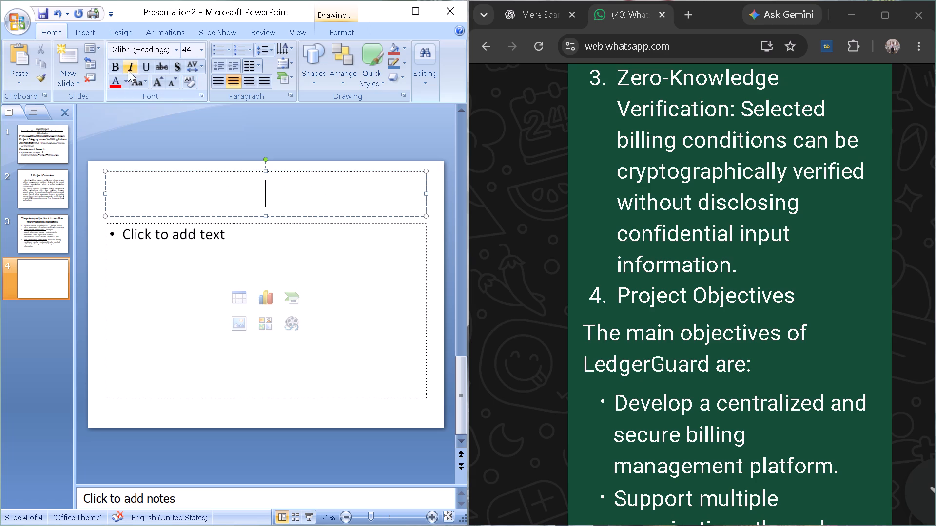
left_click(113, 66)
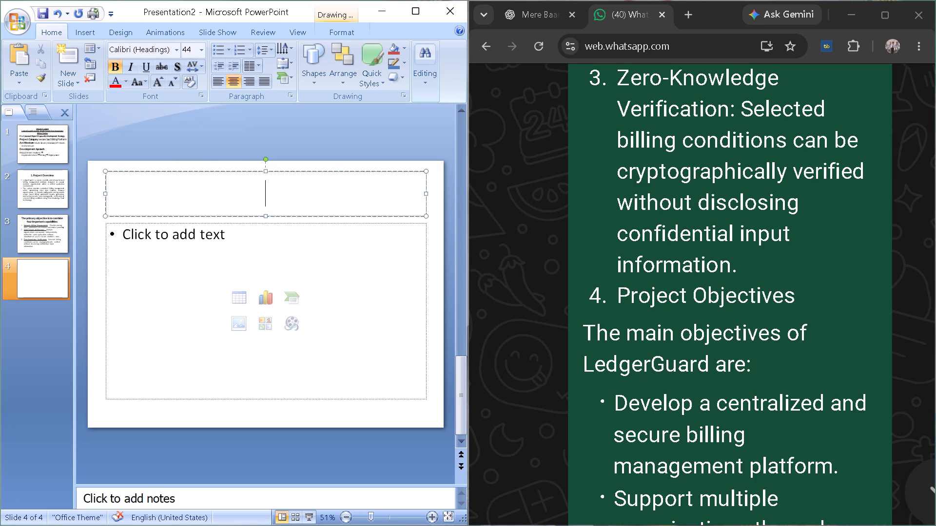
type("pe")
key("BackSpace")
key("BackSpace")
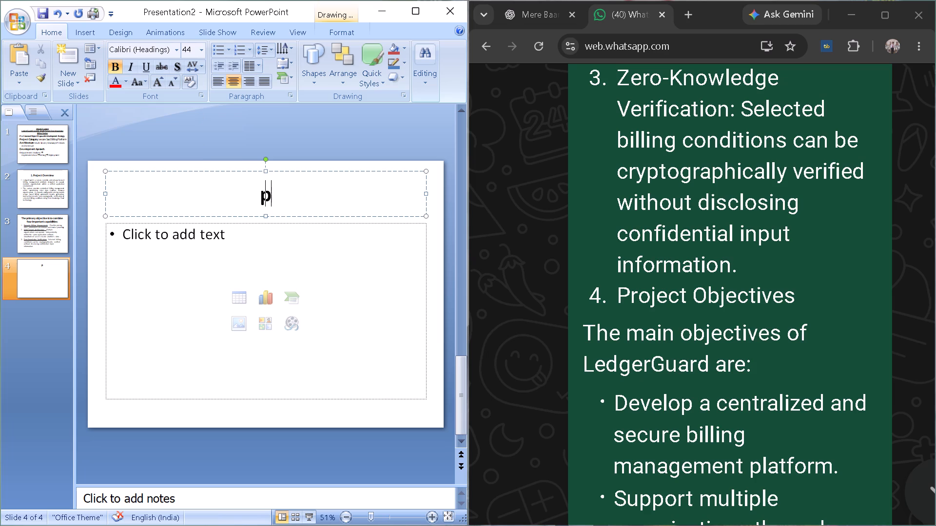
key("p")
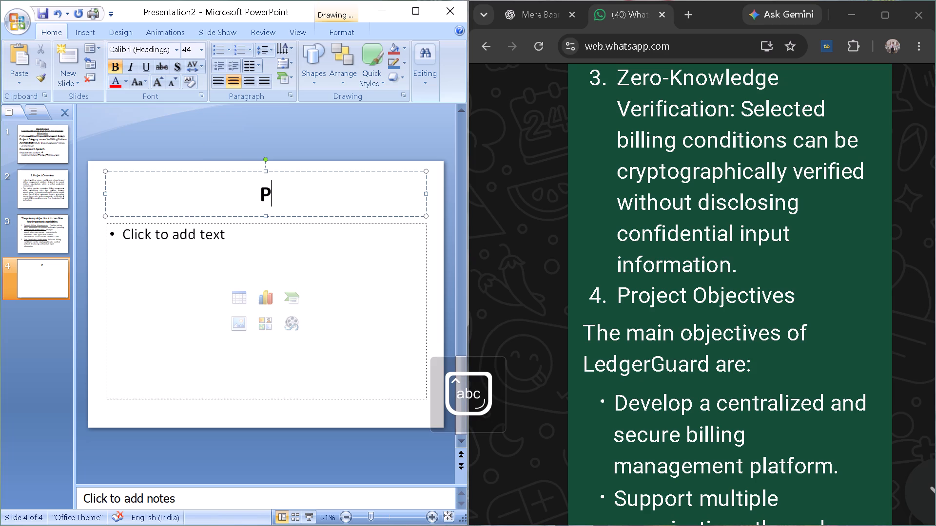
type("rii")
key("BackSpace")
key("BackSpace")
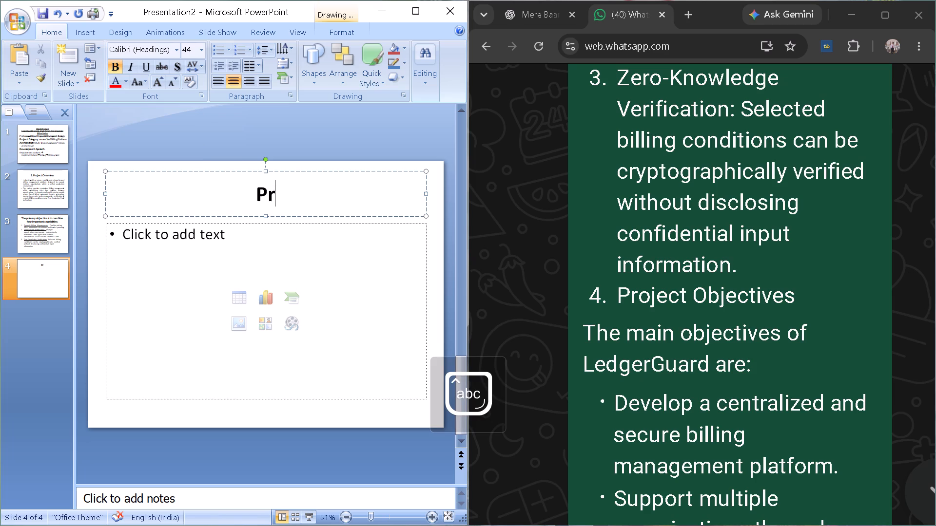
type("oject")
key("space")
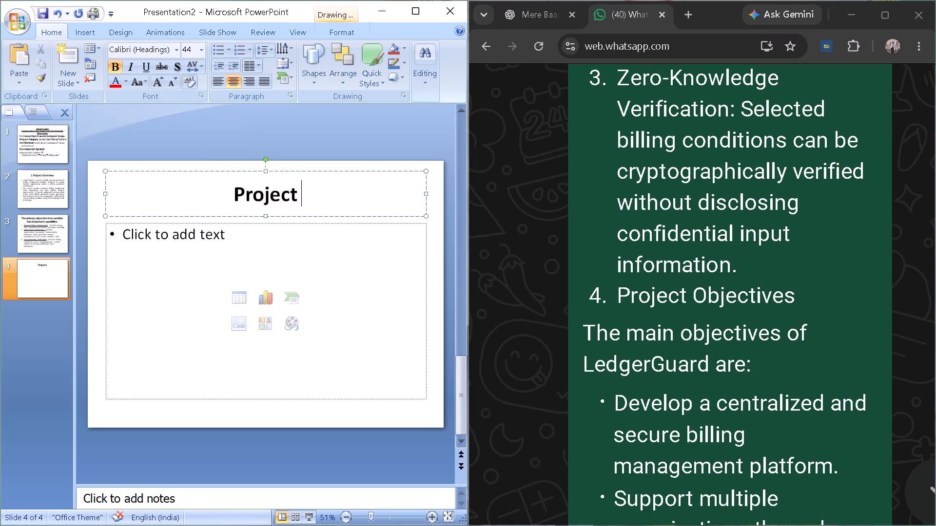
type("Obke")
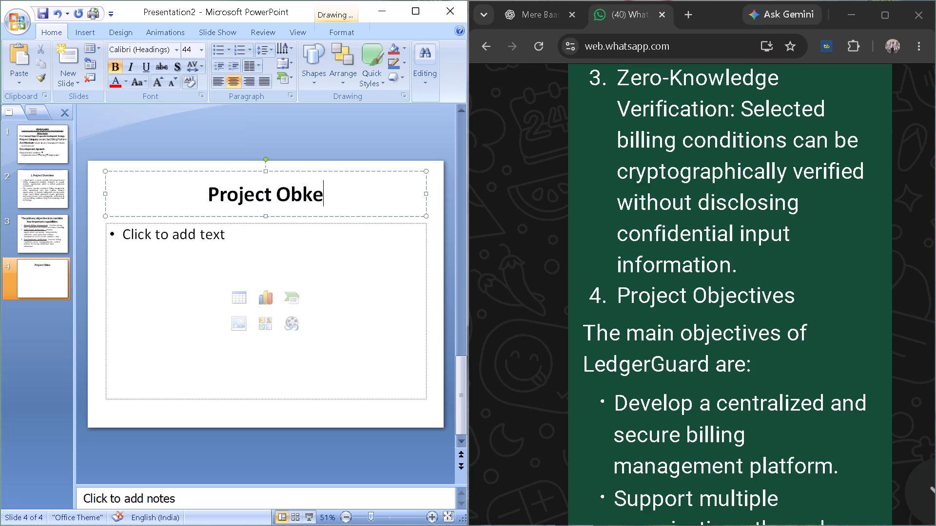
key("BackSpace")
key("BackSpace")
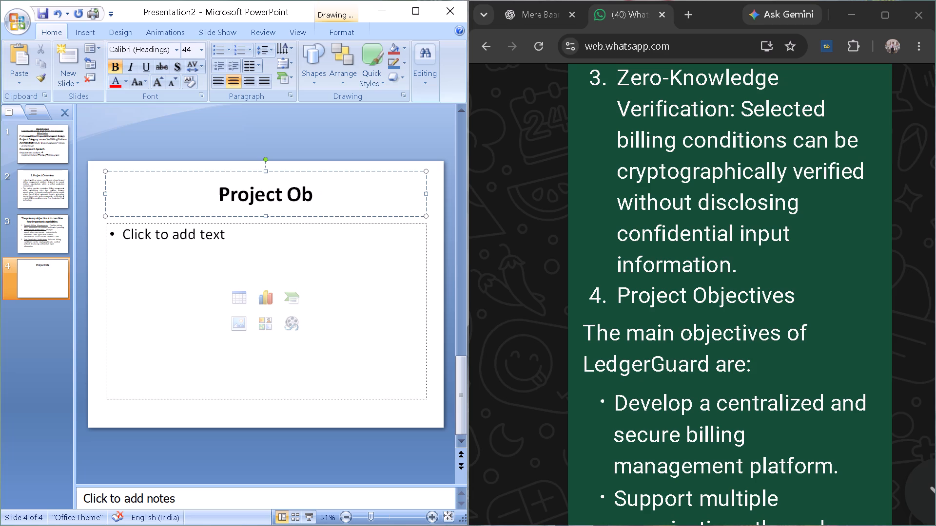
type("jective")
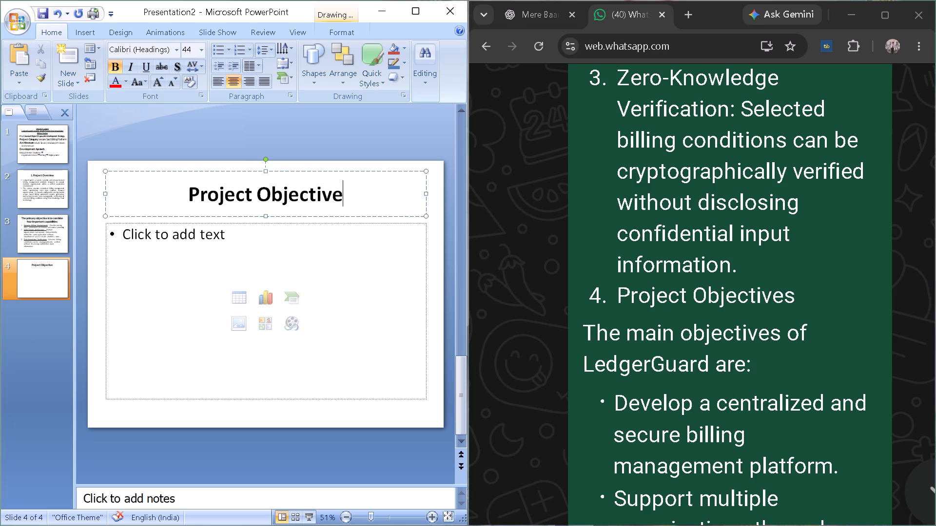
Add an empty second line below "Project Objective" in the slide title.
left_click(119, 235)
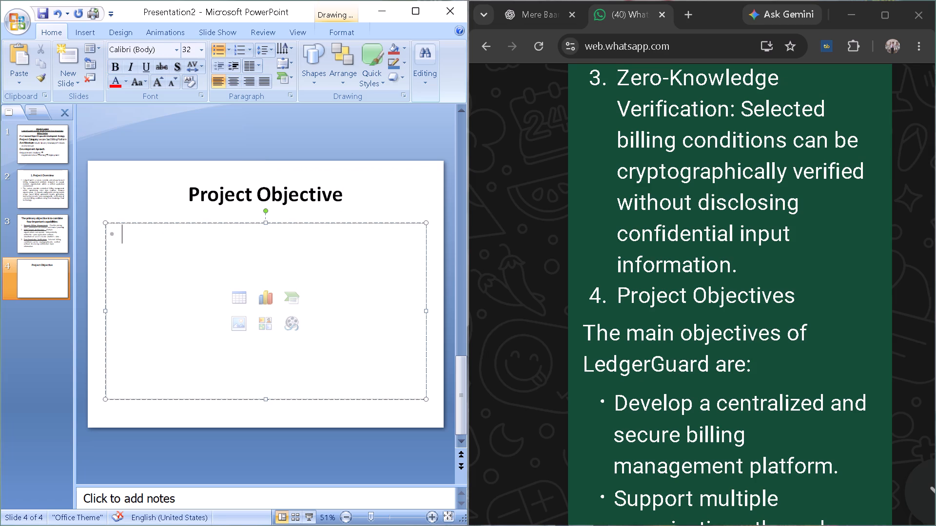
left_click(356, 194)
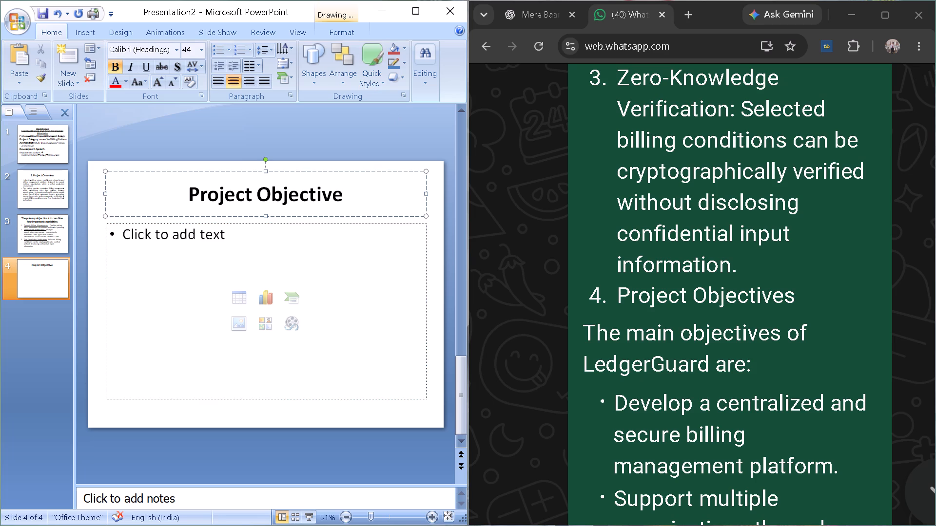
key("Return")
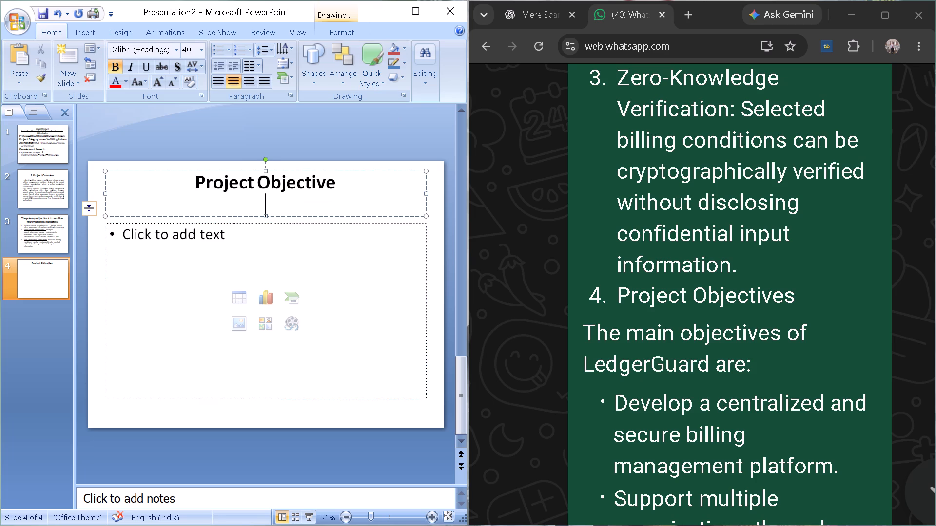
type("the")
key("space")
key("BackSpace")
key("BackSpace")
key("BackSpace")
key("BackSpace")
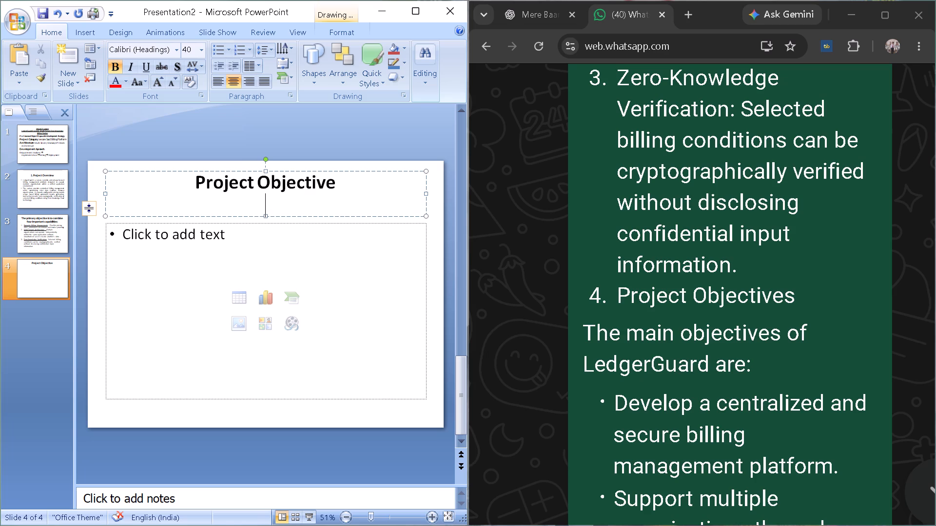
Move the empty content placeholder up, closer to the "Project Objective" title.
left_click(273, 260)
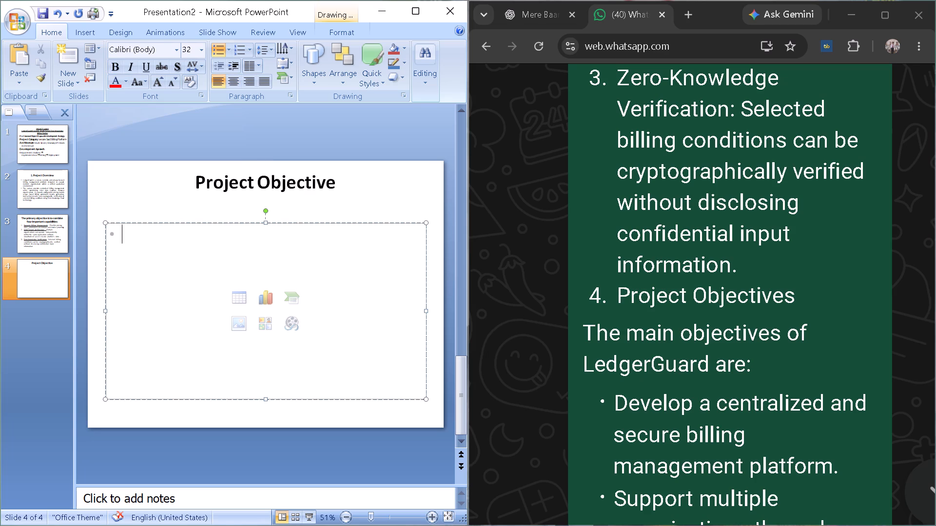
left_click_drag(268, 222, 268, 201)
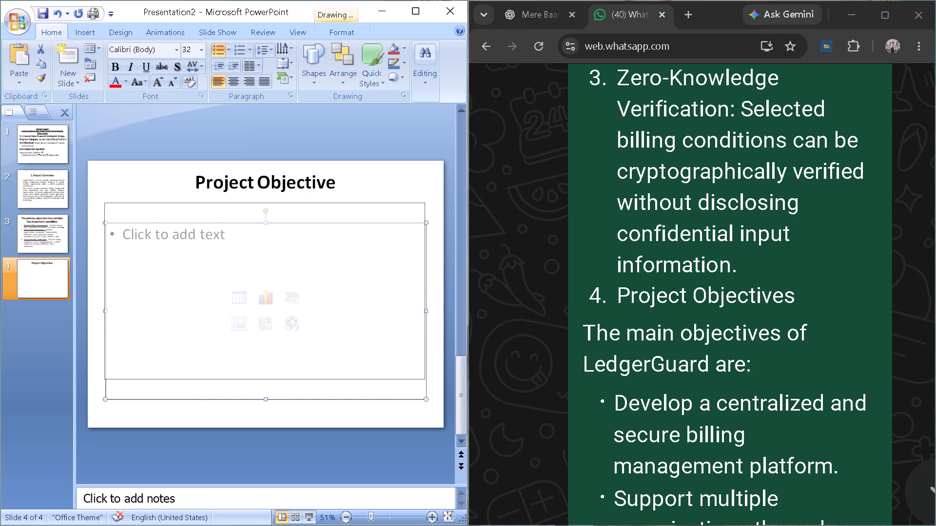
left_click_drag(268, 201, 268, 200)
Start the first bullet of the content placeholder with "The main objectives of".
left_click(179, 228)
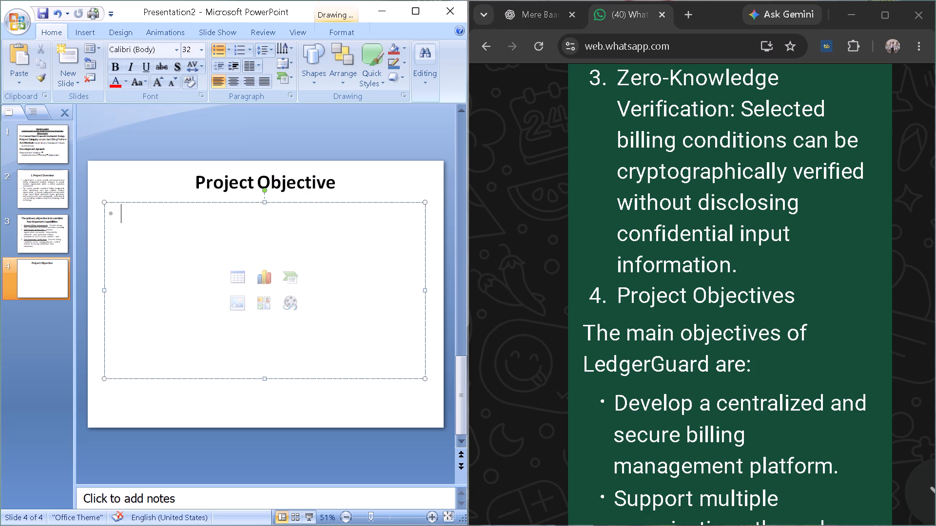
key("t")
key("BackSpace")
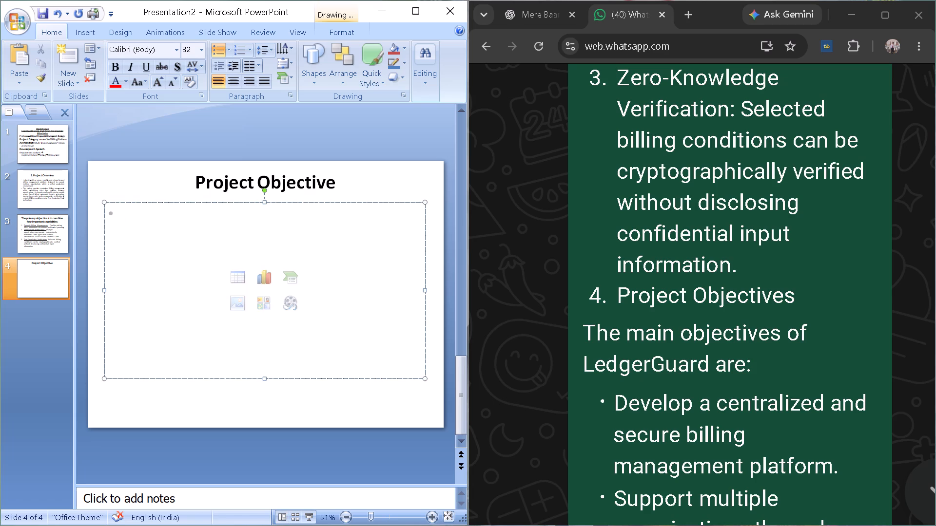
type("The")
key("space")
key("n")
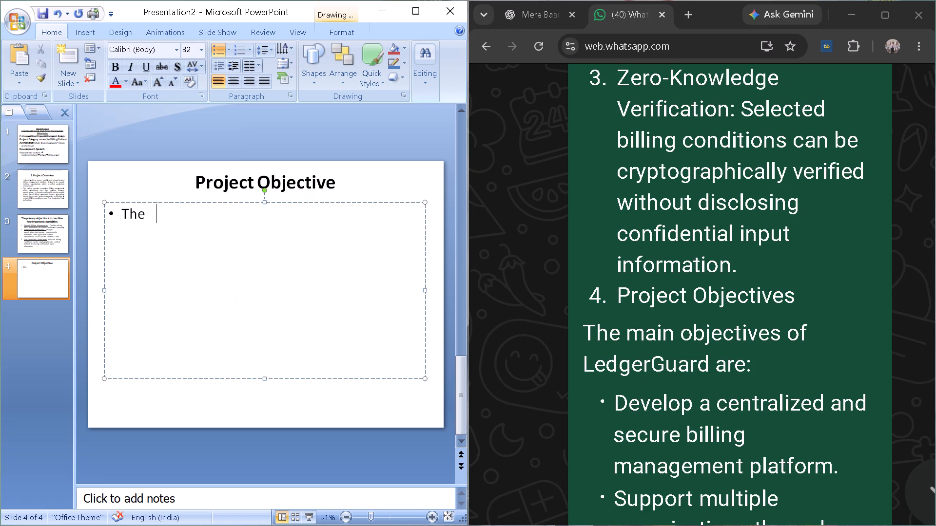
key("BackSpace")
type("ma")
type("in")
key("space")
type("objectives of")
key("space")
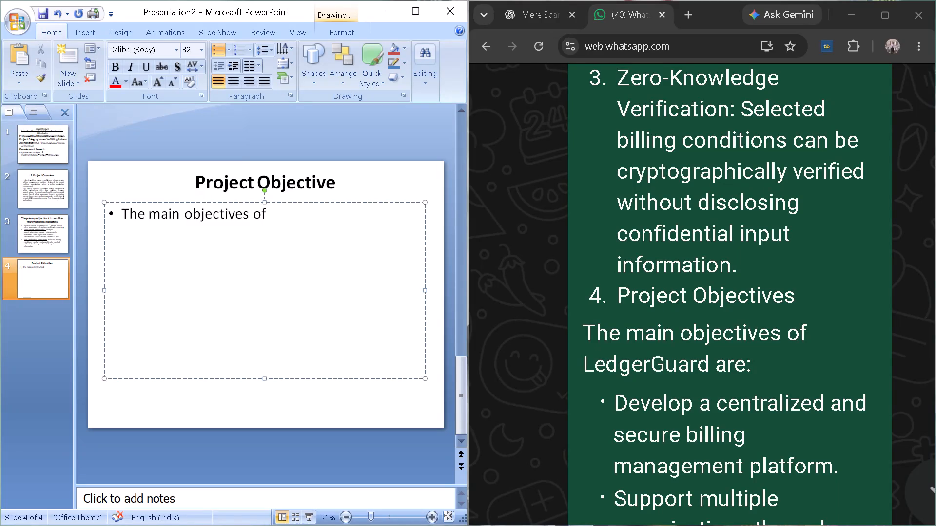
Complete the bullet sentence with "LedgerGuard are:", correcting the mistyped letters in the name.
key("shift+l")
type("ef")
key("BackSpace")
key("d")
type("ger")
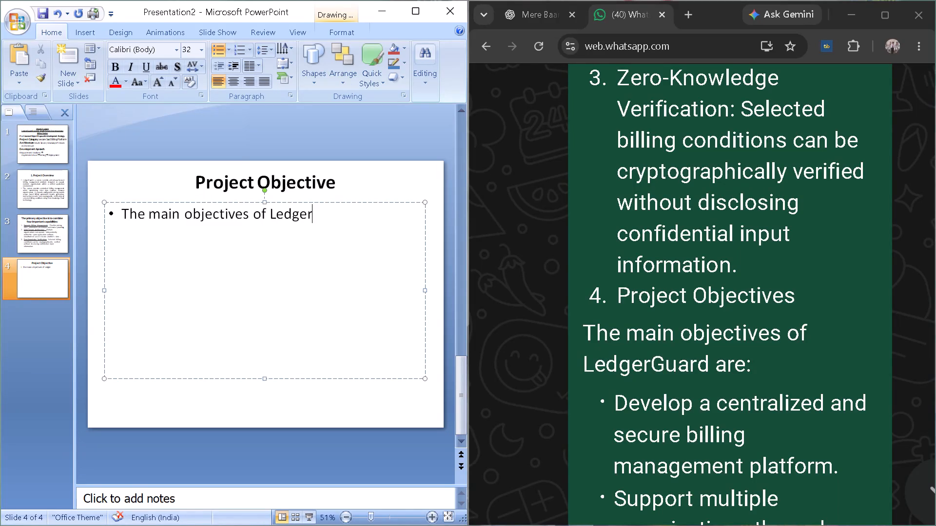
key("shift+h")
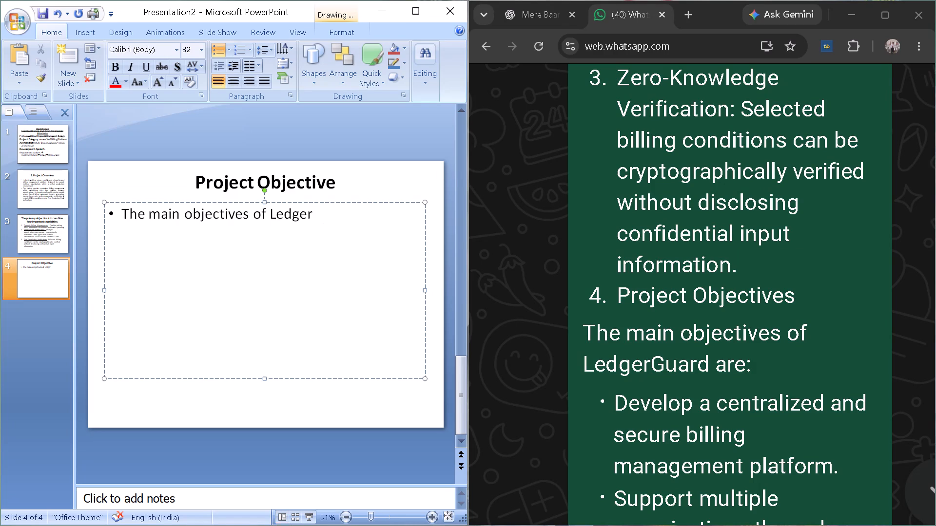
key("BackSpace")
key("shift+g")
type("ua")
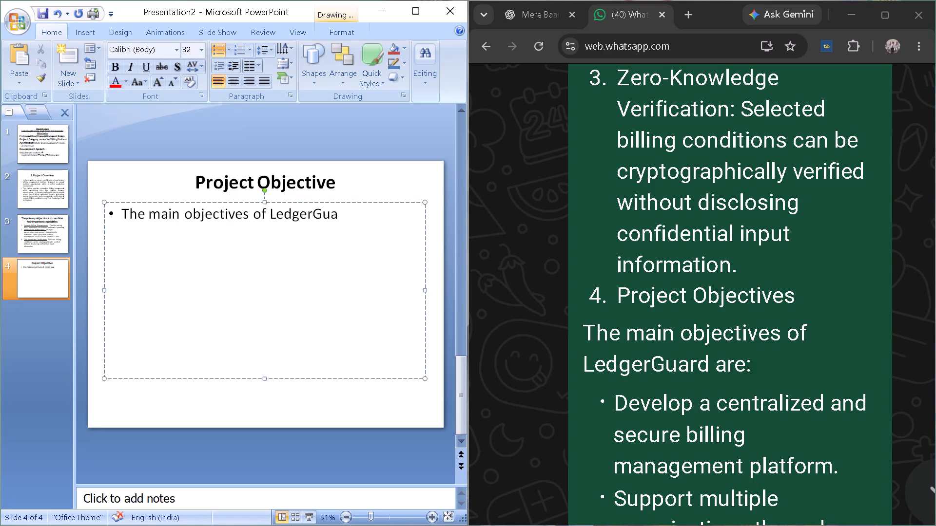
type("rd are")
key("shift+colon")
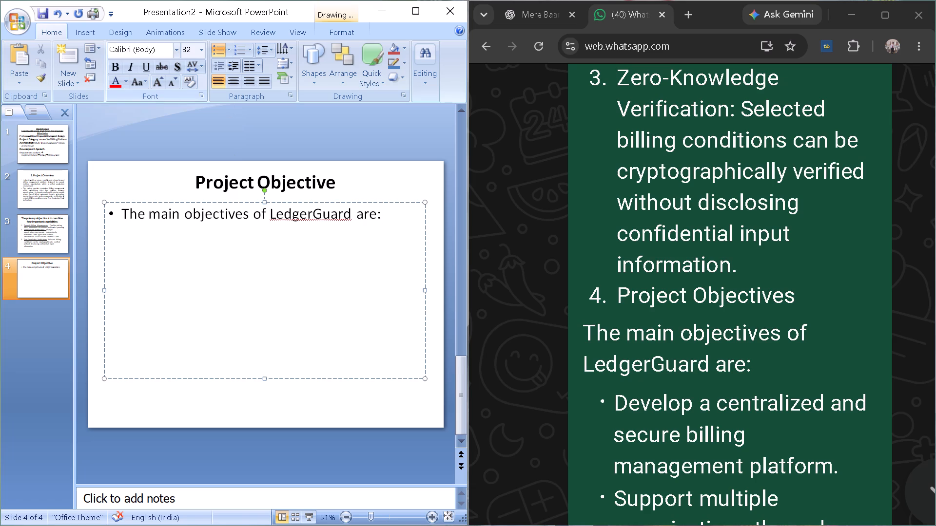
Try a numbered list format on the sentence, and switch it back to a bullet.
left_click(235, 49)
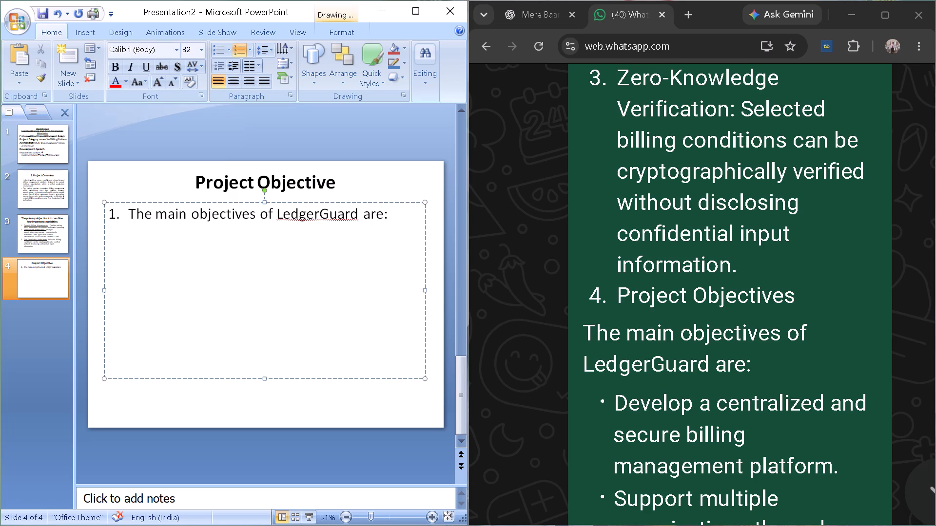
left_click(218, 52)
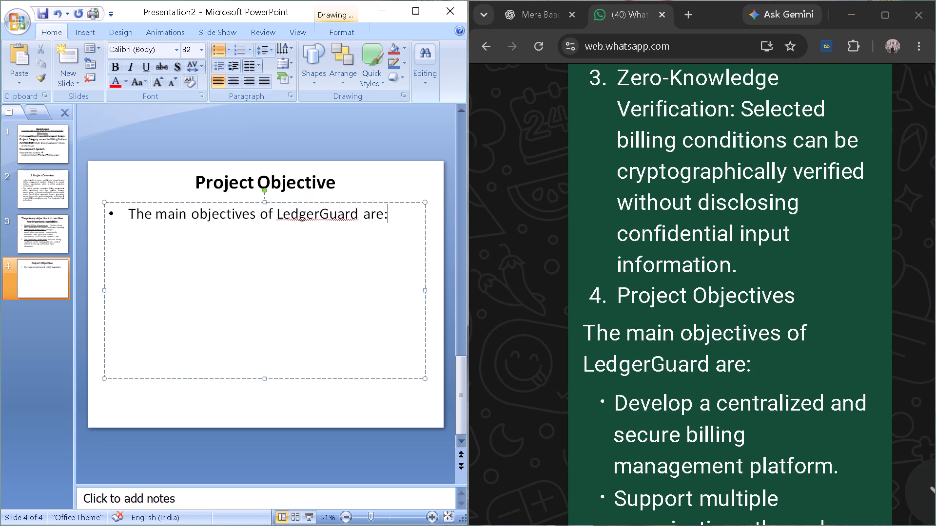
Copy the bullet sentence "The main objectives of LedgerGuard are:".
left_click_drag(124, 212, 395, 199)
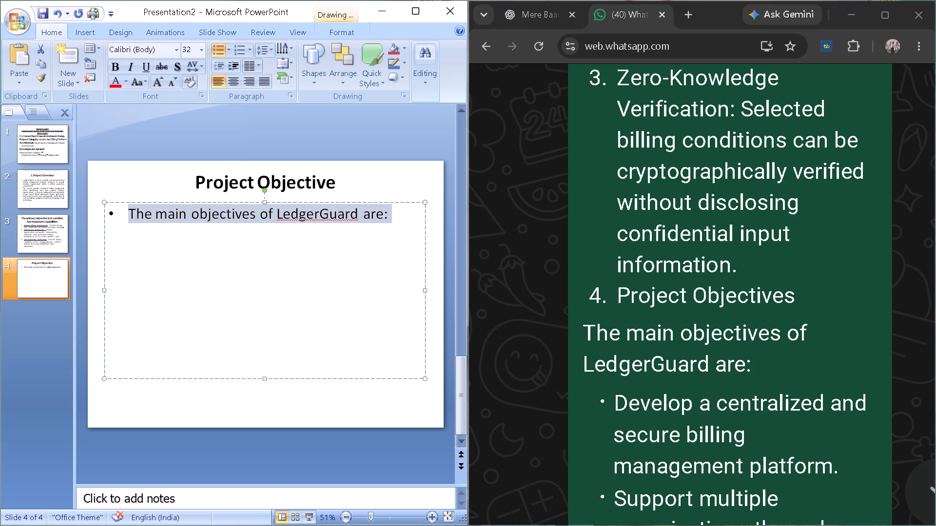
left_click_drag(395, 199, 398, 216)
key("ctrl+c")
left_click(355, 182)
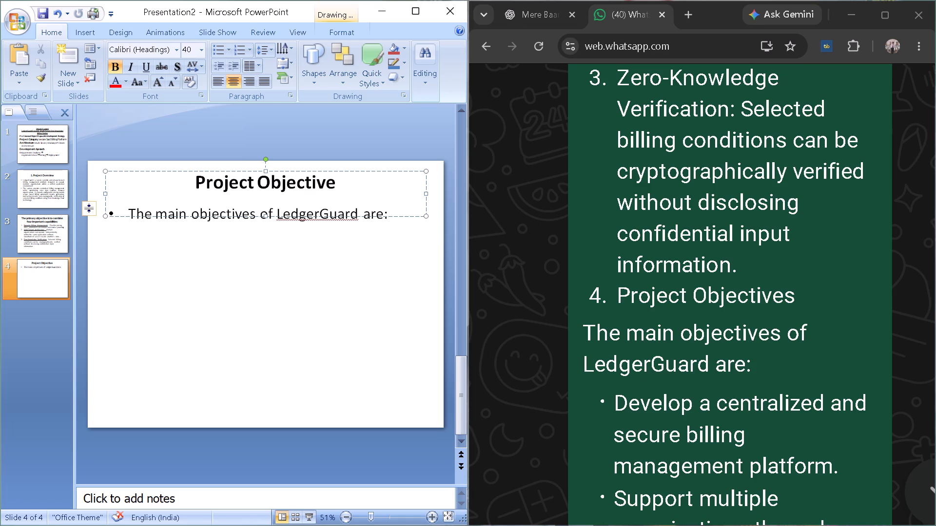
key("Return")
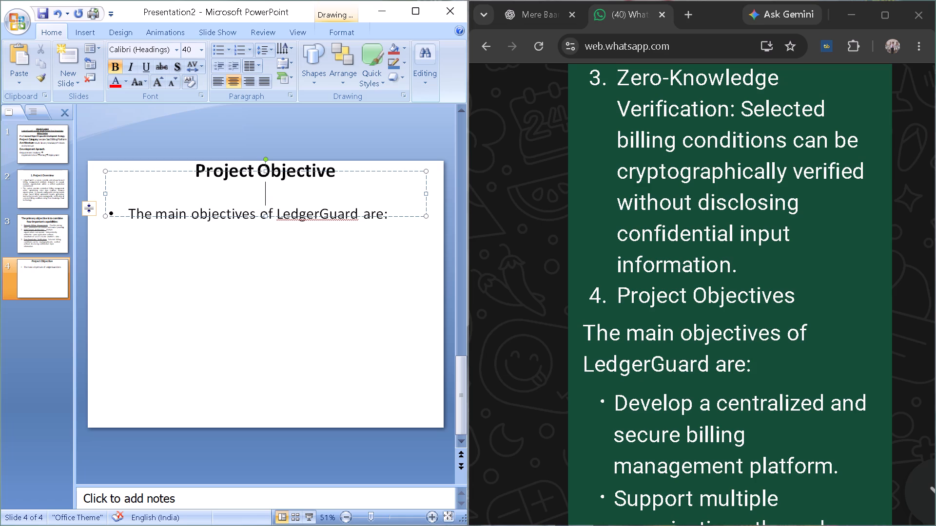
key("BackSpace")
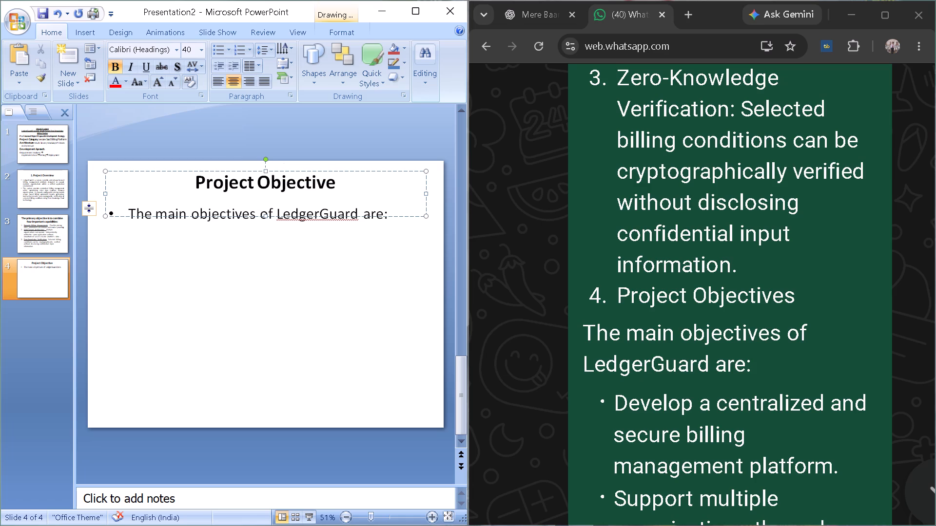
Delete the sentence "The main objectives of LedgerGuard are:" from the content placeholder.
left_click(392, 212)
left_click_drag(391, 213, 133, 210)
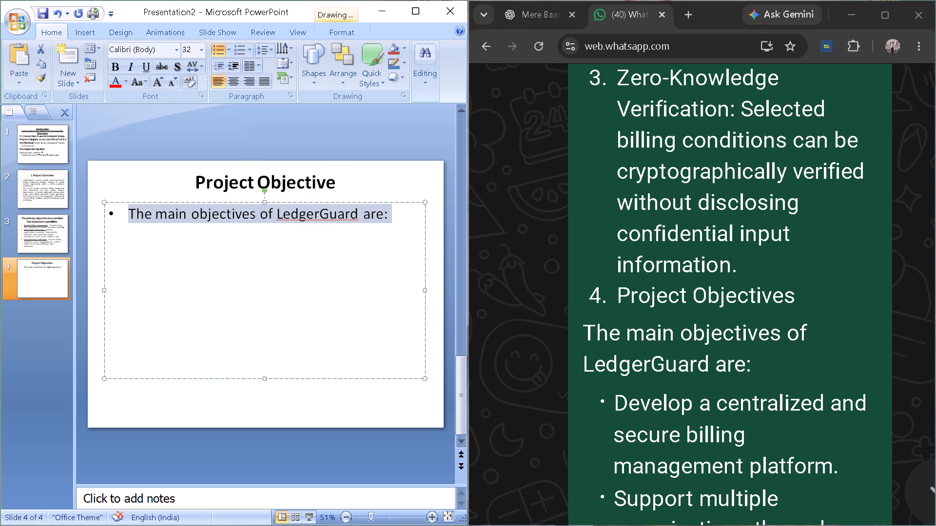
key("BackSpace")
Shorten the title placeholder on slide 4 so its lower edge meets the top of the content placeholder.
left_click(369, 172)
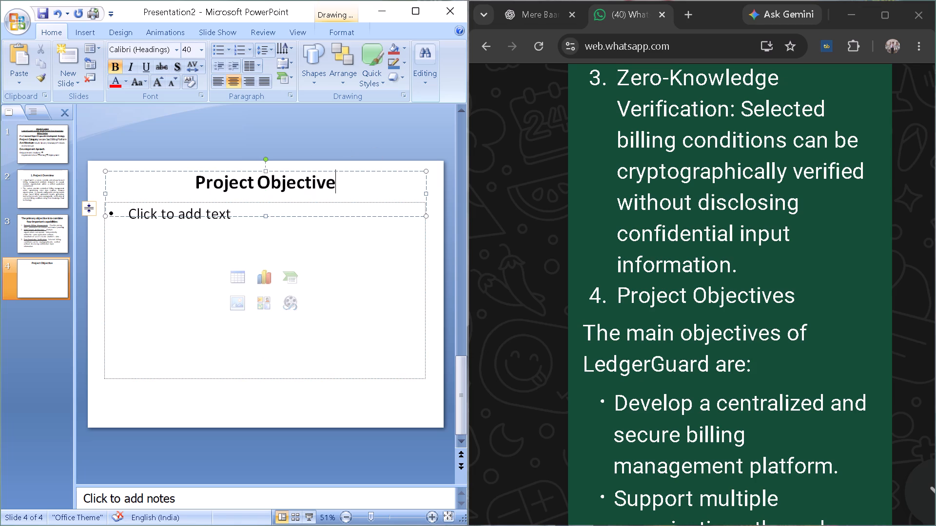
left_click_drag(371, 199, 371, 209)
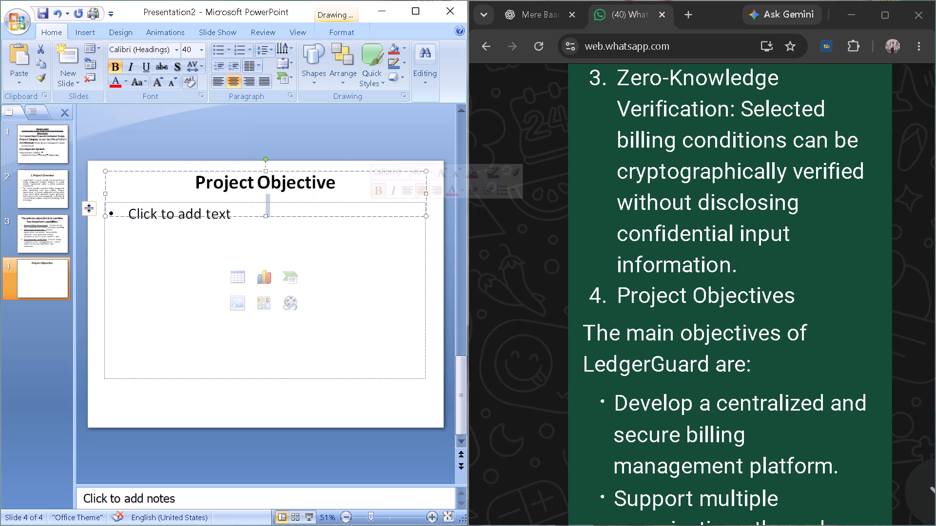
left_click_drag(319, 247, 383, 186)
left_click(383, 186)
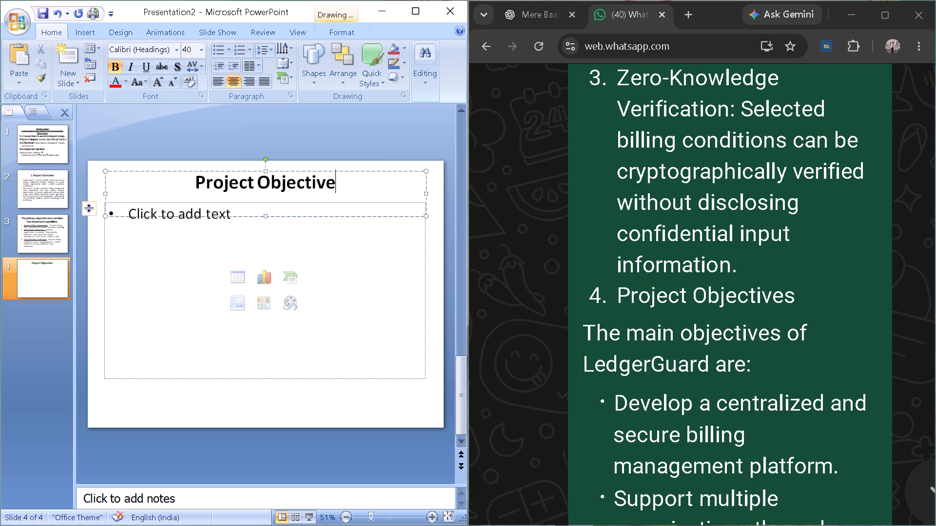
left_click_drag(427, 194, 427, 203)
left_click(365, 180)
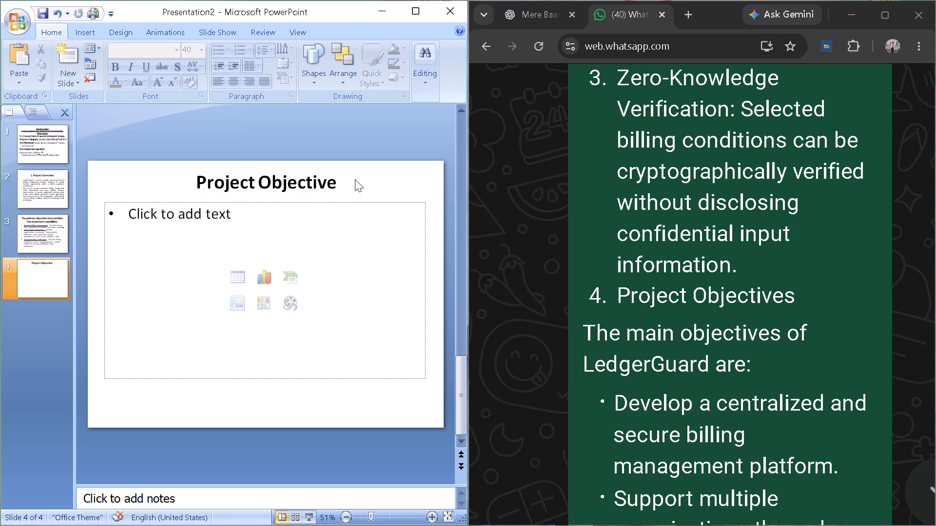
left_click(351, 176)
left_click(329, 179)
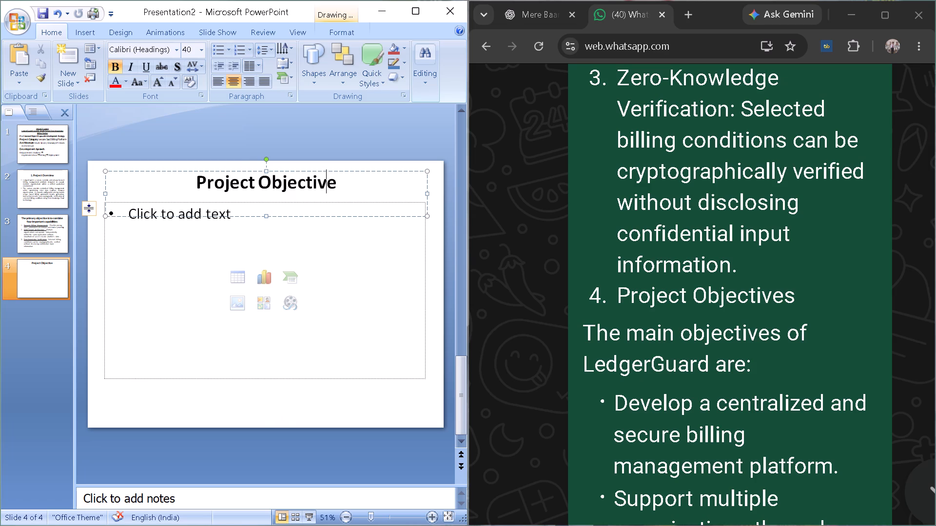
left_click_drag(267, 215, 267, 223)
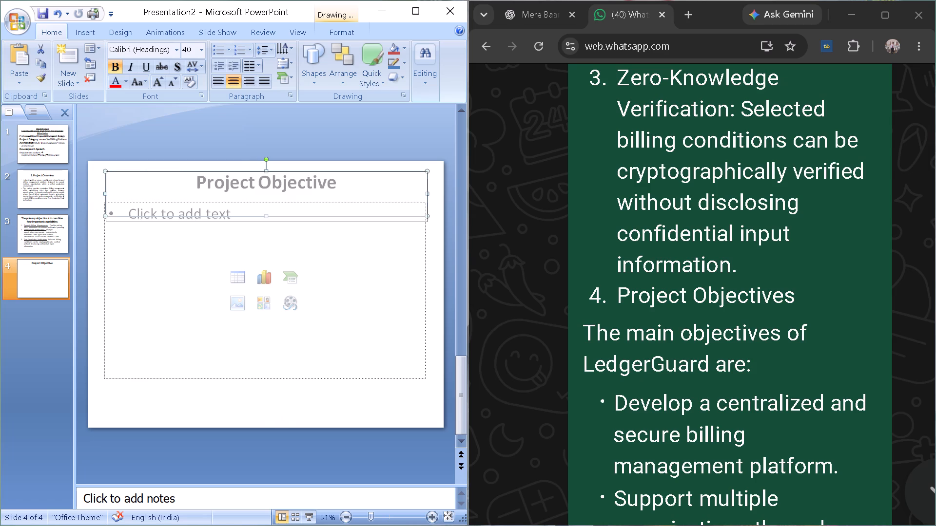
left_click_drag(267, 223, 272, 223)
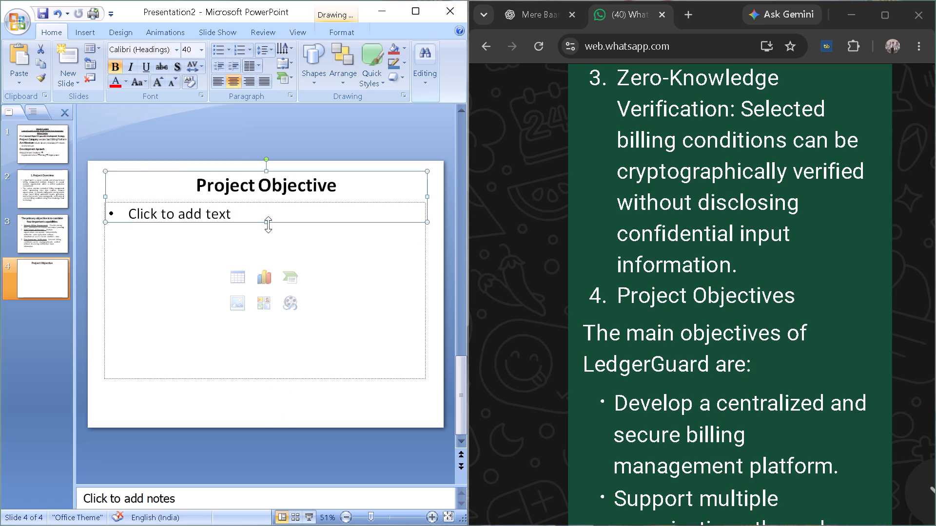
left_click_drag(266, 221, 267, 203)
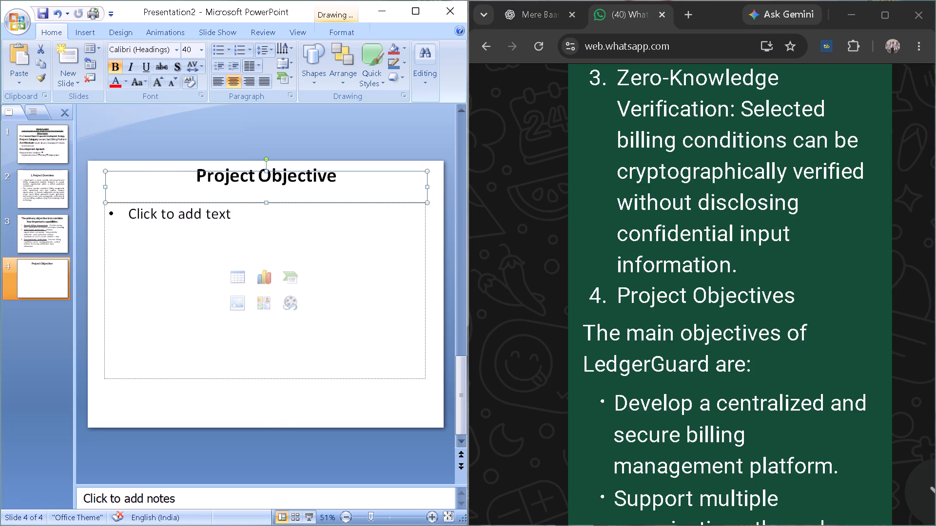
Resize the content placeholder: lower its top edge, extend it to the slide's bottom edge and widen both sides slightly.
left_click(189, 232)
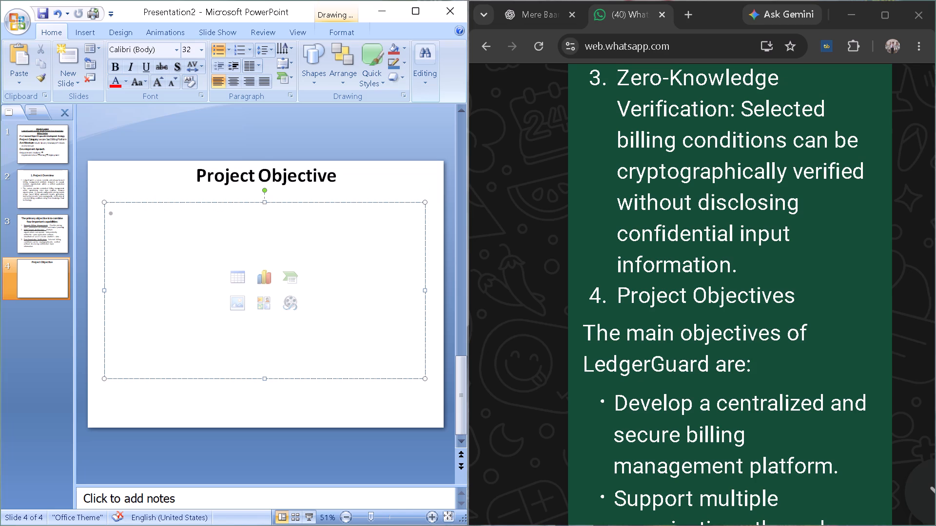
left_click_drag(265, 199, 262, 225)
left_click(226, 263)
left_click_drag(264, 191, 261, 203)
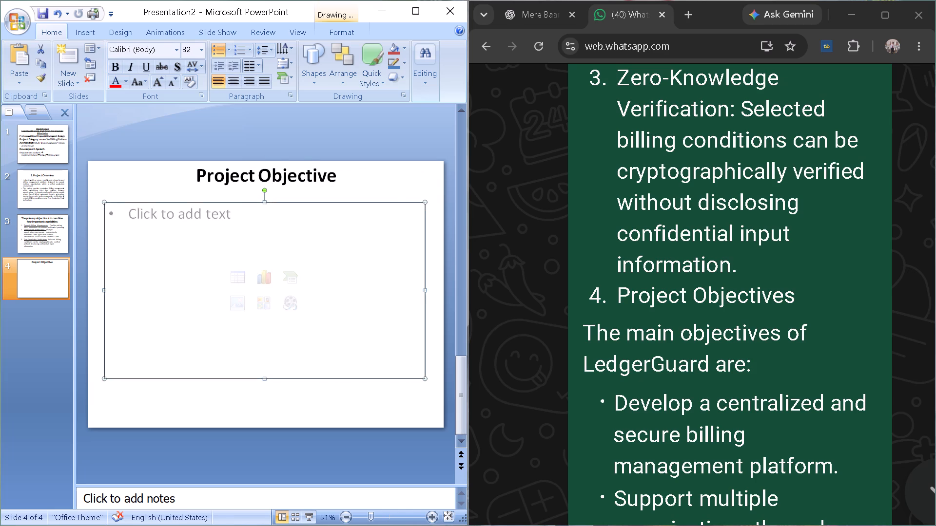
left_click_drag(261, 203, 261, 227)
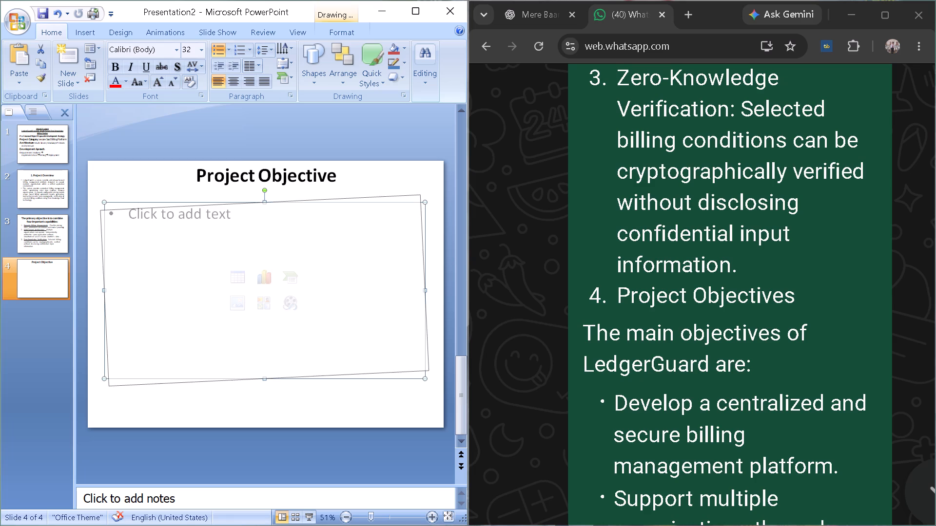
left_click_drag(261, 227, 265, 227)
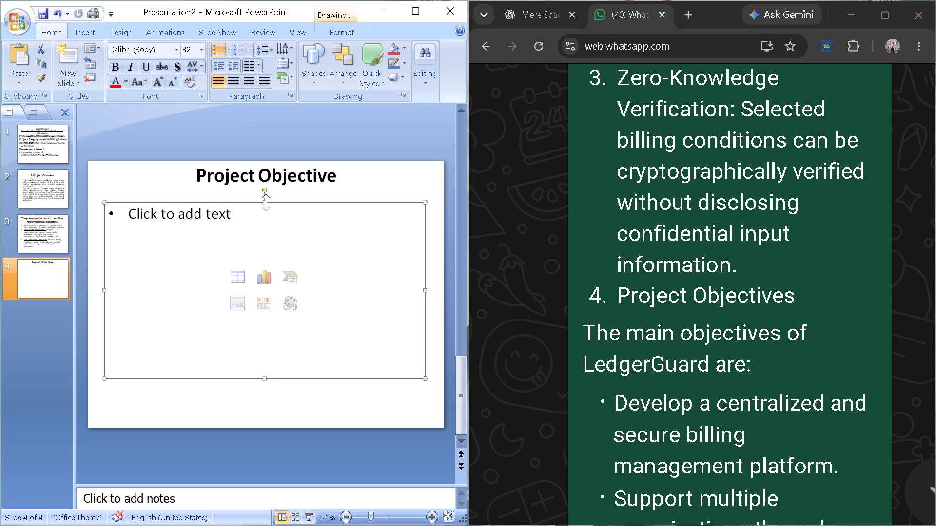
left_click_drag(266, 202, 266, 226)
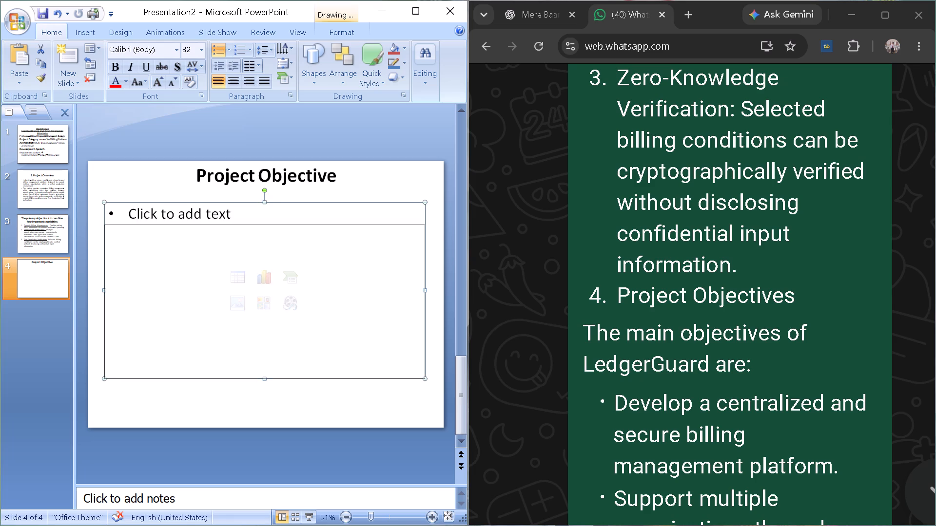
left_click_drag(266, 226, 266, 229)
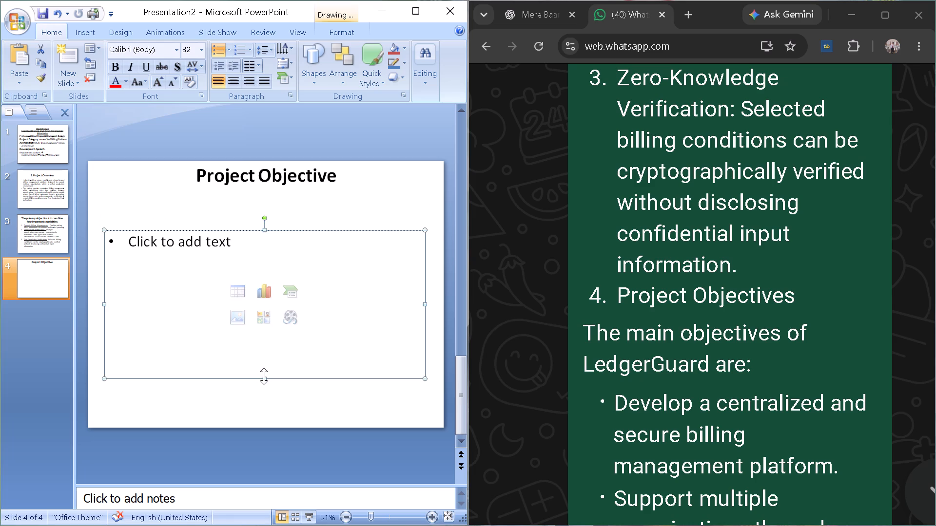
left_click_drag(264, 376, 276, 423)
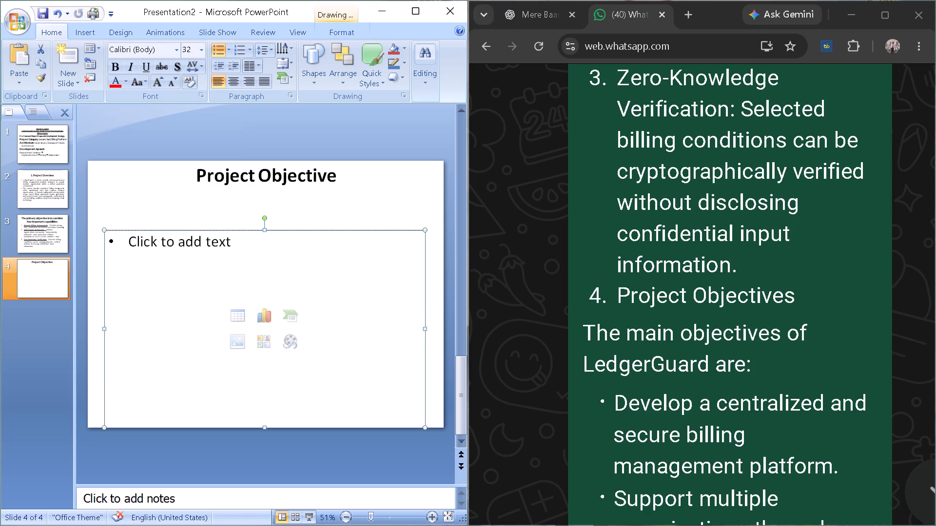
left_click_drag(424, 329, 434, 326)
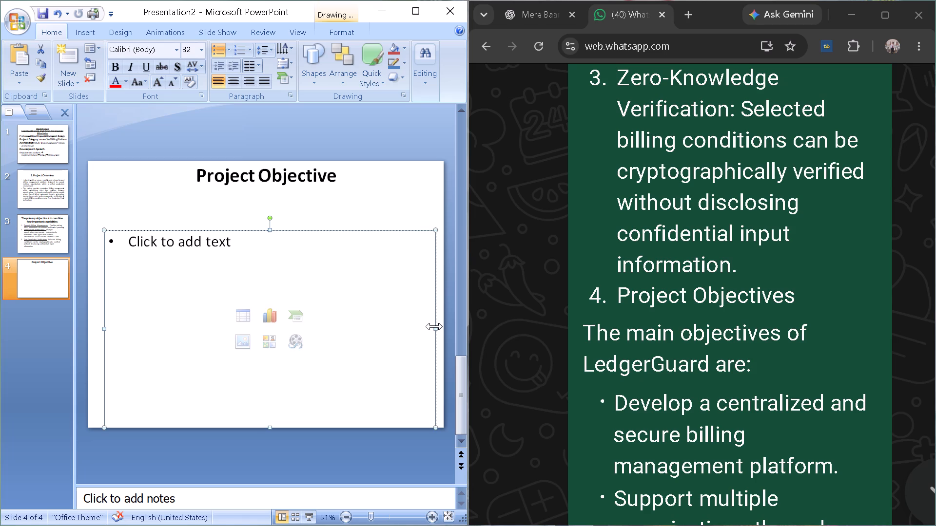
left_click_drag(104, 327, 99, 327)
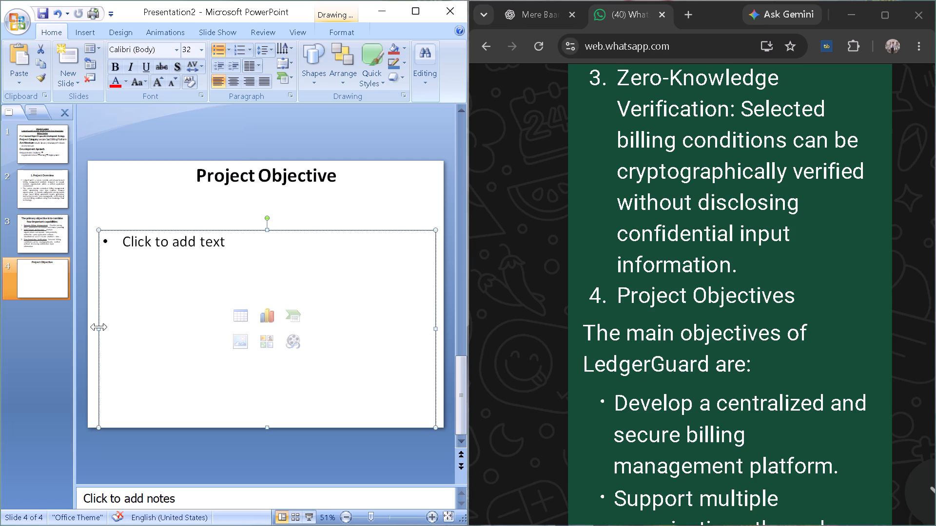
Extend the title placeholder down to just above the content placeholder and centre the box near the top of the slide.
left_click(329, 179)
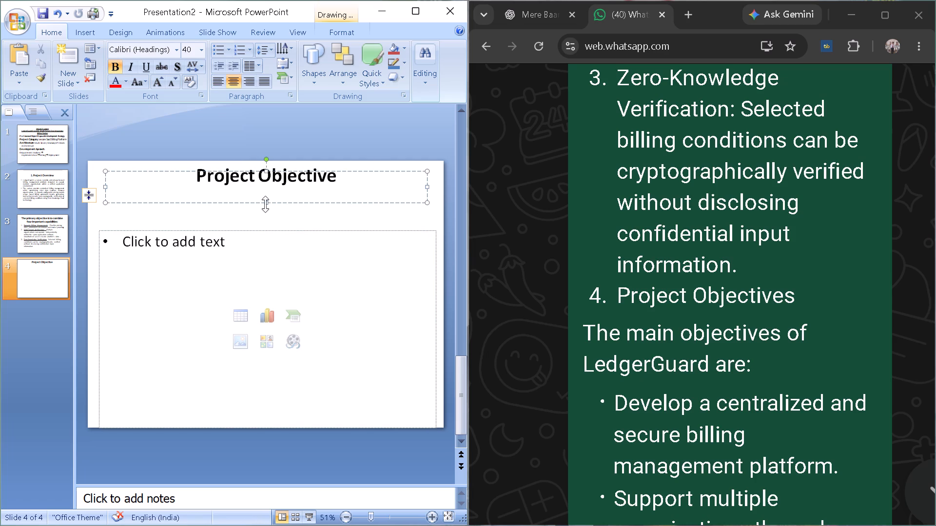
left_click_drag(266, 204, 266, 219)
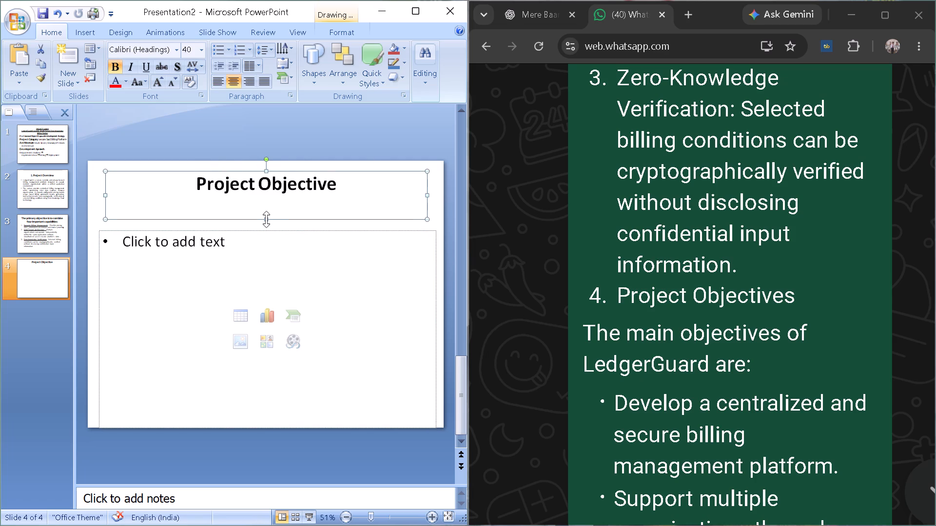
left_click_drag(351, 175, 346, 189)
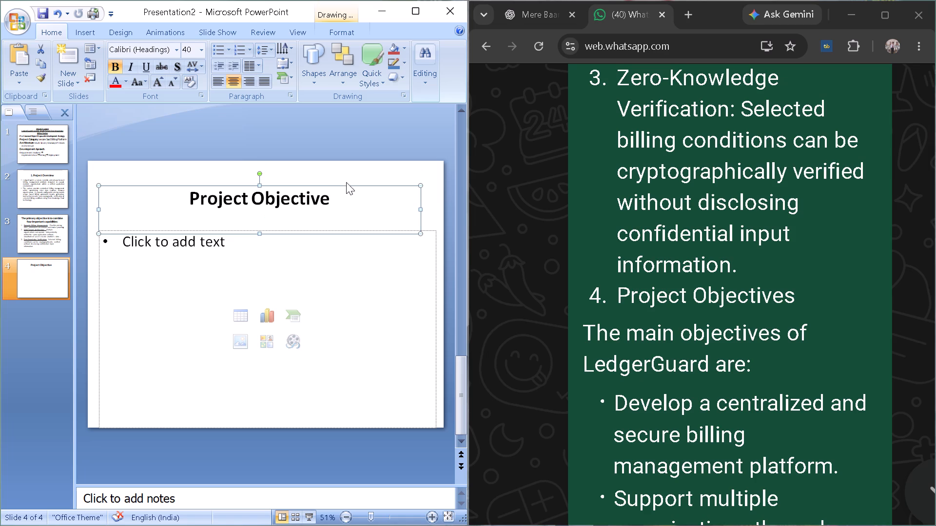
left_click_drag(309, 208, 313, 173)
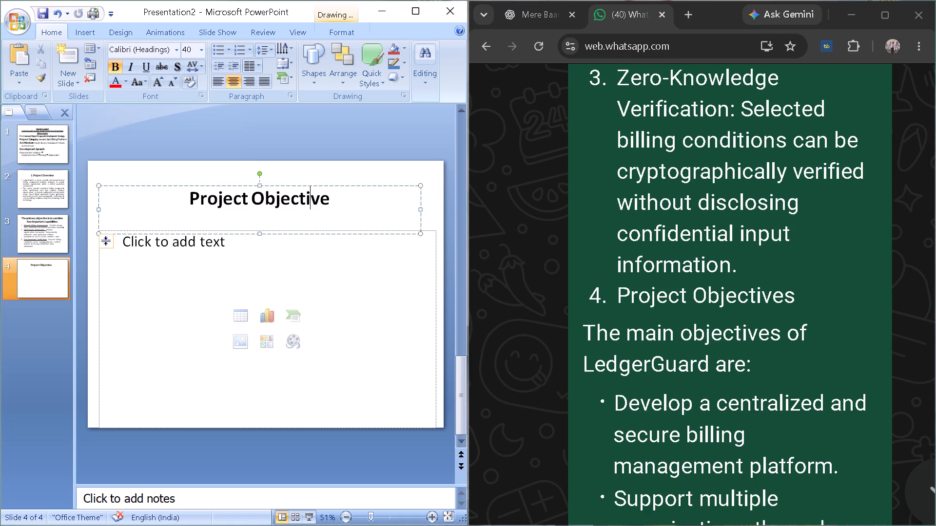
left_click_drag(263, 185, 269, 170)
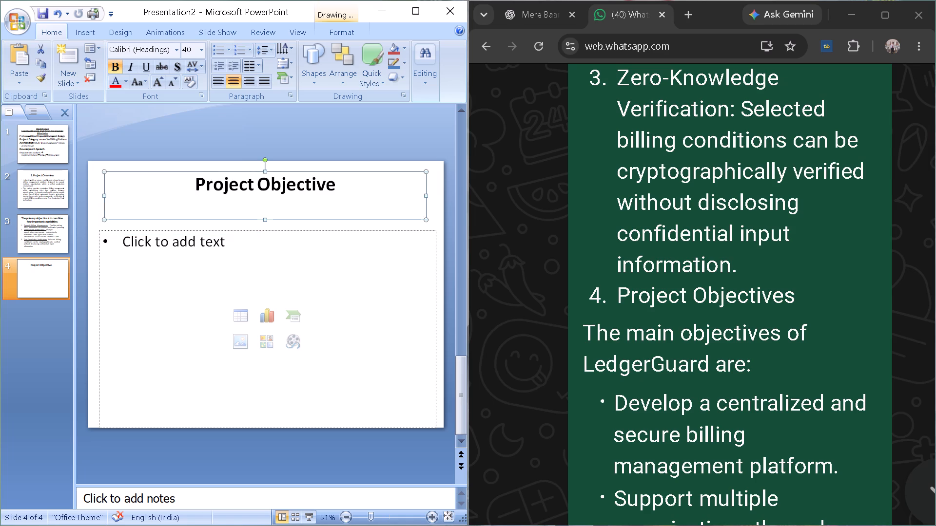
left_click(348, 183)
left_click(348, 183)
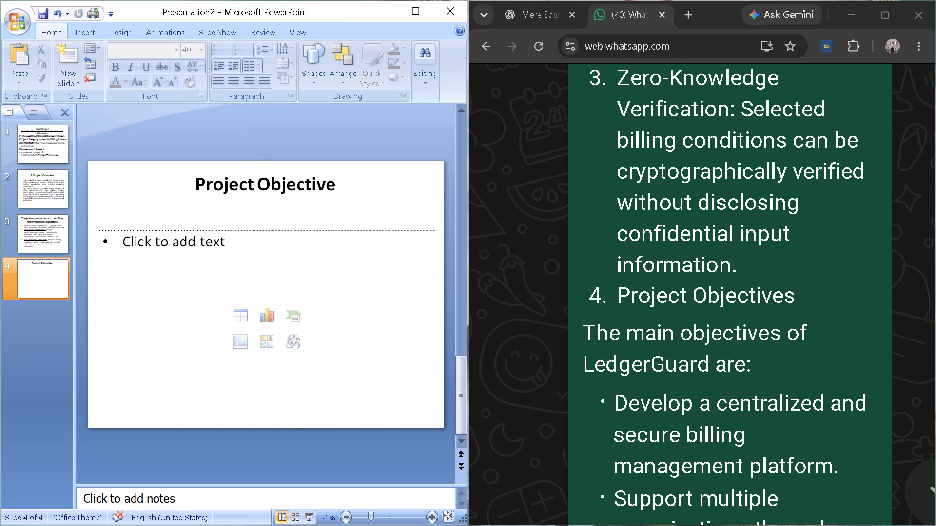
Paste the copied sentence "The main objectives of LedgerGuard are:" on a new line below the title "Project Objective".
left_click(318, 184)
left_click(338, 183)
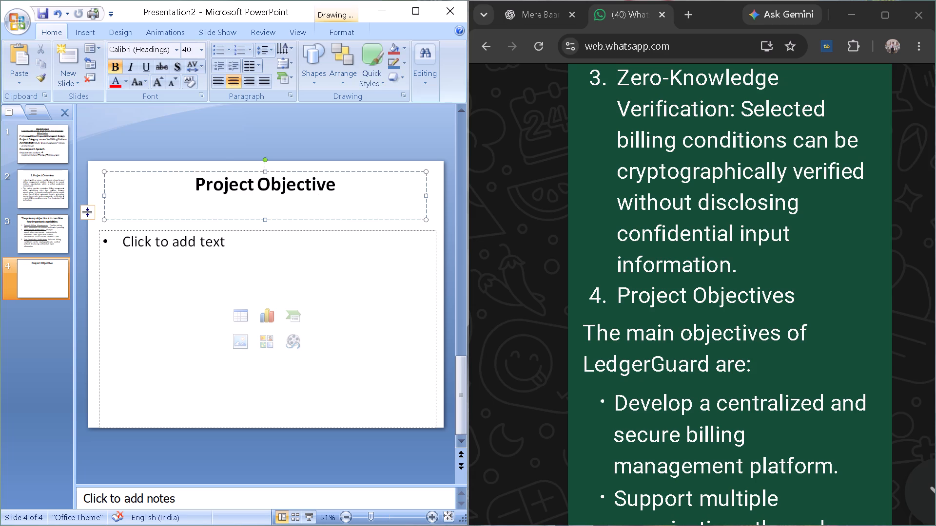
key("Return")
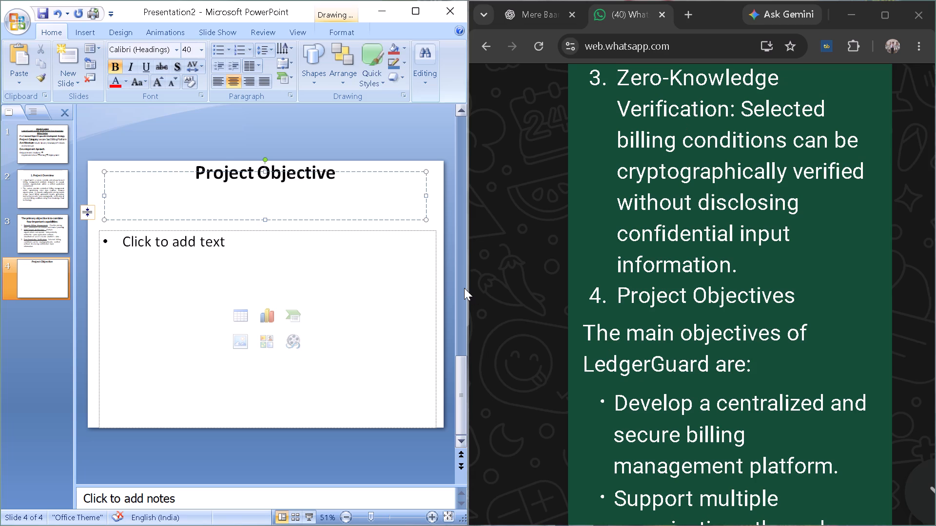
key("ctrl+v")
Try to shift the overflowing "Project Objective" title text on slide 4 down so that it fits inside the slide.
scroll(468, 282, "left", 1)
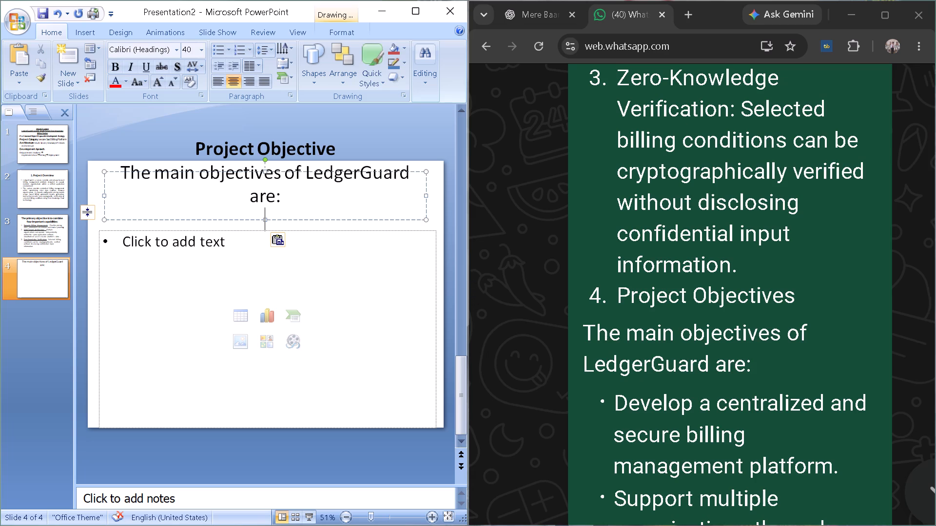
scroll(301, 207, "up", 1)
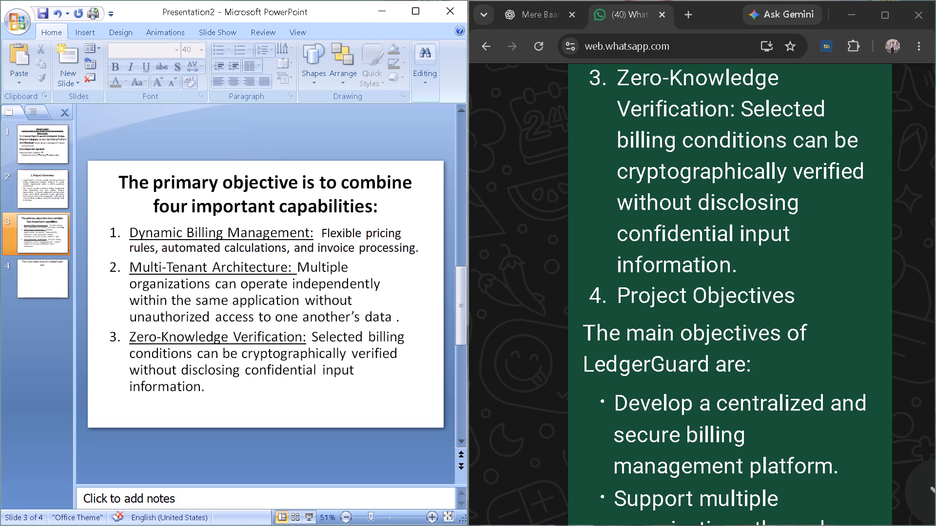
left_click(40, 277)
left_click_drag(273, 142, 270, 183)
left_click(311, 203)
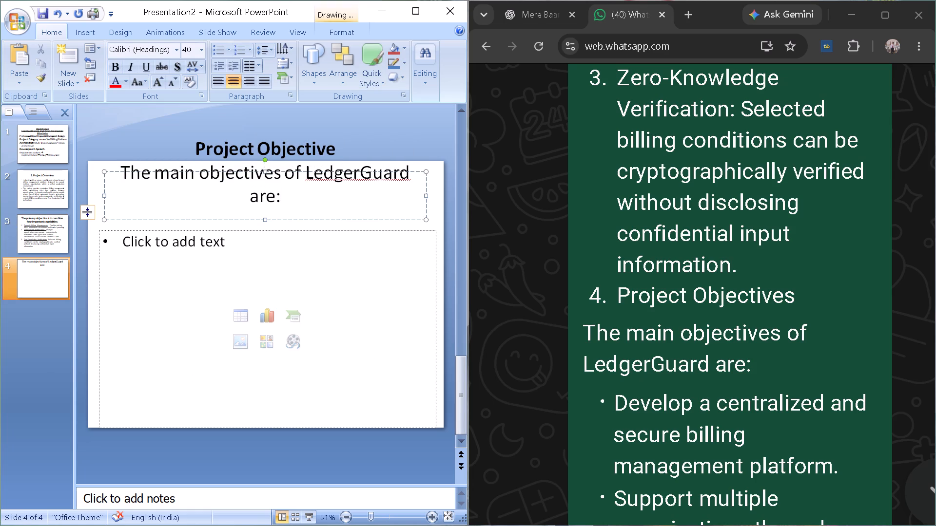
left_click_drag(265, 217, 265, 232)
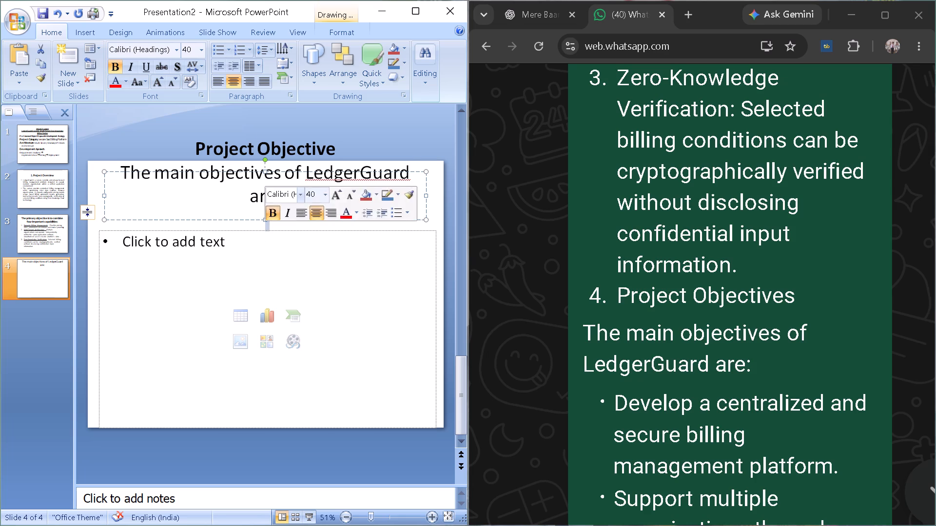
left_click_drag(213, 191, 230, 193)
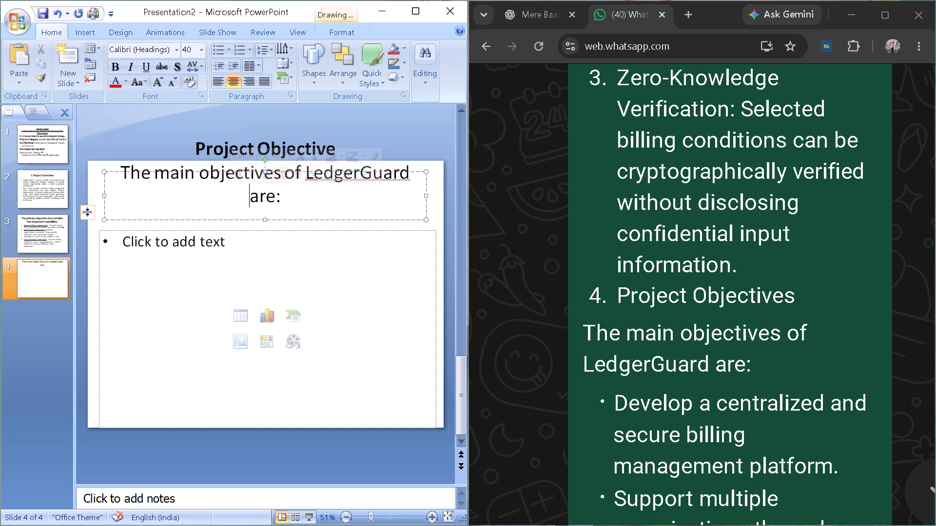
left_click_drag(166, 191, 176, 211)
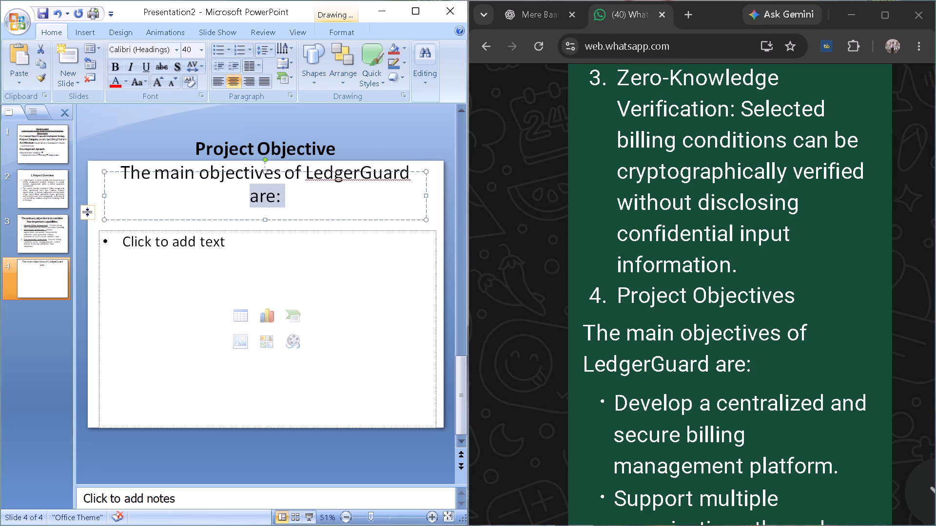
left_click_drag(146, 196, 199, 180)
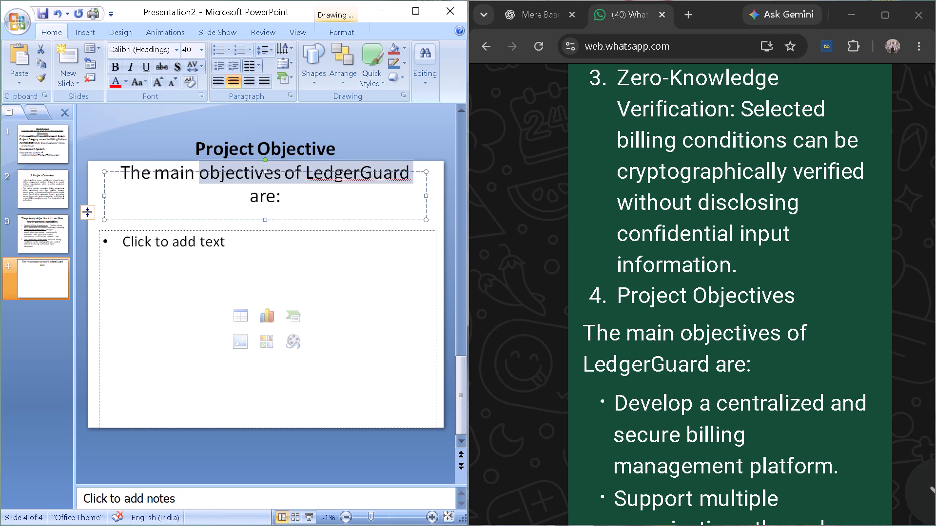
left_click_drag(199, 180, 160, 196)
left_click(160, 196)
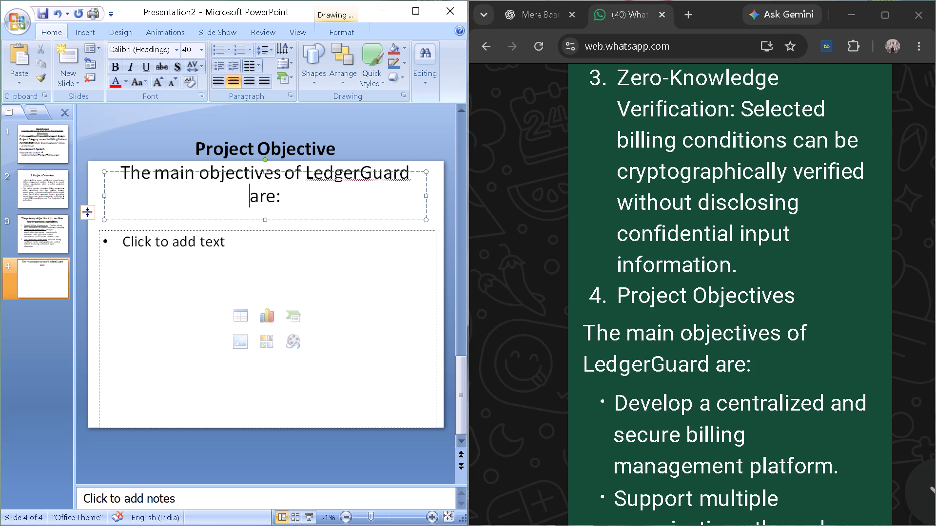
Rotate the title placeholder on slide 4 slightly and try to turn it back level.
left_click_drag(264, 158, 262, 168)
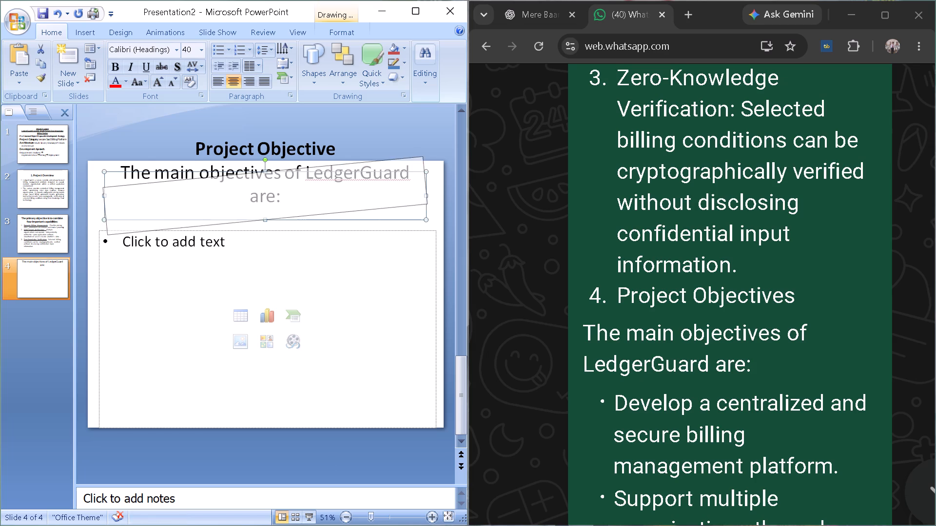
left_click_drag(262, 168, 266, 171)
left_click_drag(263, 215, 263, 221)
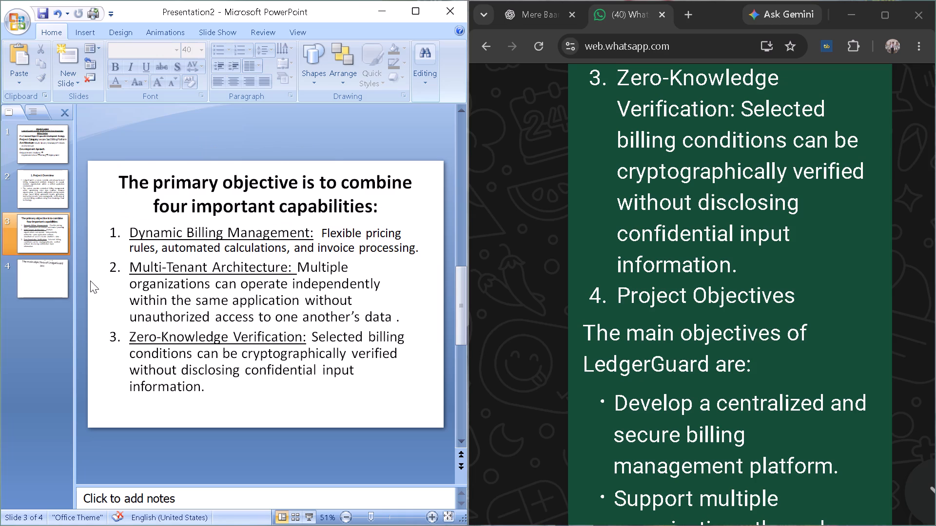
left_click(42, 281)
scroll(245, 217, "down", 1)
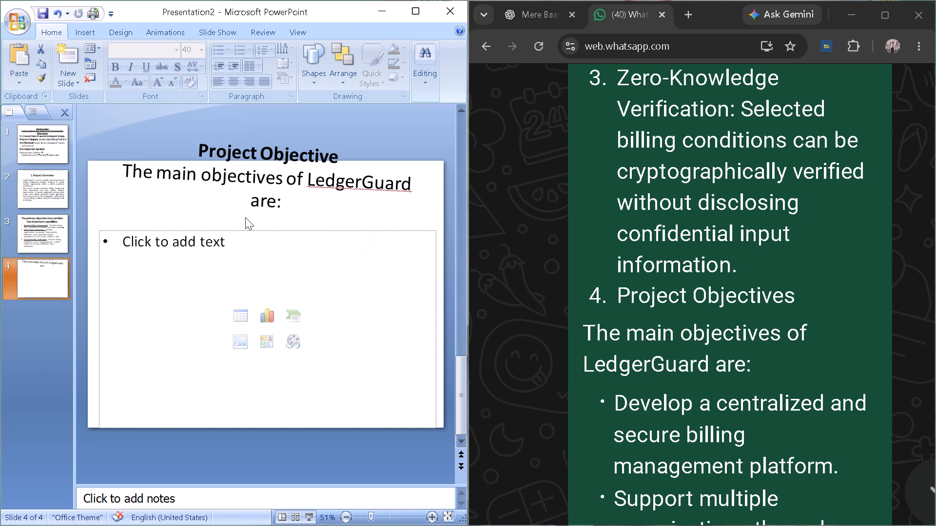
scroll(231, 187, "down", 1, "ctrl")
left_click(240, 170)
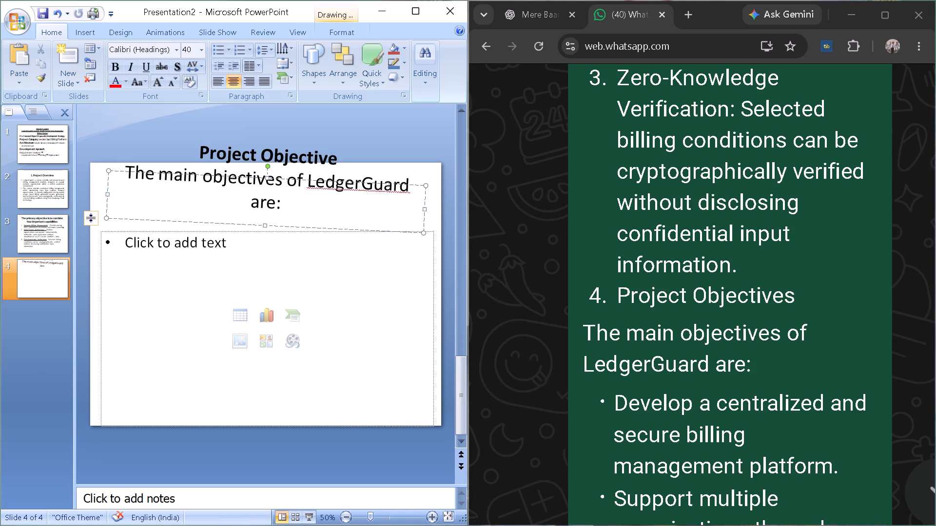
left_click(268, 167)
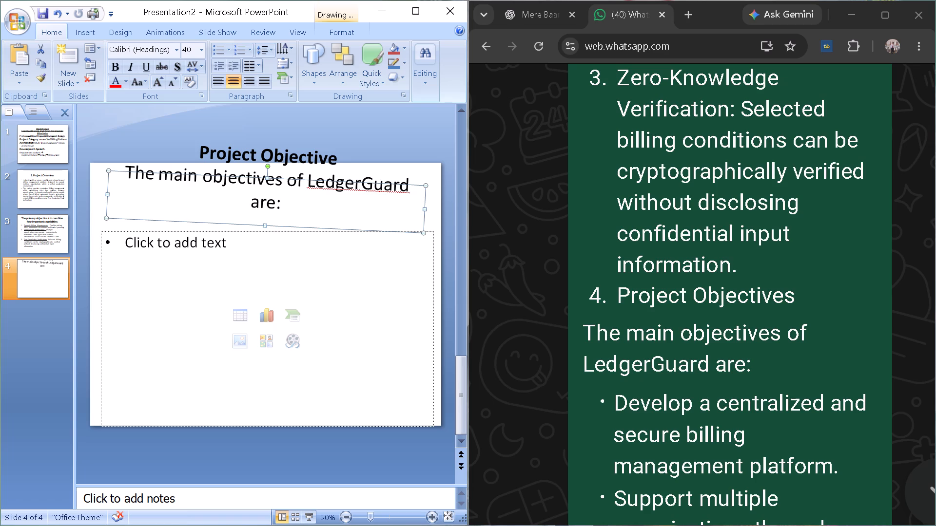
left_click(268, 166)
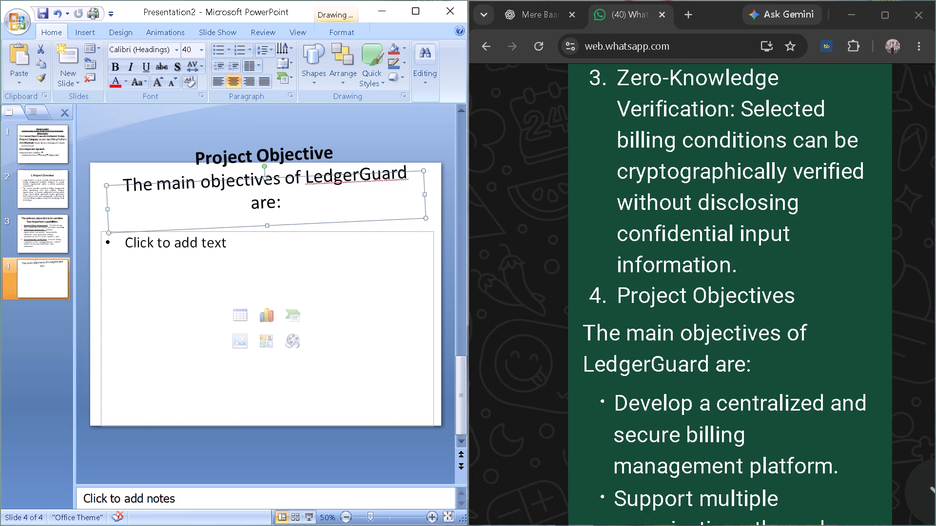
Delete slide 4 with the misaligned "Project Objective" title.
right_click(41, 272)
left_click(94, 281)
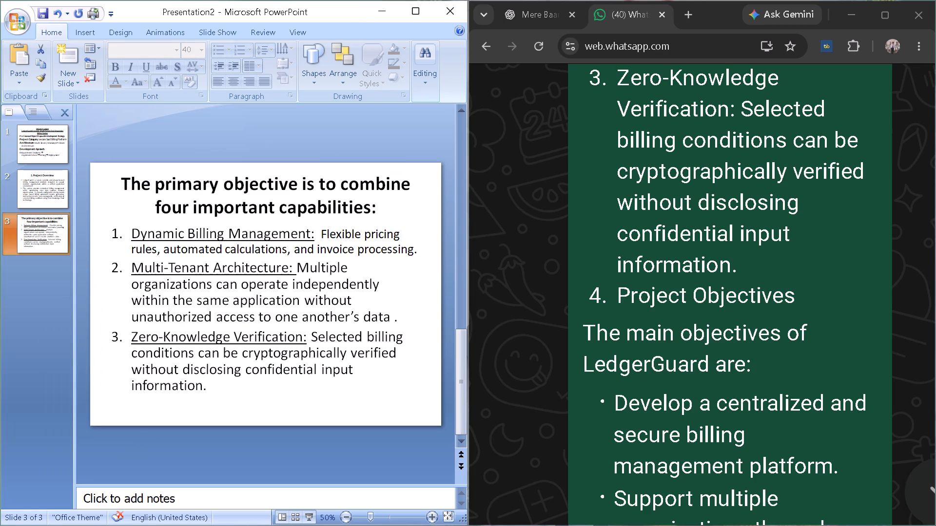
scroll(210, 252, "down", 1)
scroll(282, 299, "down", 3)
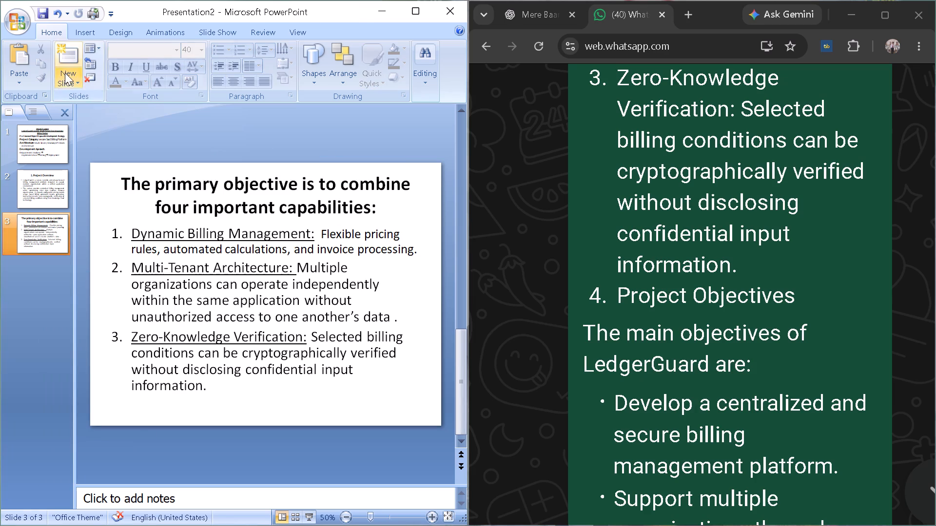
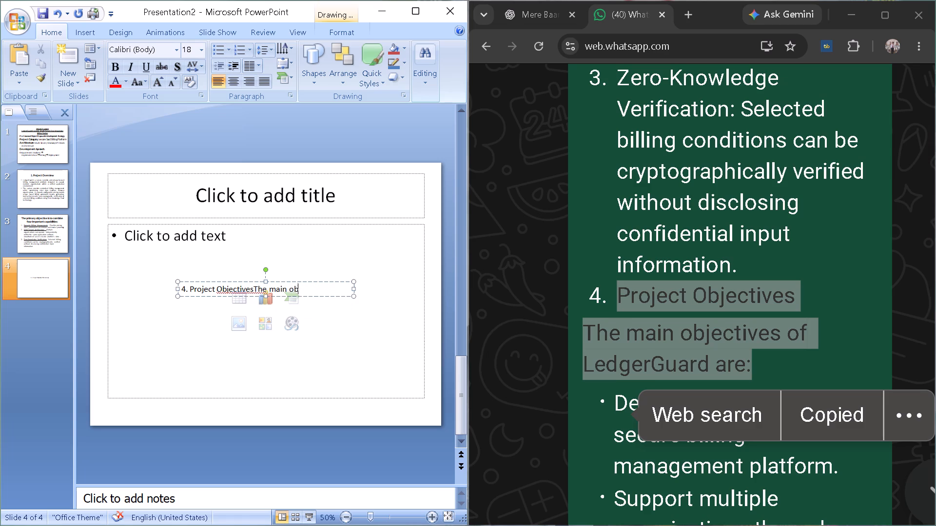
Paste the copied heading and "The main objectives of LedgerGuard are:" into slide 4's title placeholder, removing the leading "4.".
left_click(285, 204)
key("ctrl+v")
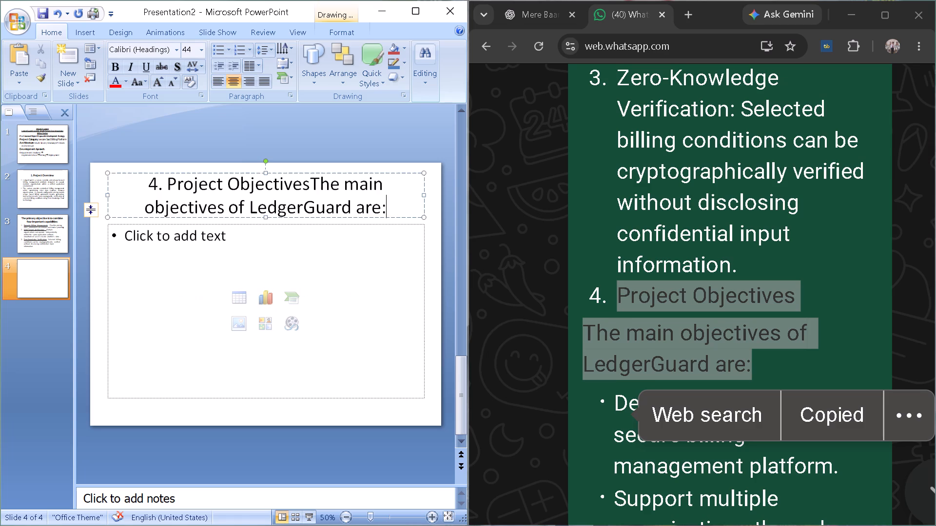
left_click(168, 183)
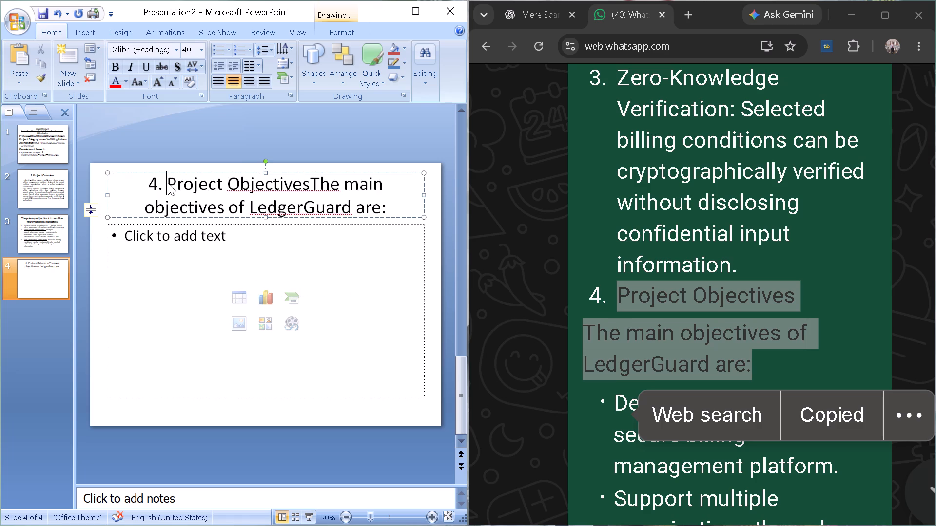
key("BackSpace")
key("BackSpace")
key("BackSpace")
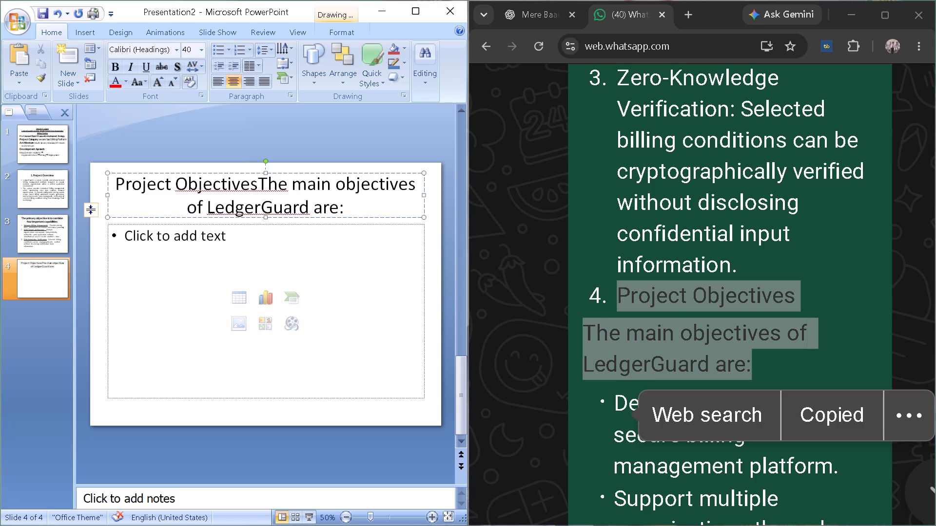
Break the title after "Project Objectives" so that "The main objectives of LedgerGuard are:" starts on its own line.
left_click(262, 181)
key("Return")
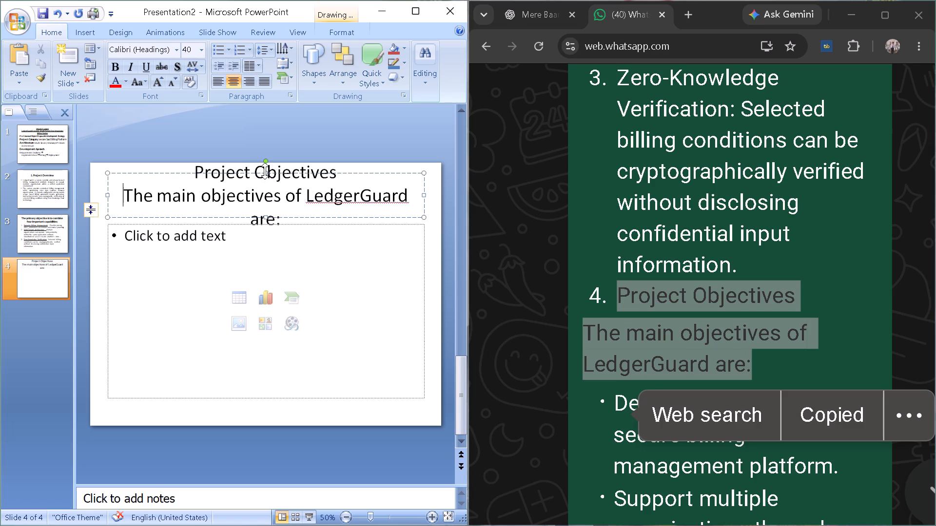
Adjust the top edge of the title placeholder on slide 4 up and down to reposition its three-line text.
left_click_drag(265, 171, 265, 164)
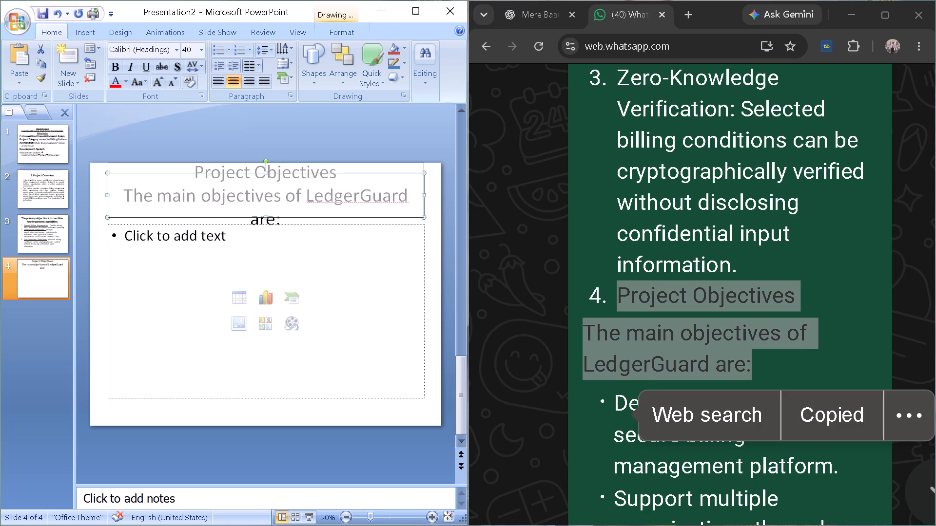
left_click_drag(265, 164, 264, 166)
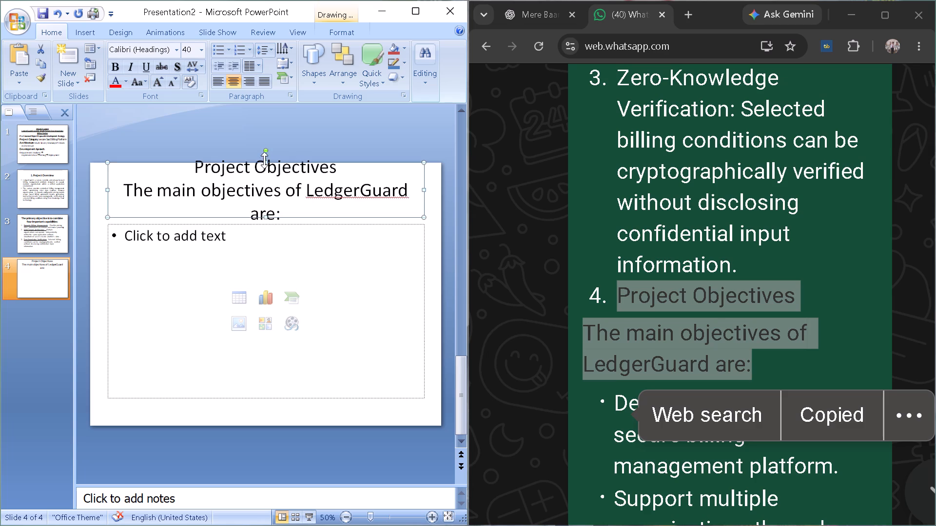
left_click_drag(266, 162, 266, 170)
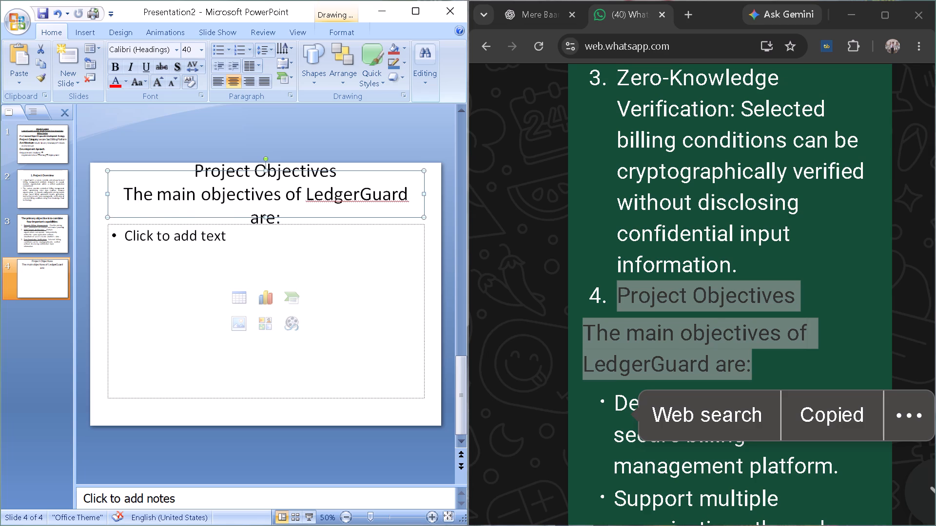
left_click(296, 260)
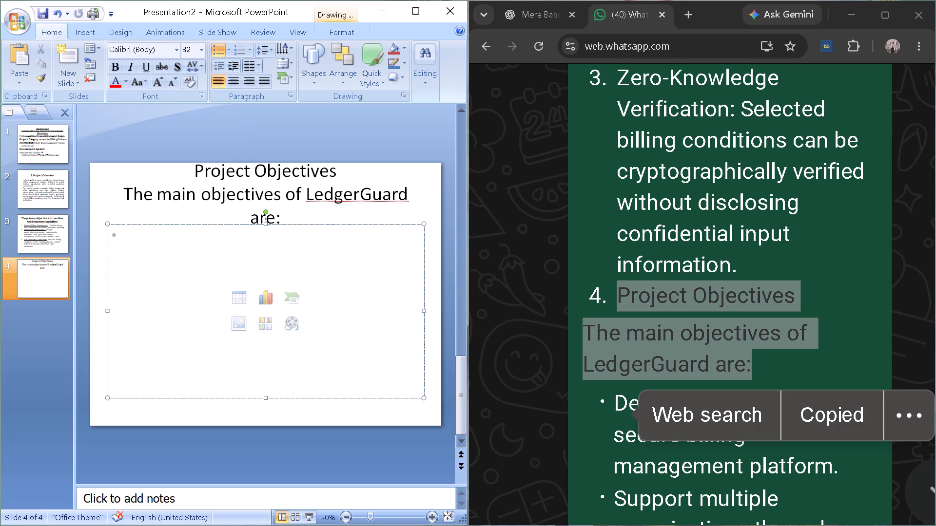
Make the "Project Objectives" line in the slide 4 title bold.
left_click_drag(190, 168, 339, 175)
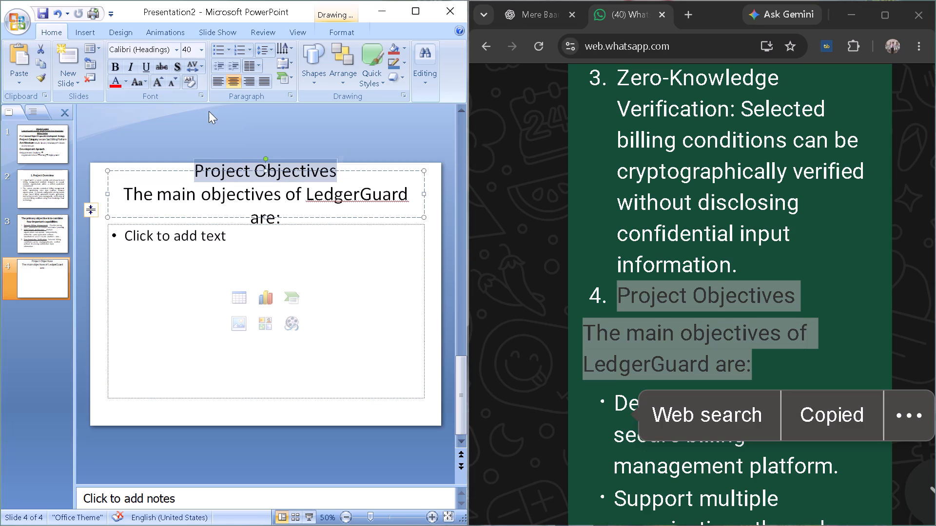
left_click(119, 64)
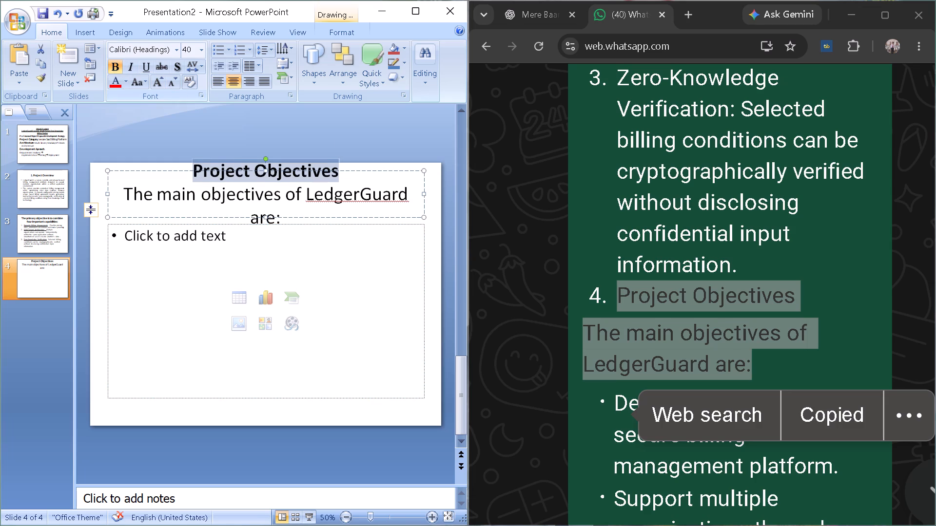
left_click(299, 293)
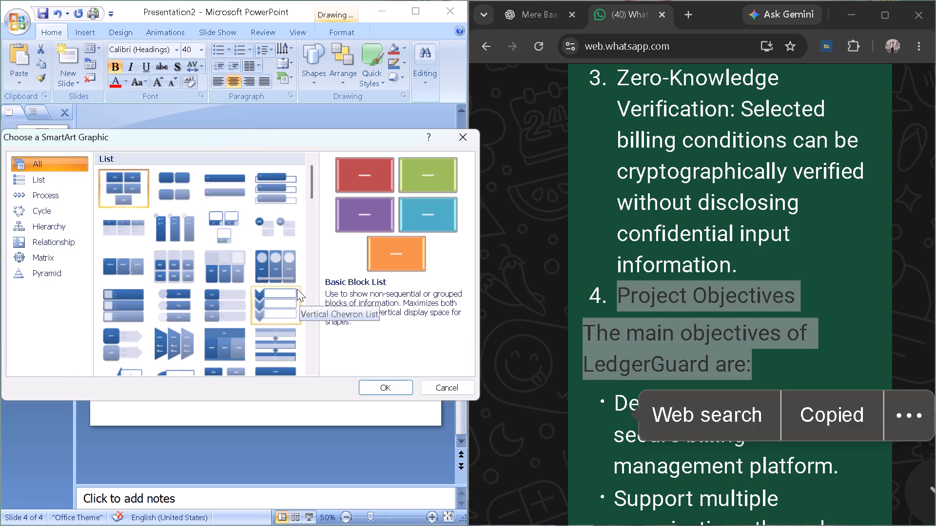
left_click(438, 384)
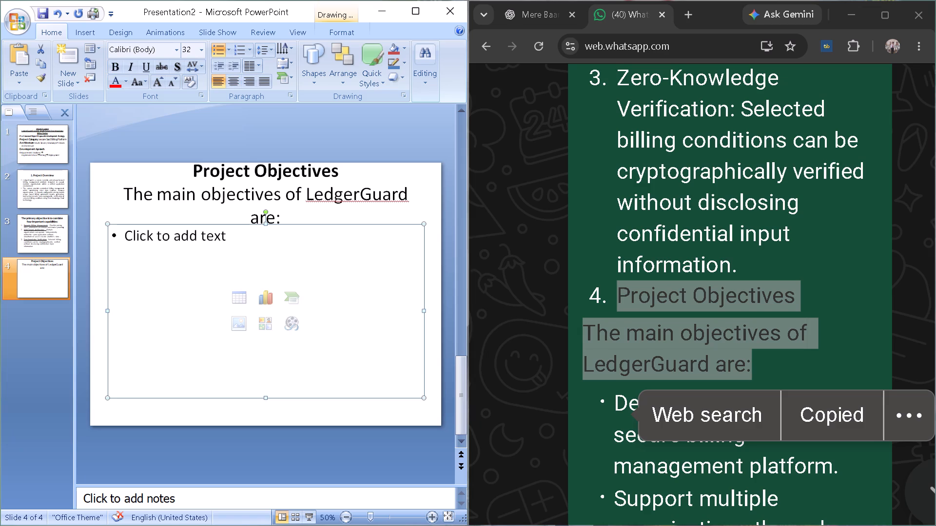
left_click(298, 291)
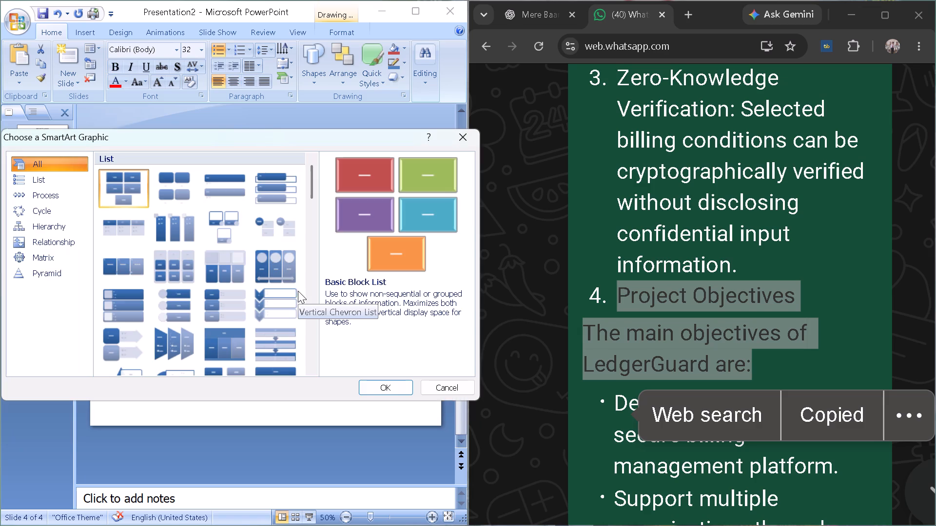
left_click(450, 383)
Lower the top edges of the content and title placeholders on slide 4 slightly to shift the title text down into the slide.
left_click(206, 270)
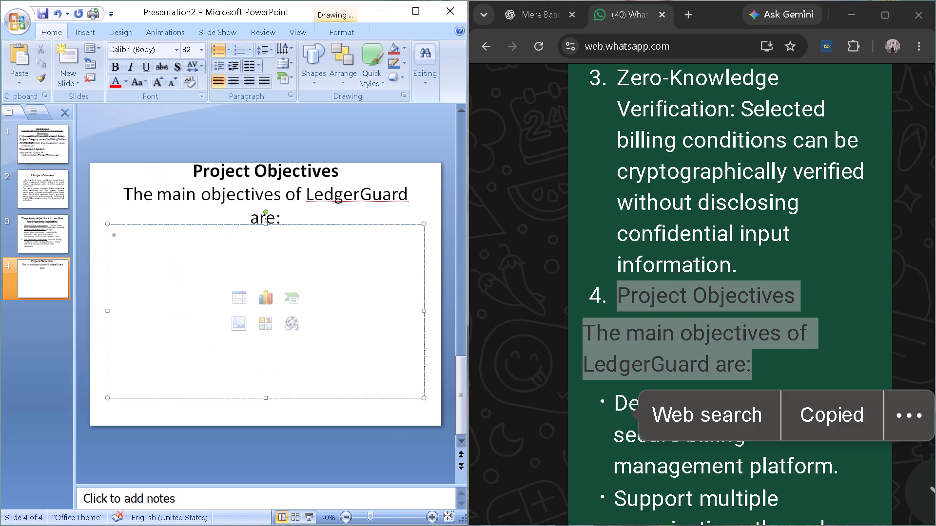
left_click_drag(267, 224, 267, 229)
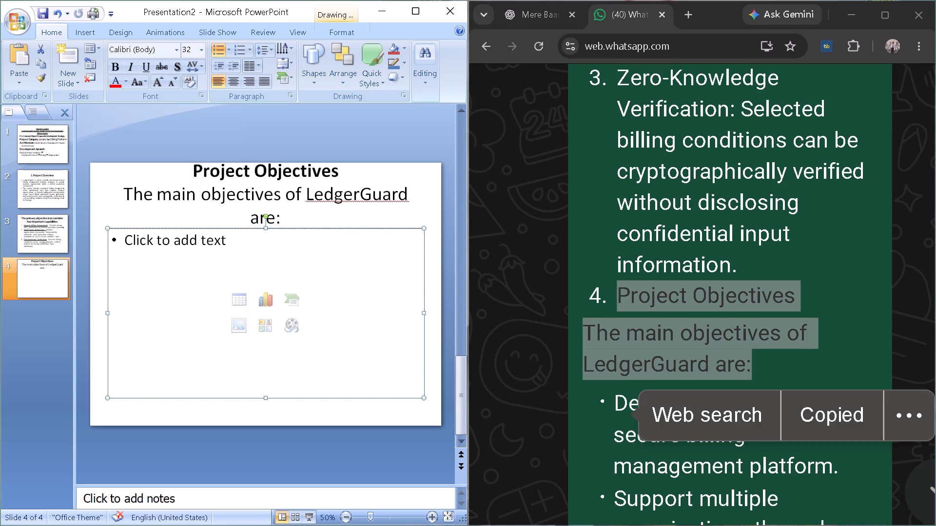
left_click(297, 215)
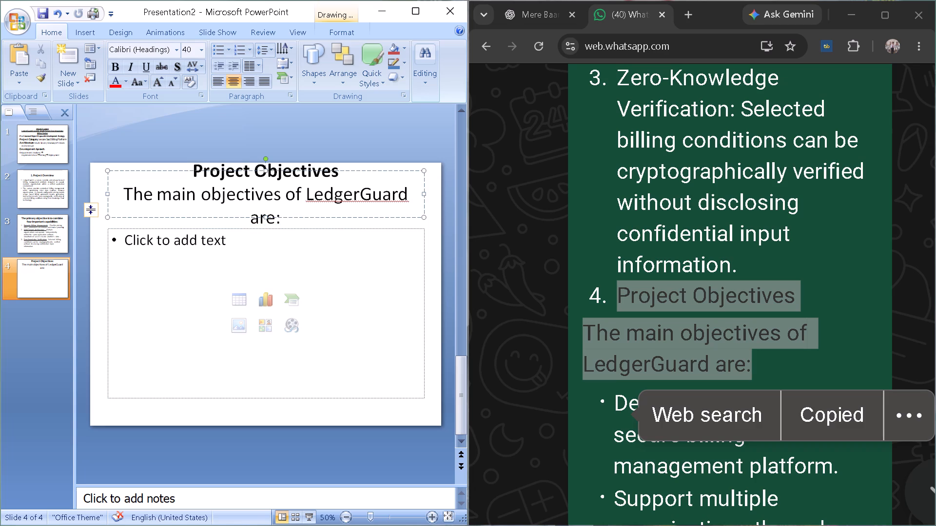
left_click_drag(265, 169, 265, 176)
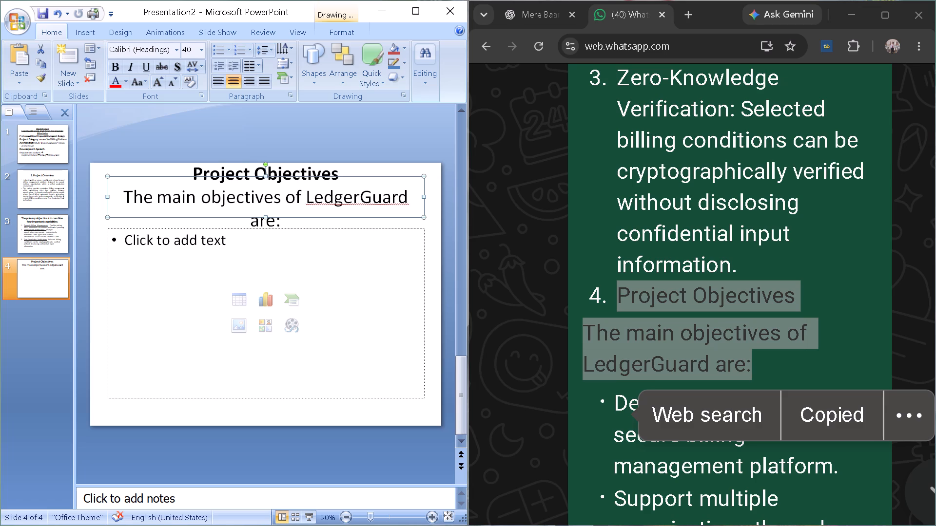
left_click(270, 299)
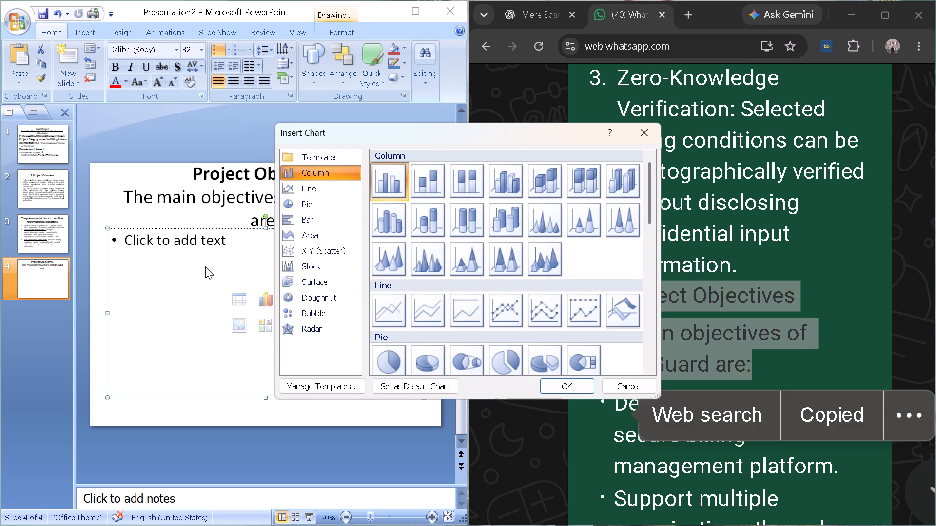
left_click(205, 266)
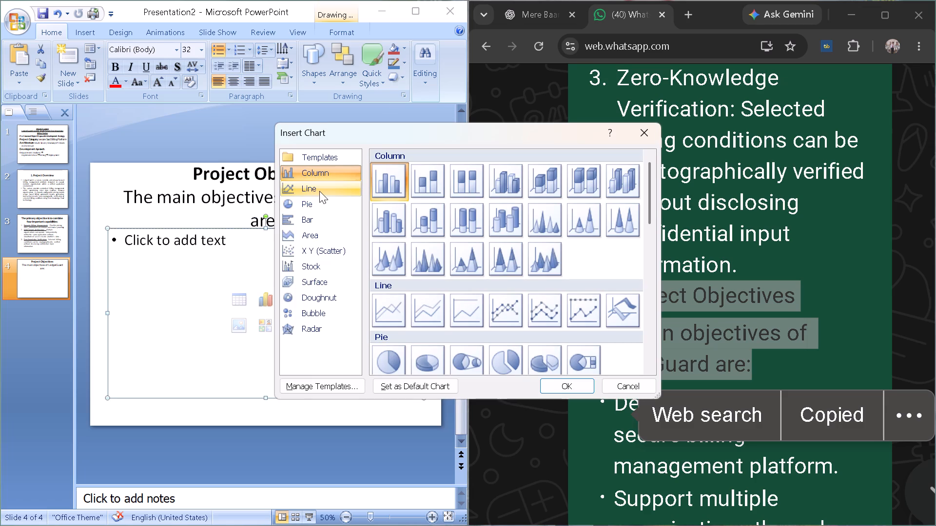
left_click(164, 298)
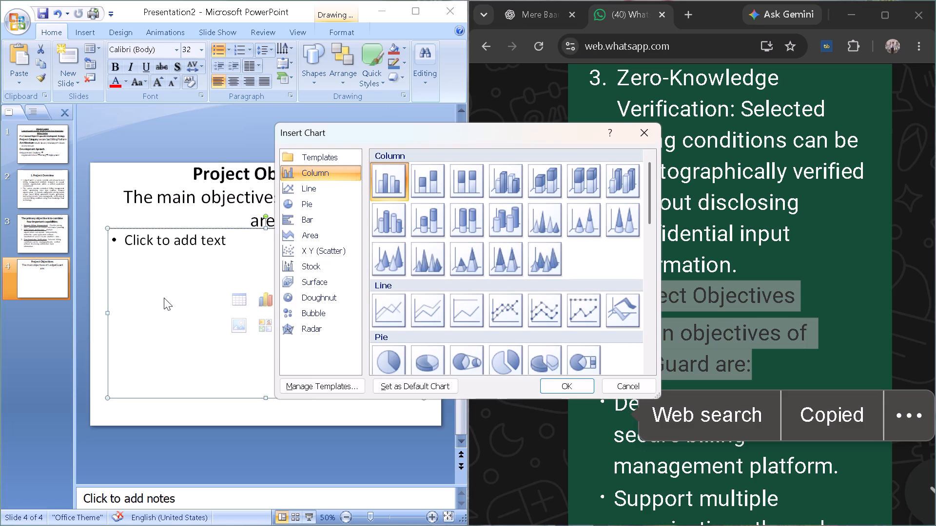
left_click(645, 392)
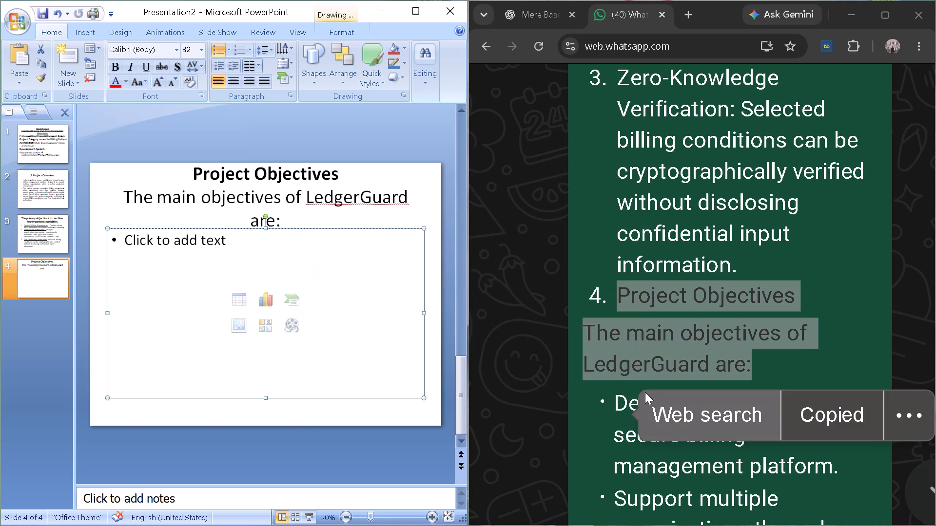
Begin filling slide 4's empty content placeholder with the bulleted LedgerGuard objectives from the WhatsApp message.
left_click(233, 246)
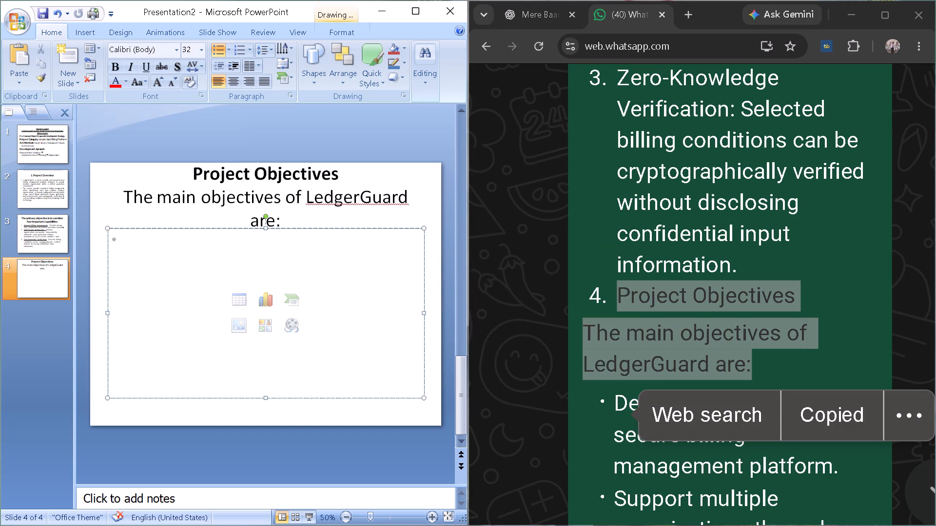
scroll(770, 270, "down", 1)
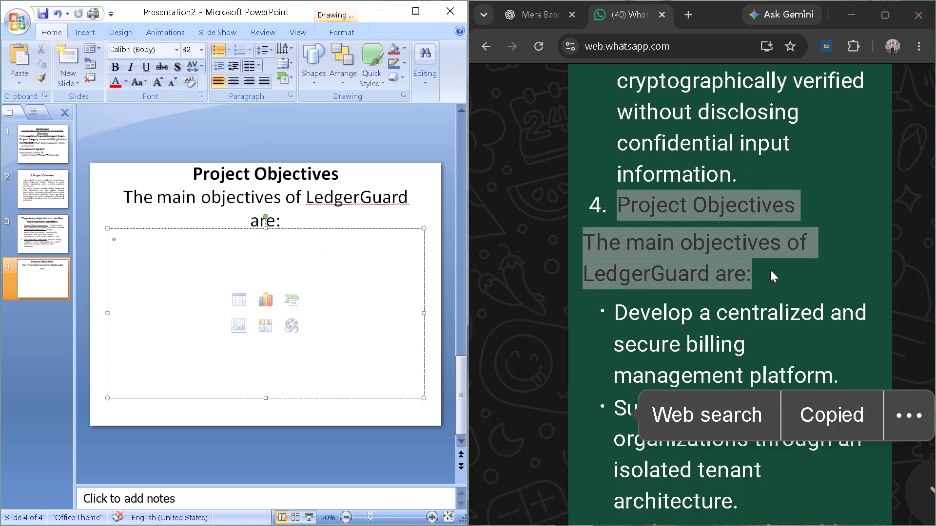
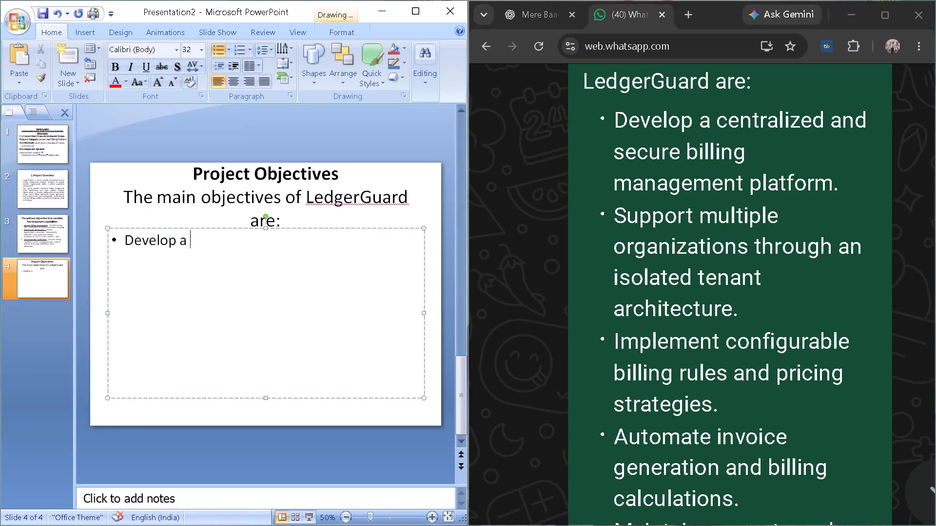
Continue the first objective bullet on slide 4 after "Develop a" with "centralized and secure billing management platform".
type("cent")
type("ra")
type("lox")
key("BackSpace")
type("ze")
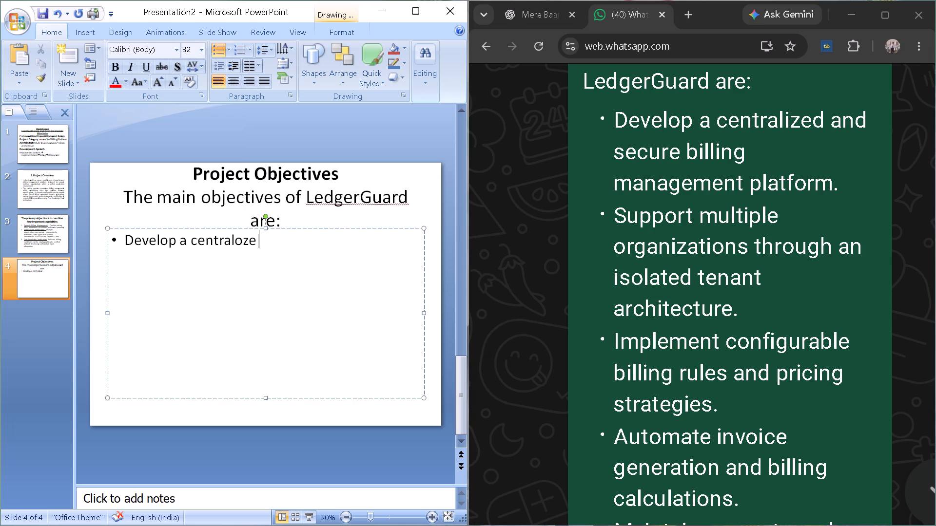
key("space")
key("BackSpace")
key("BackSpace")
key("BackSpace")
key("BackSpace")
Complete the first bullet on slide 4 so it reads "Develop a centralized and secure billing management platforom.".
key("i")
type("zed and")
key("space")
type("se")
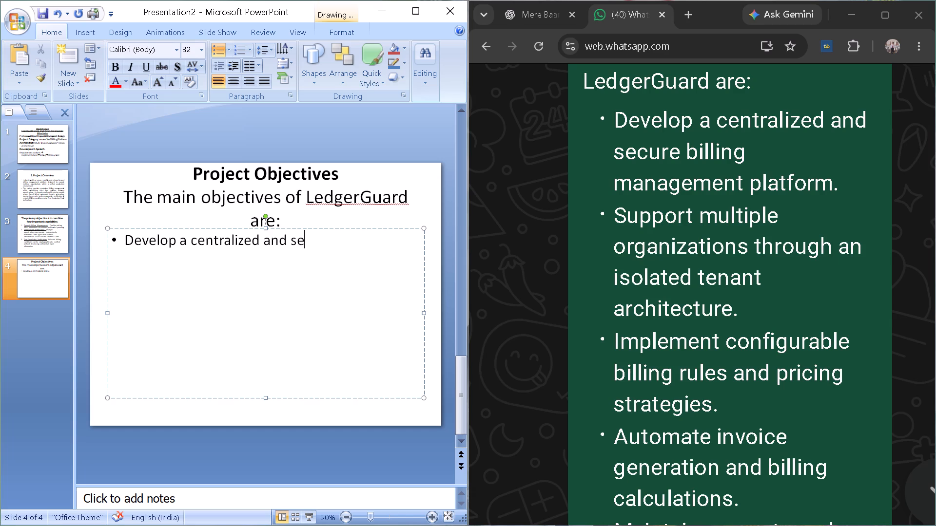
type("cure bili")
key("BackSpace")
type("ling")
key("space")
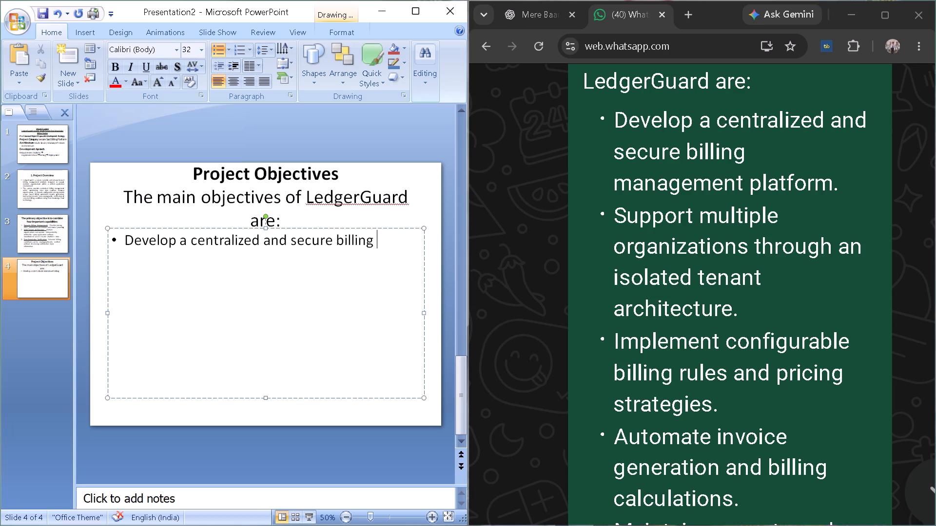
type("mana")
type("ge")
type("ment plat")
type("forom")
key("period")
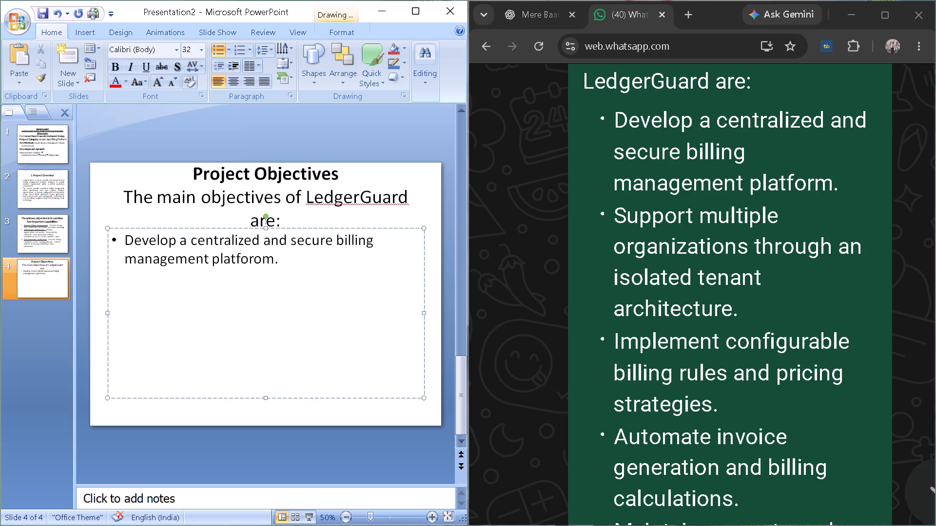
Add a second bullet on slide 4 reading "Support multiple organizations through an isolated tenant architecture.".
key("Return")
type("Su")
type("pport")
key("space")
type("multi")
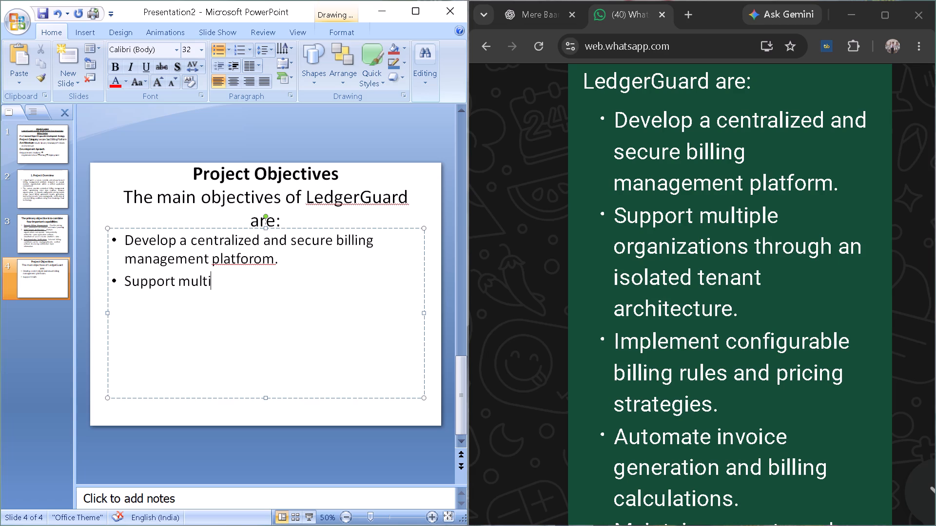
type("ple")
key("space")
type("or")
type("ga")
type("ni")
type("zatio")
type("ns thro")
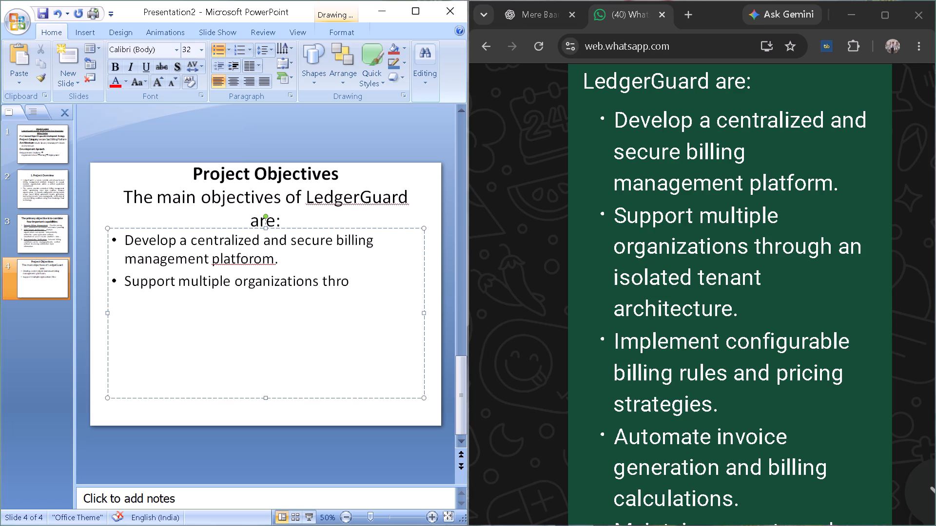
type("ugh an")
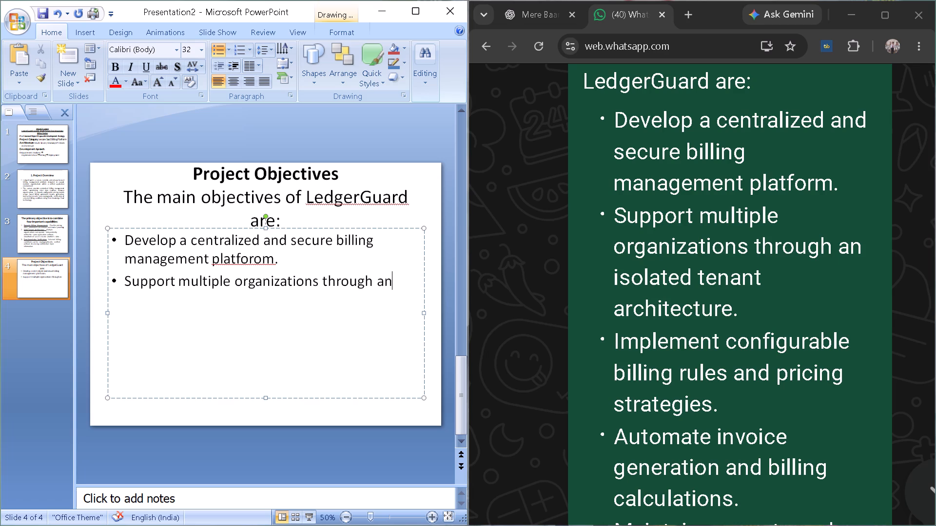
key("space")
type("isolate")
key("d")
key("space")
type("tente")
key("BackSpace")
key("a")
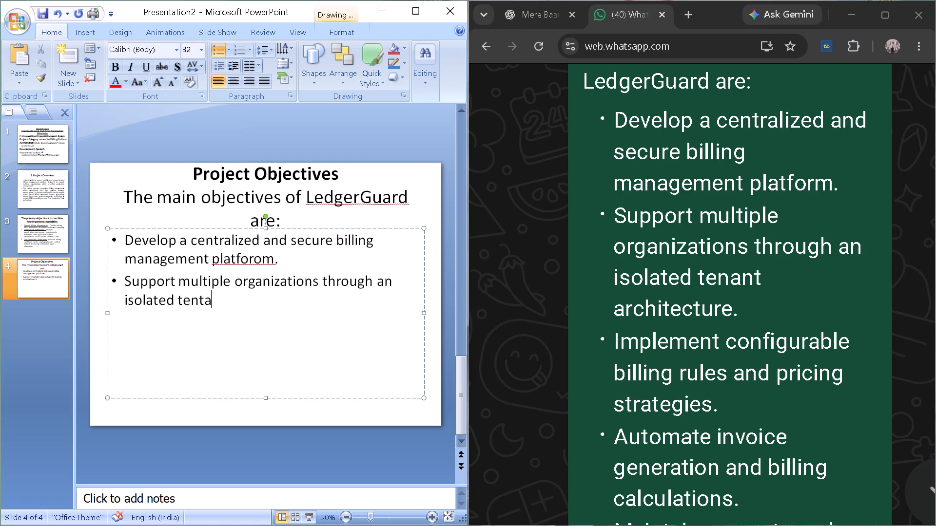
key("BackSpace")
key("BackSpace")
key("a")
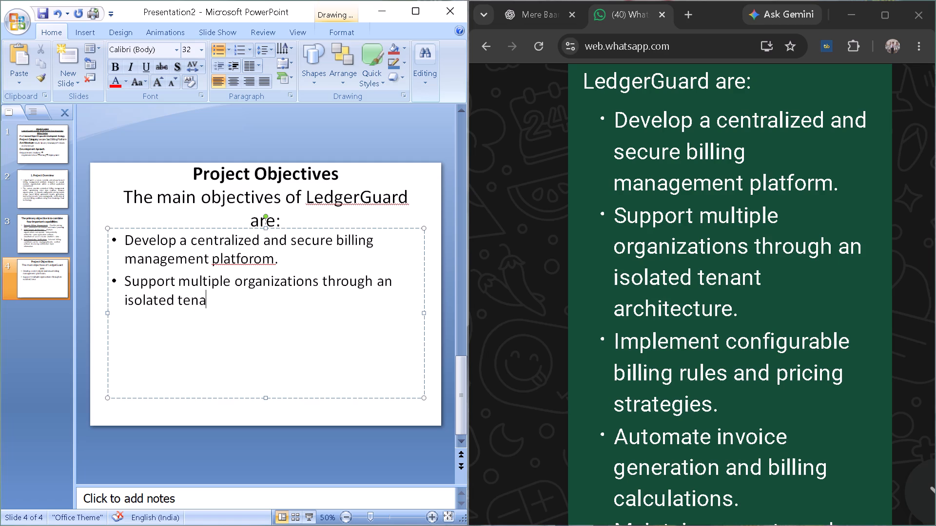
type("nt")
key("space")
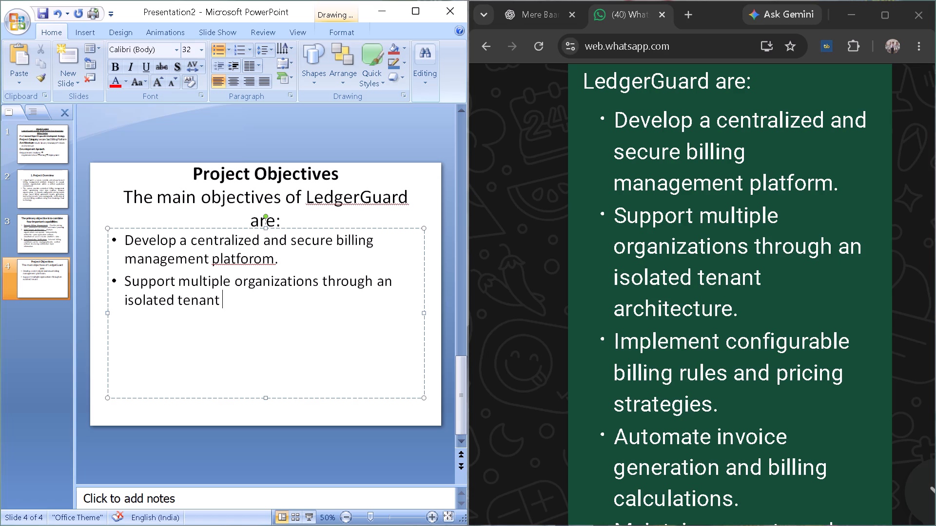
type("ar")
type("ch")
type("ite")
key("c")
type("ture")
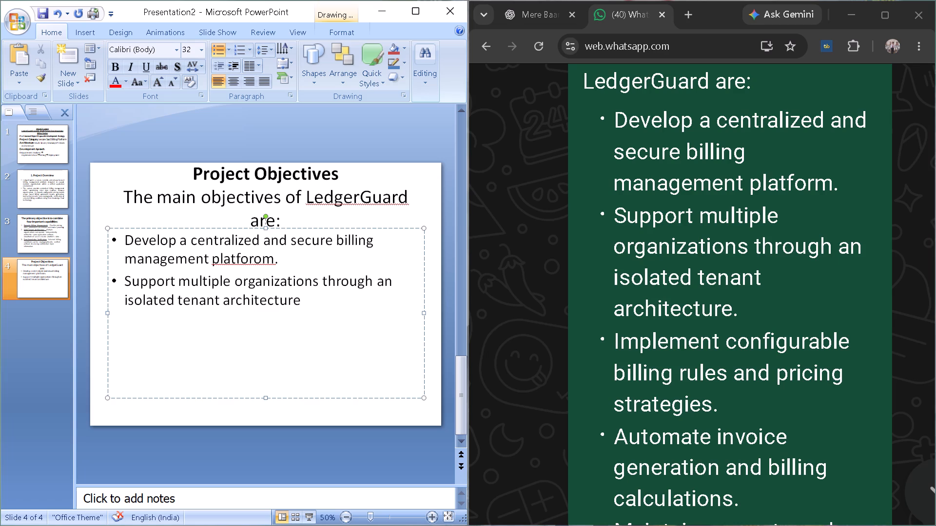
key("period")
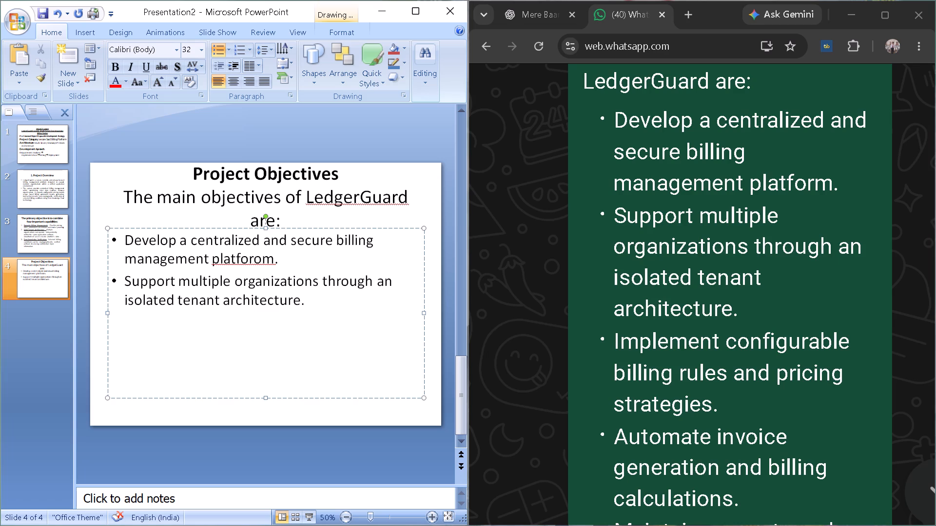
Correct the misspelled last word of the first bullet to "platform".
left_click(262, 259)
key("BackSpace")
Add a third bullet on slide 4 reading "Implement configurable billing rules and pricing strategies.".
left_click(324, 300)
key("Return")
key("shift+i")
type("mple")
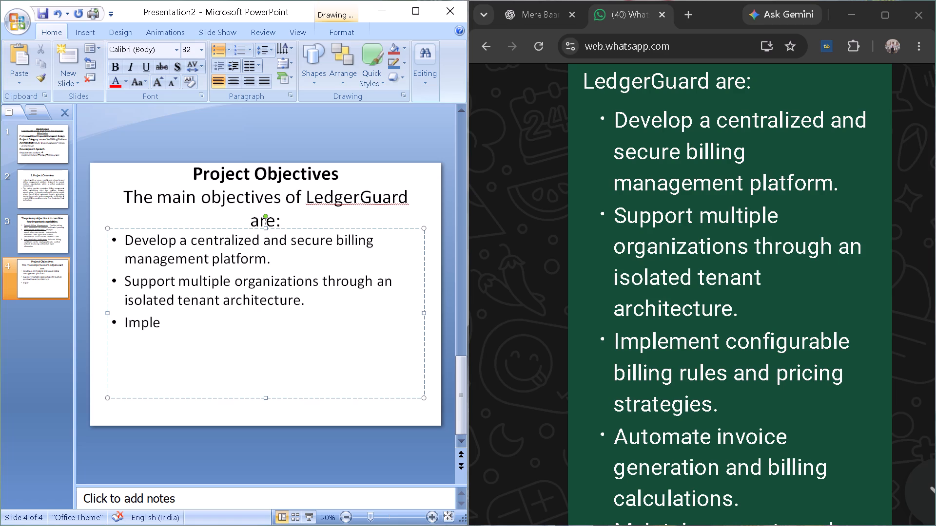
type("me")
type("nt")
key("space")
type("configu")
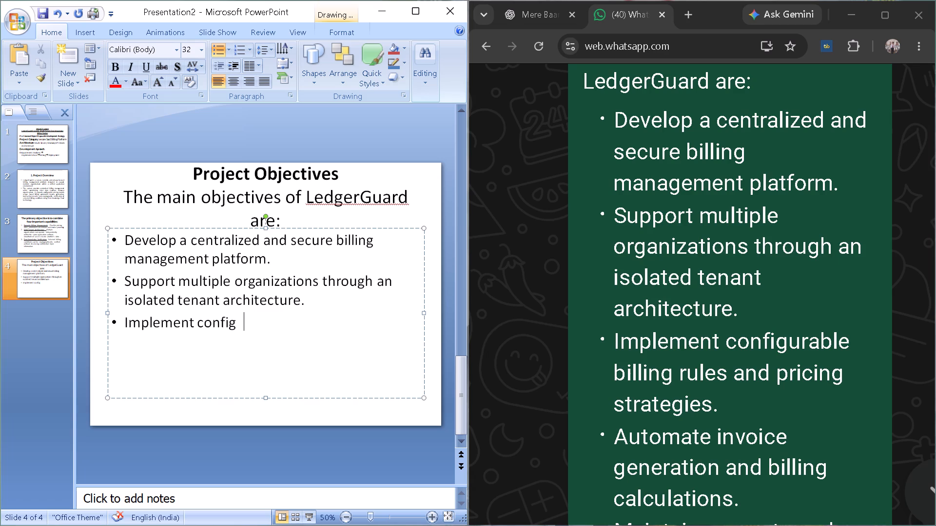
type("ra")
type("bl")
key("e")
key("space")
type("bl")
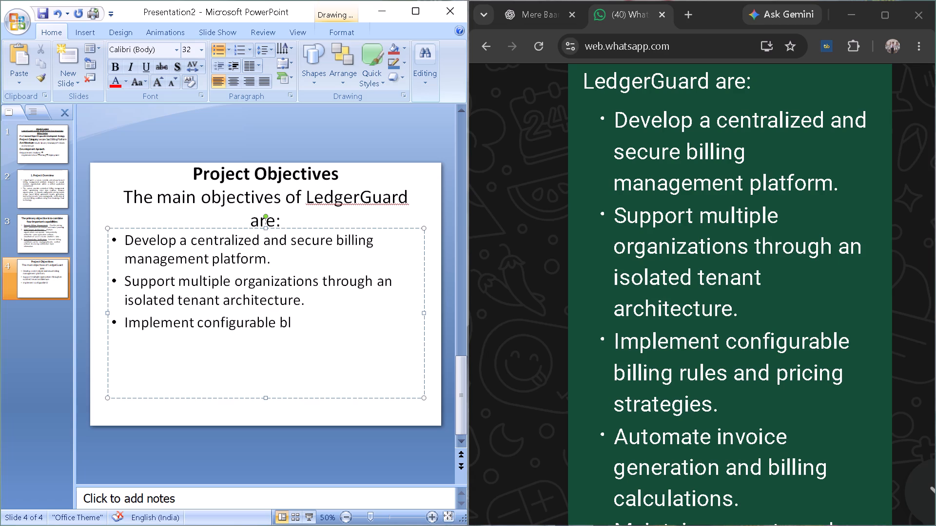
key("BackSpace")
type("illing")
key("space")
key("BackSpace")
key("BackSpace")
type("g")
key("space")
type("rules annd")
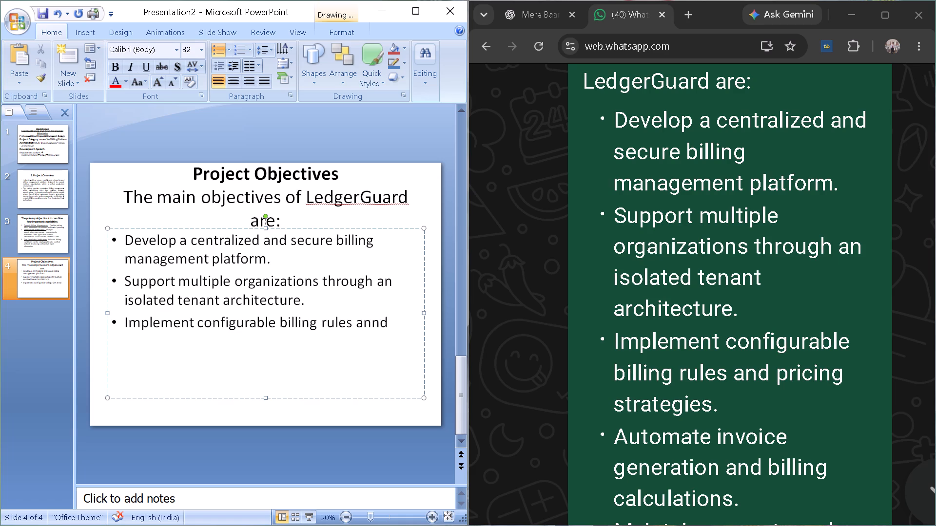
key("BackSpace")
key("BackSpace")
key("BackSpace")
type("nd")
key("space")
type("pri")
type("cing")
key("space")
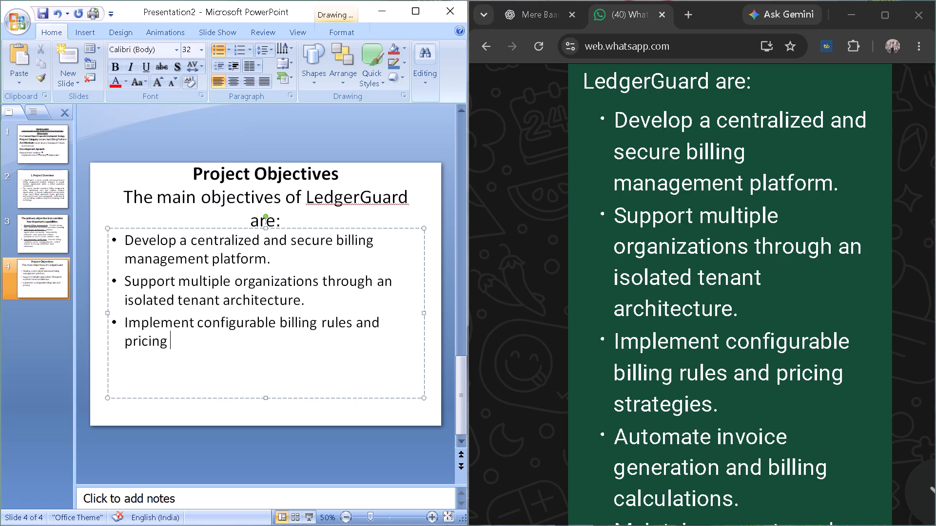
type("st")
type("rate")
type("gies")
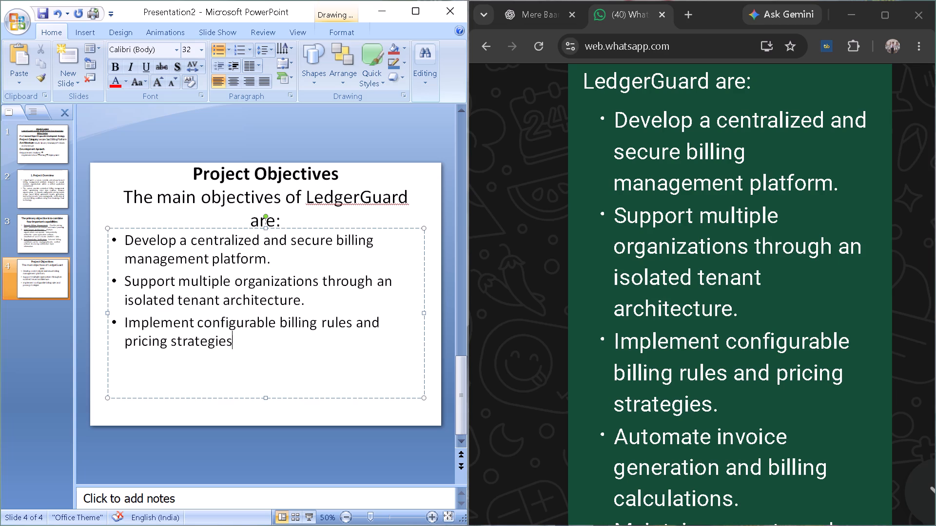
key("period")
Add a fourth bullet on slide 4 reading "Automate invoice genetation and billing calculations.".
key("Return")
key("space")
type("Auto")
type("matr")
key("space")
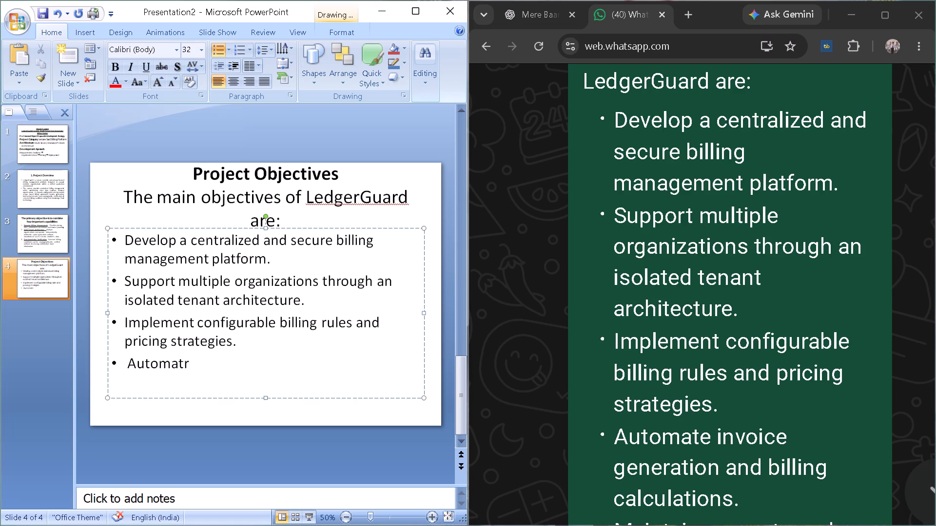
key("BackSpace")
key("BackSpace")
type("e in")
type("voi")
type("ce genetation")
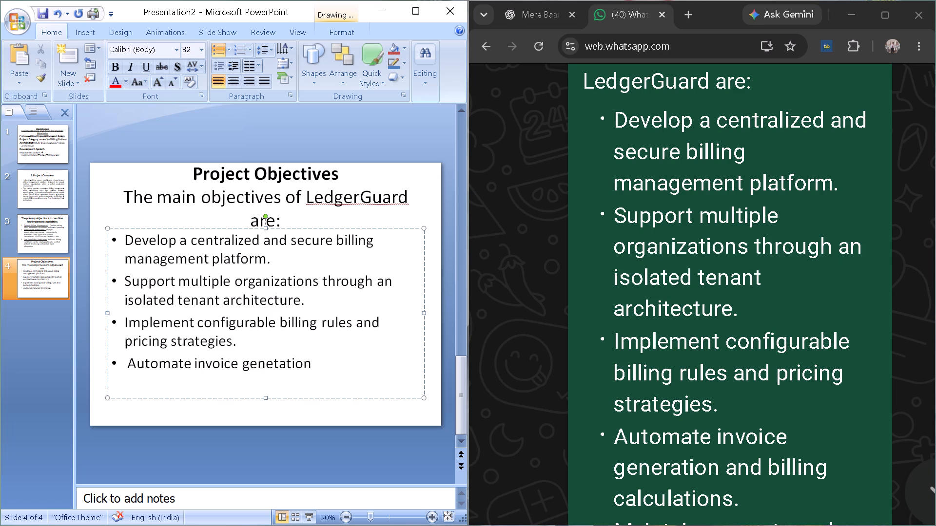
key("space")
type("and billing calc")
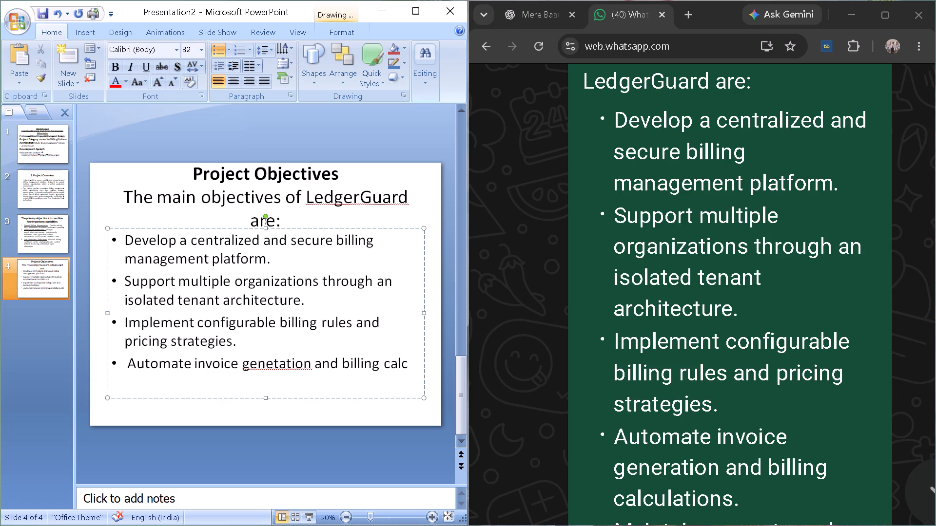
key("u")
key("k")
key("BackSpace")
type("latin")
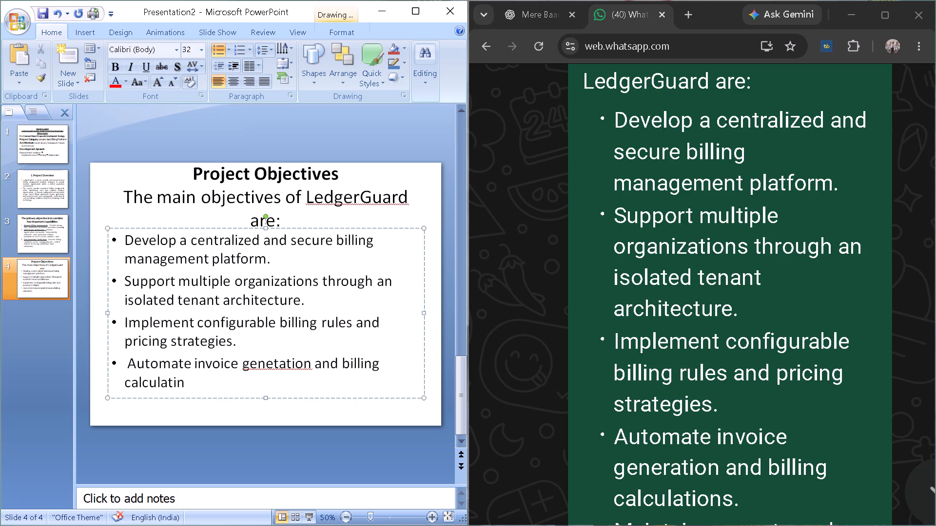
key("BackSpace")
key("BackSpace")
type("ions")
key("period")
Correct the misspelled third word of slide 4's fourth bullet to "generation".
left_click(279, 360)
key("BackSpace")
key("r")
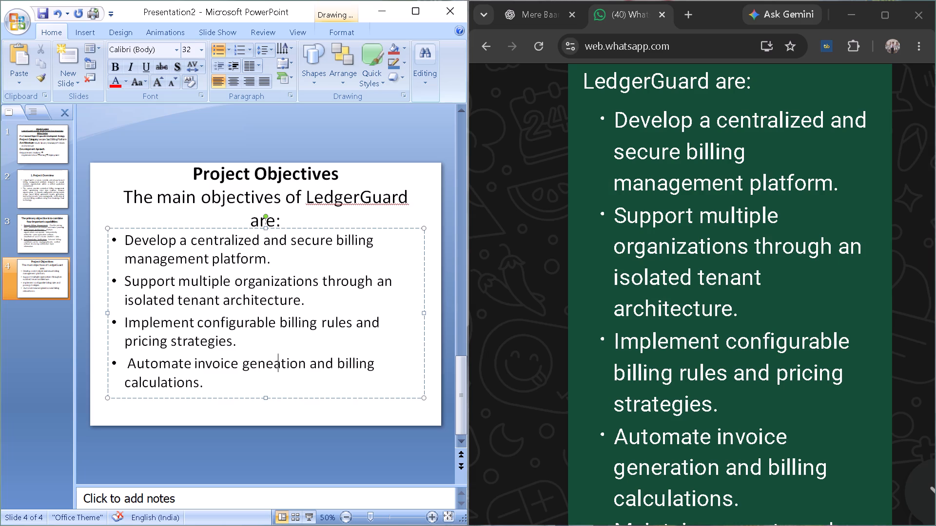
scroll(765, 364, "down", 2)
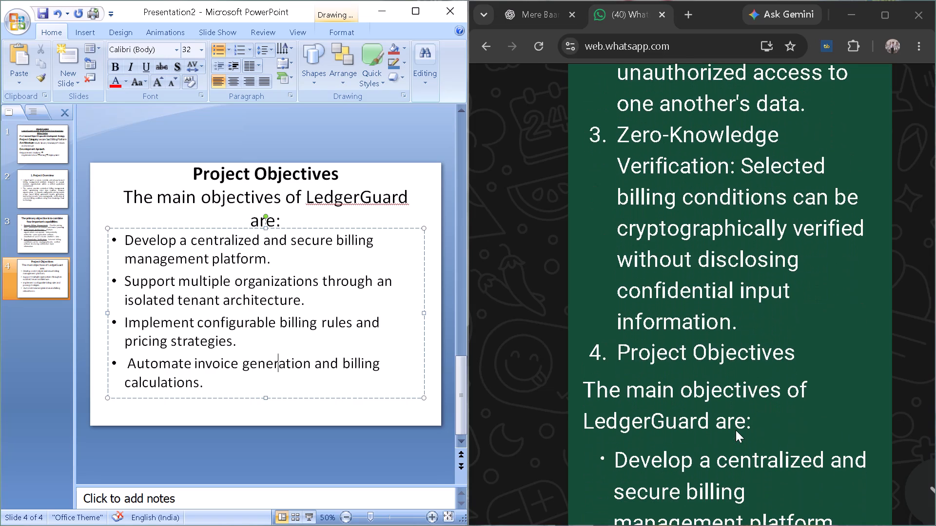
scroll(736, 430, "right", 1)
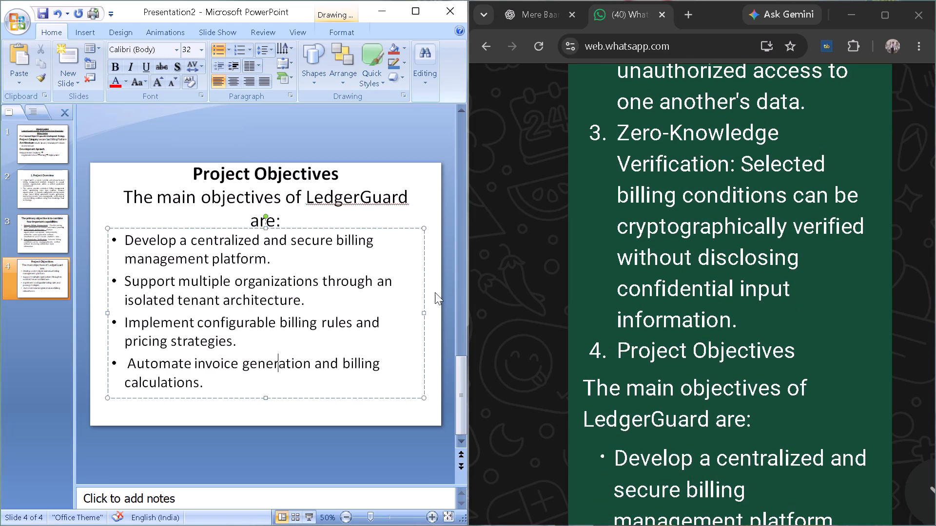
Number slide 4's "Project Objectives" heading by adding "2." in front of it.
left_click(189, 169)
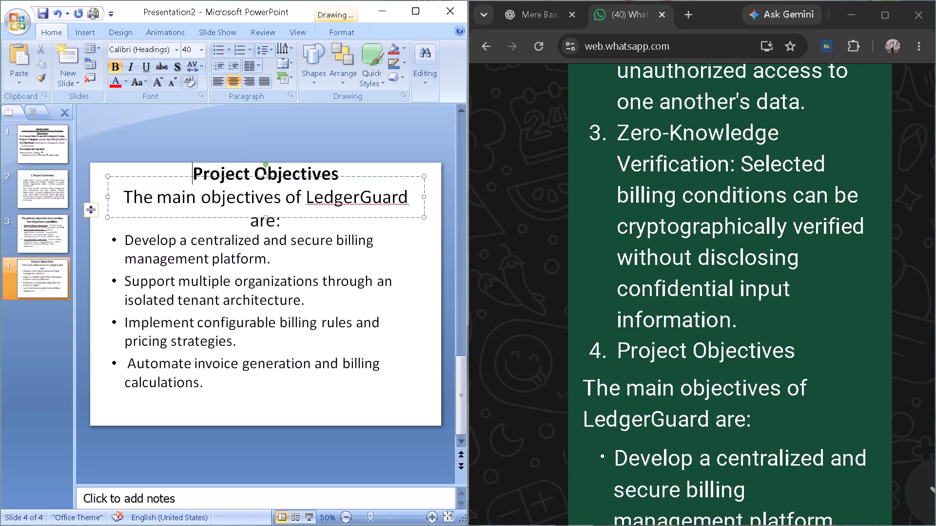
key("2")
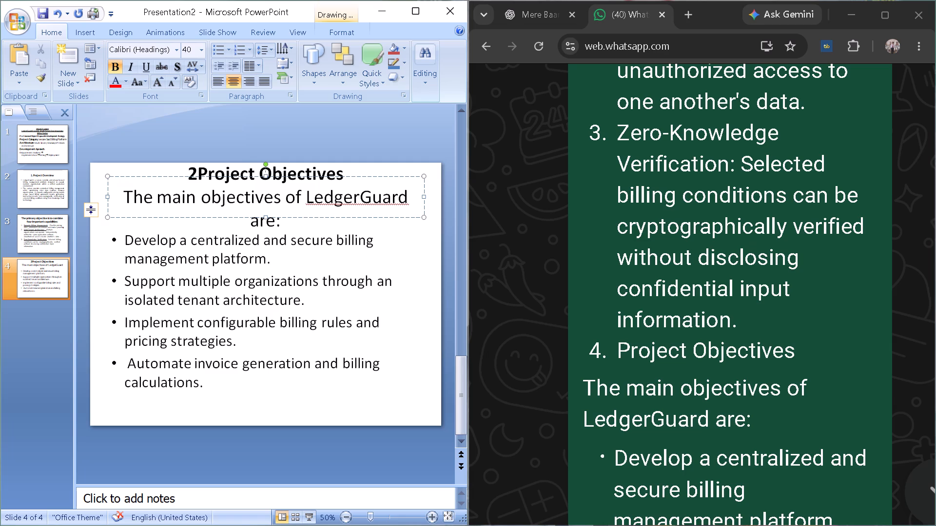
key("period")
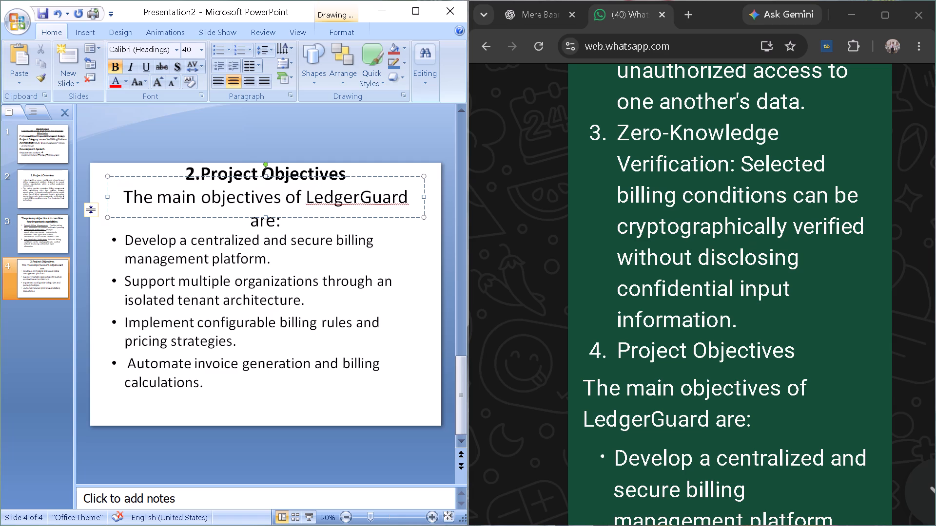
Review slides 1 to 3 in order, checking their headings and content.
left_click(39, 142)
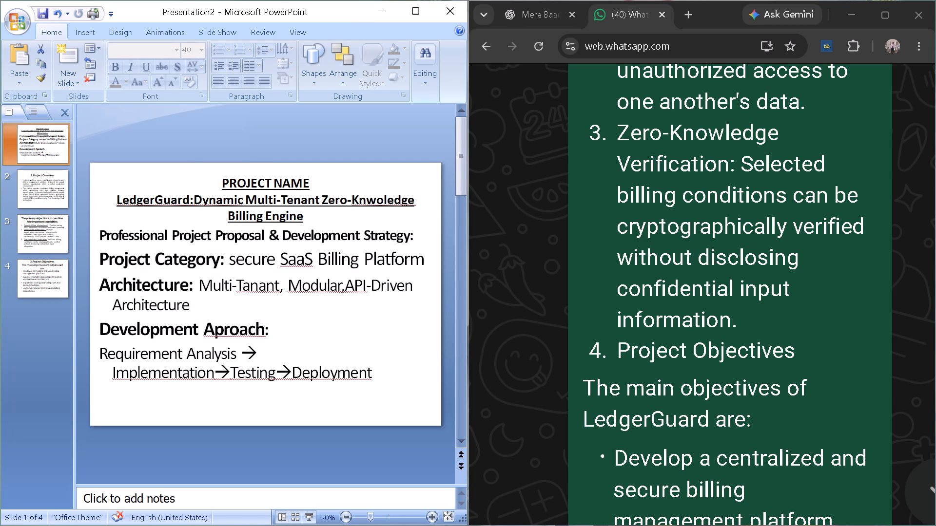
left_click(40, 187)
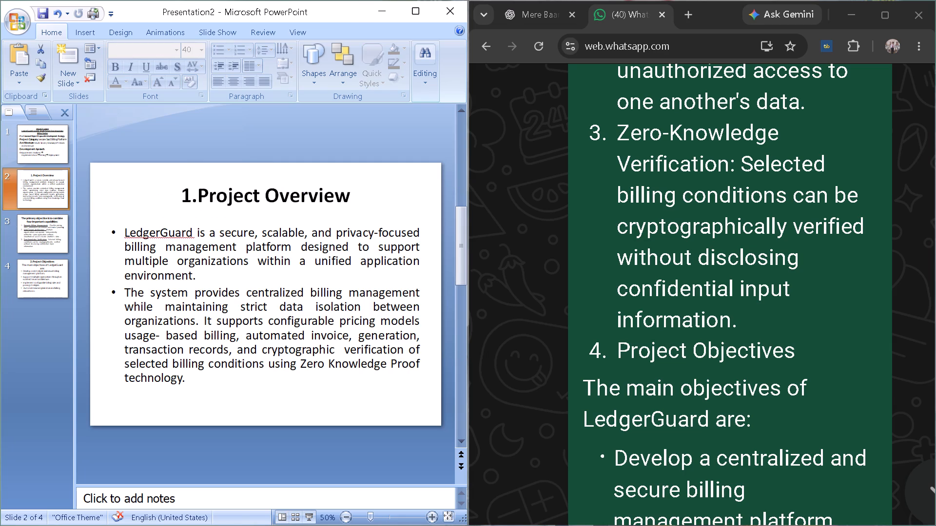
left_click(40, 229)
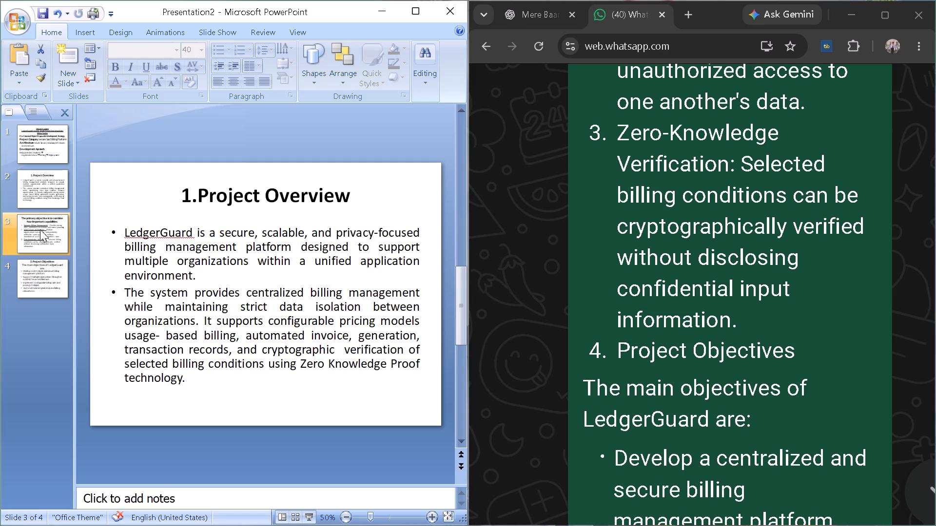
Justify all the body text on slide 1, from the "Professional Project Proposal" line through "Deployment".
left_click(43, 269)
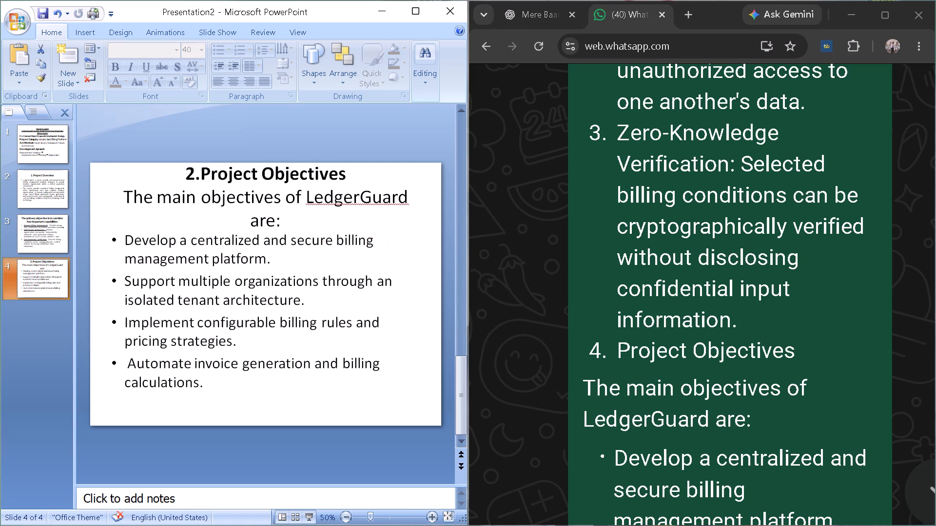
left_click(47, 157)
left_click(333, 319)
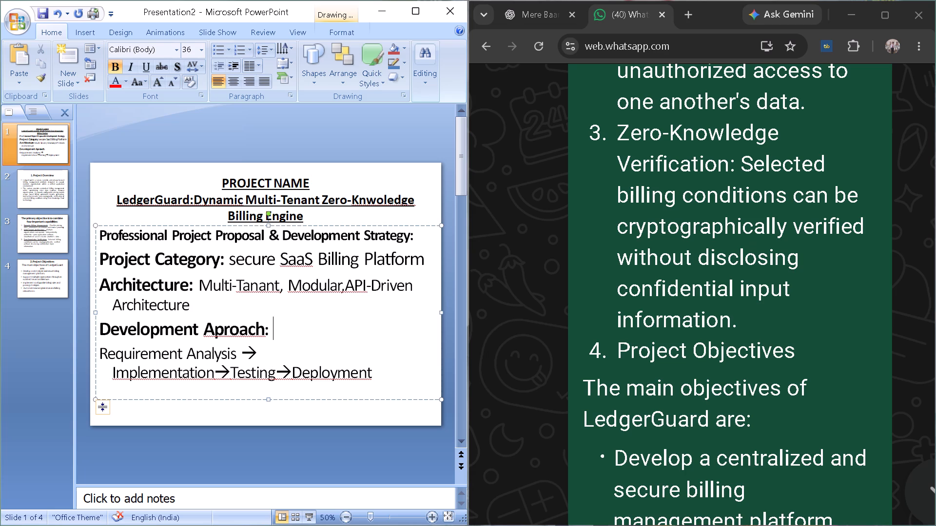
left_click_drag(100, 228, 365, 376)
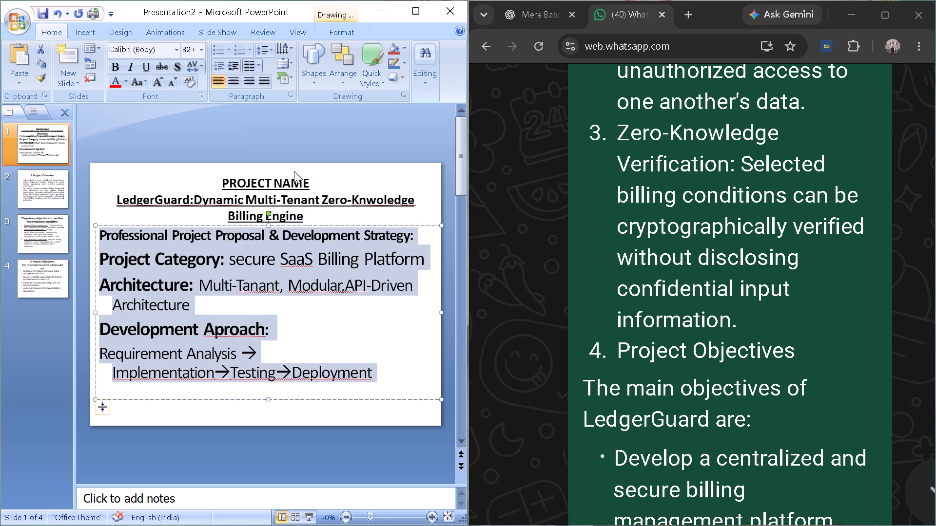
left_click(267, 80)
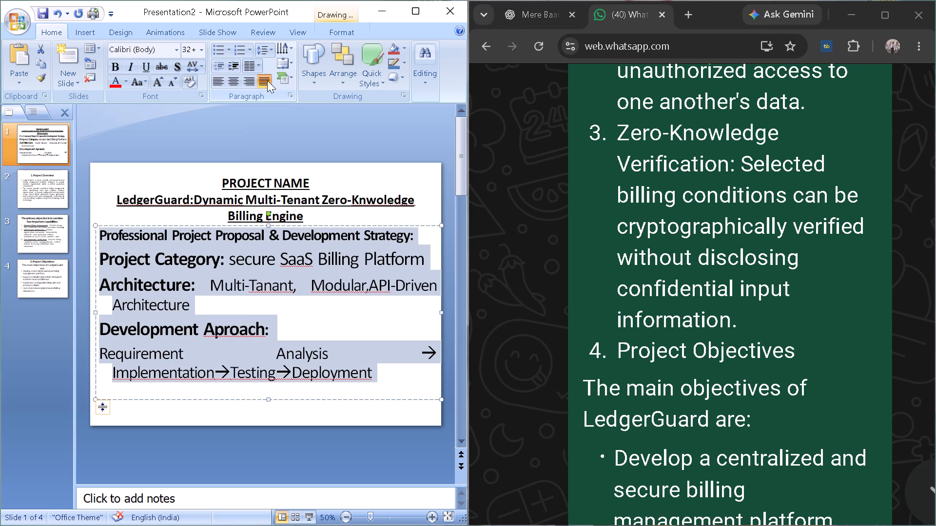
left_click(333, 312)
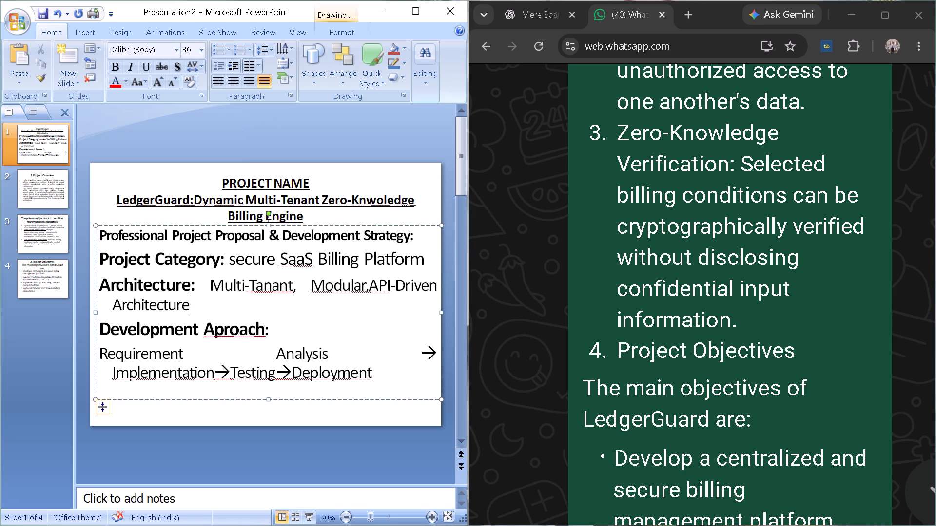
Add a colon after "PROJECT NAME" in slide 1's title.
left_click(317, 184)
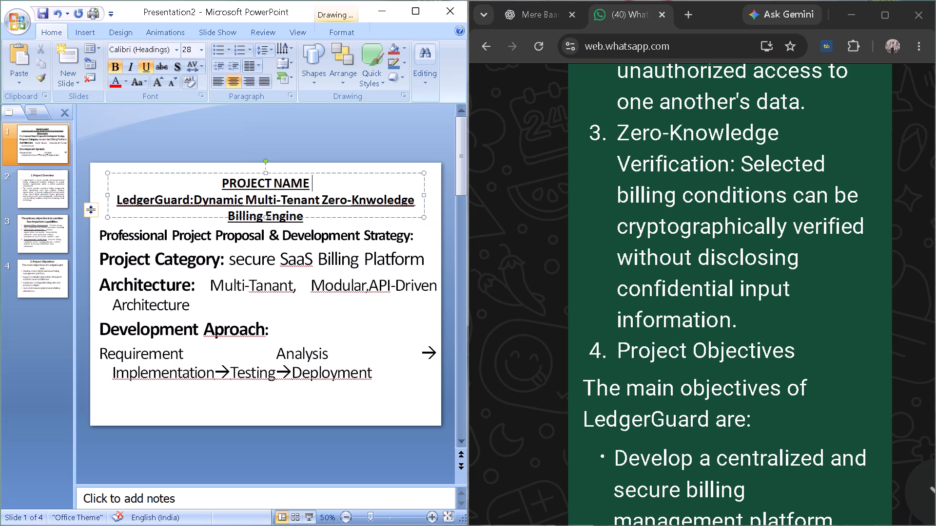
key("shift+colon")
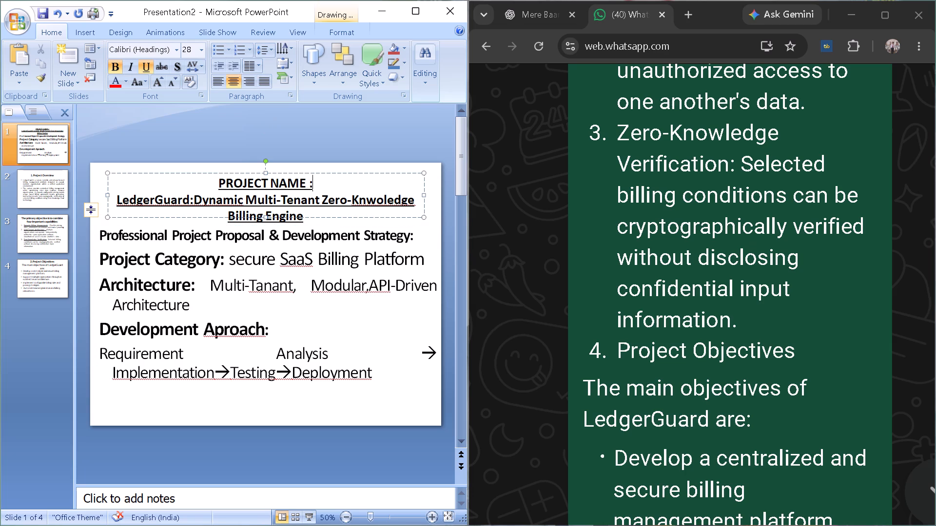
left_click(369, 179)
Enlarge slide 1's body text box by extending its lower edge down to near the bottom of the slide.
left_click(345, 326)
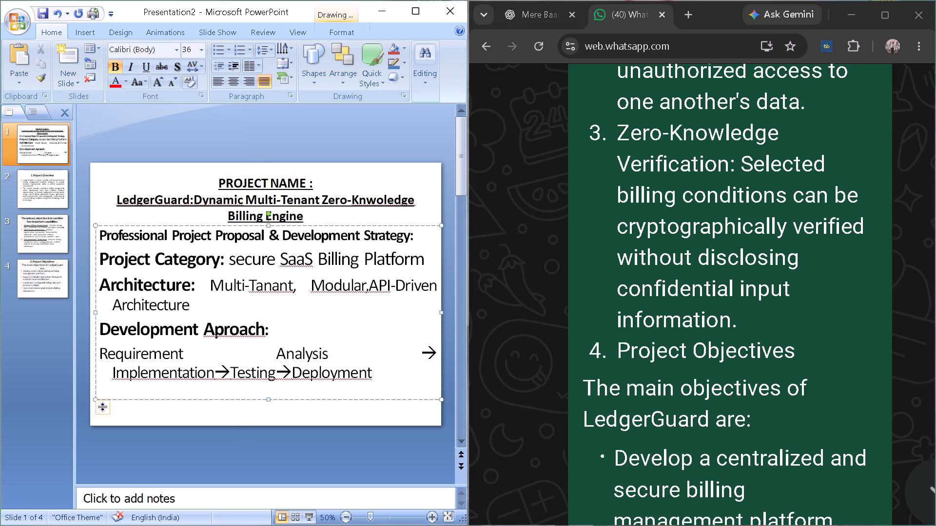
left_click_drag(268, 396, 266, 407)
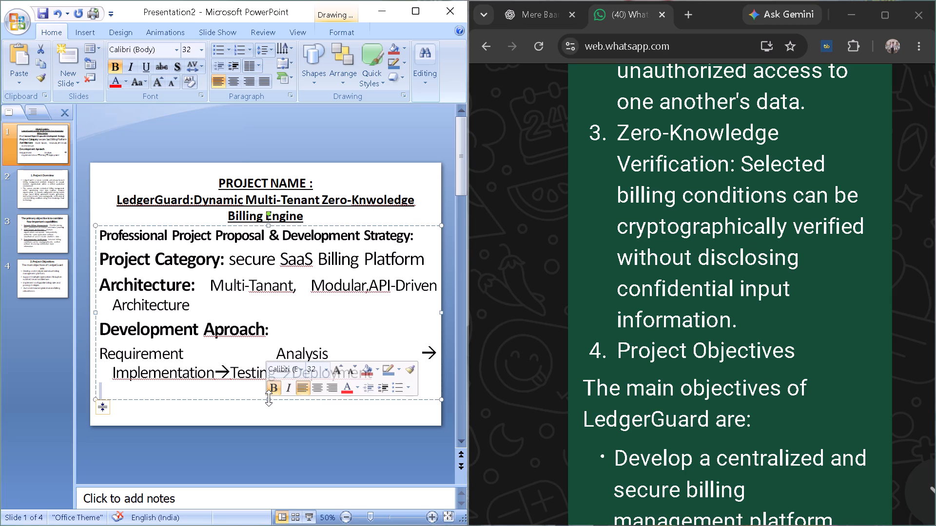
left_click_drag(269, 398, 268, 413)
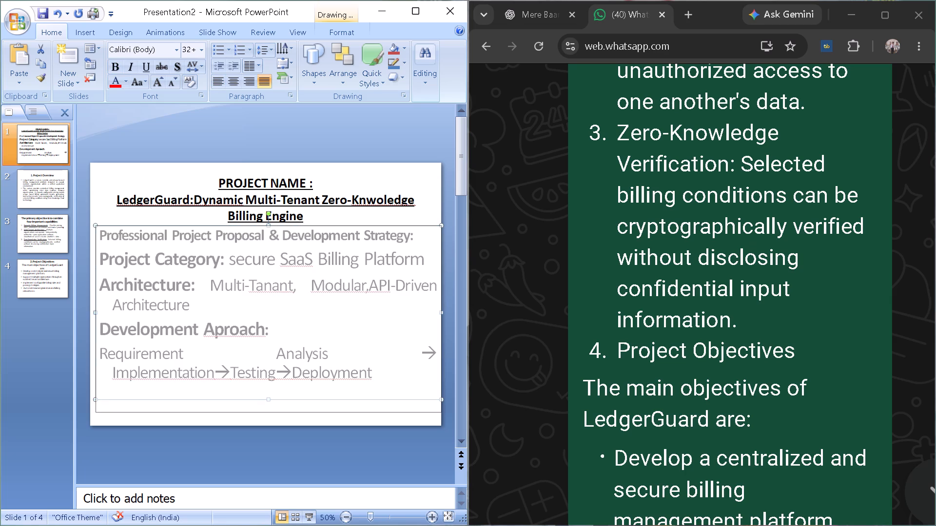
left_click_drag(268, 413, 267, 418)
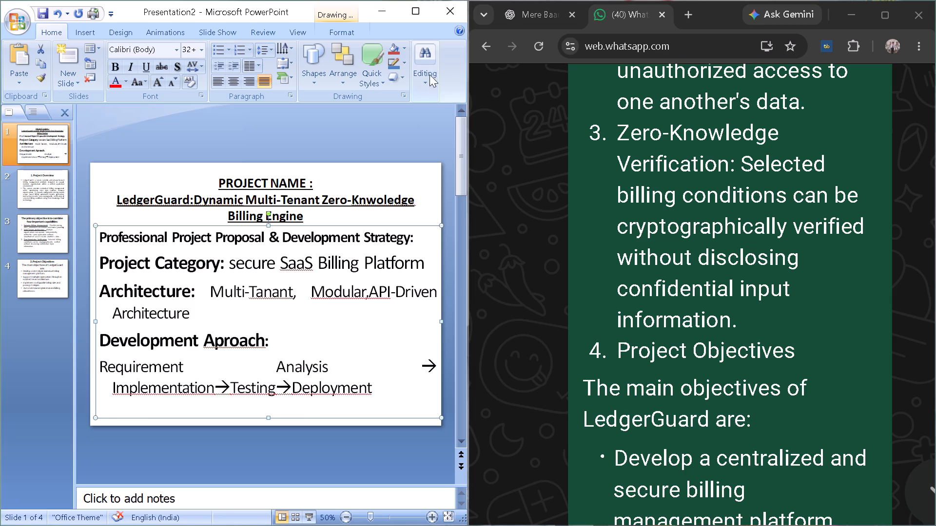
left_click(418, 9)
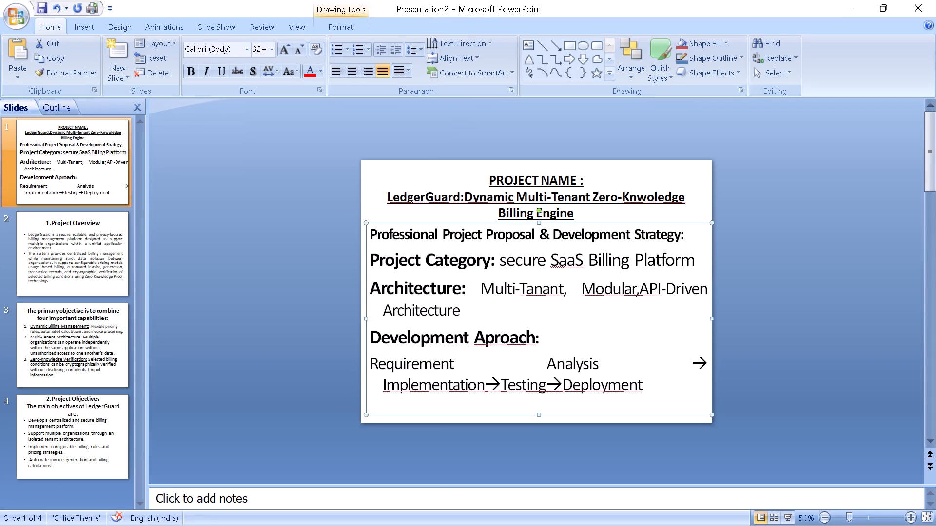
left_click(77, 236)
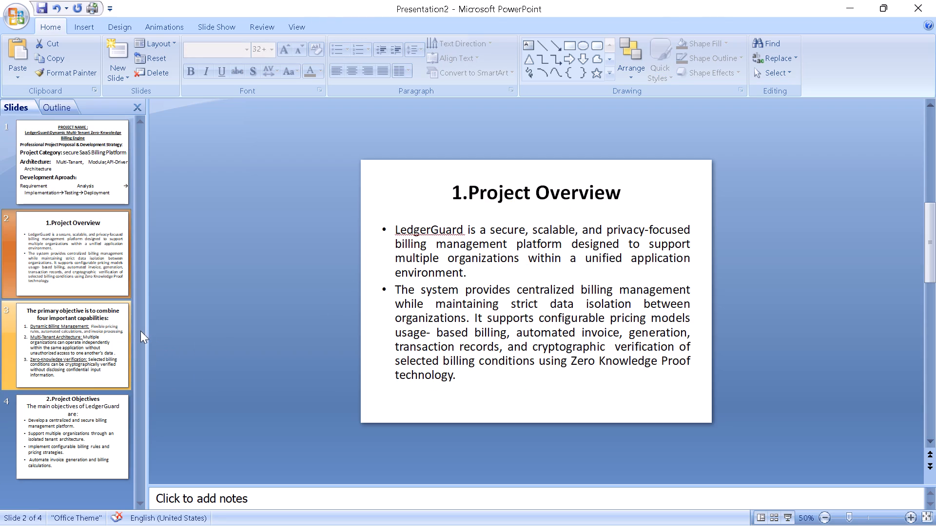
left_click(53, 335)
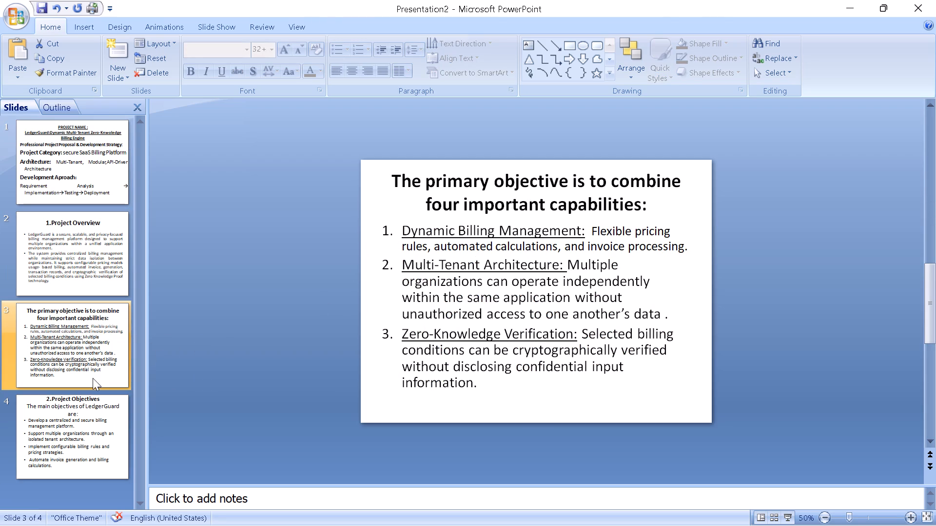
left_click(86, 426)
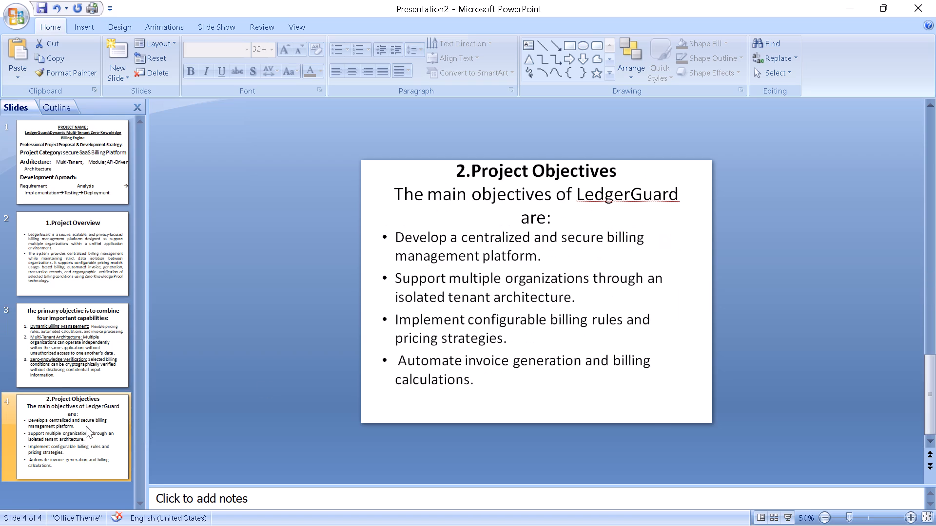
left_click(477, 384)
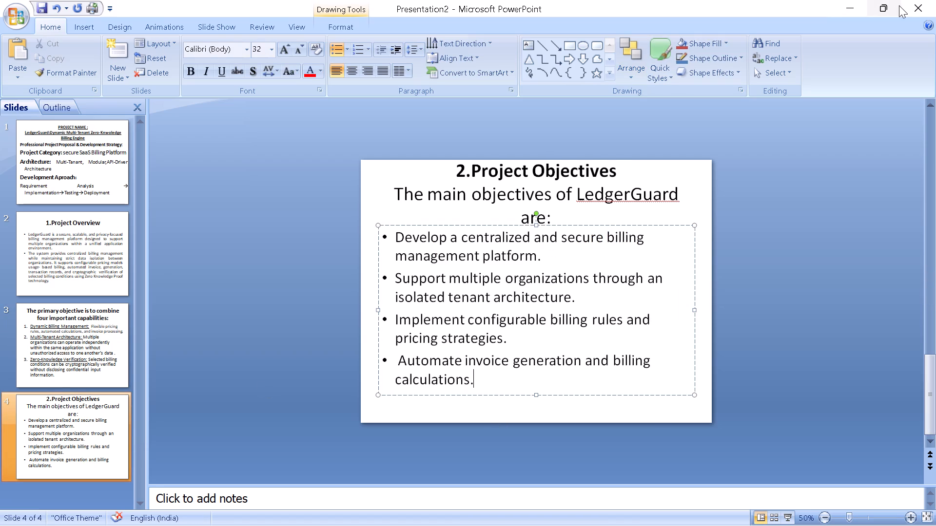
left_click(836, 45)
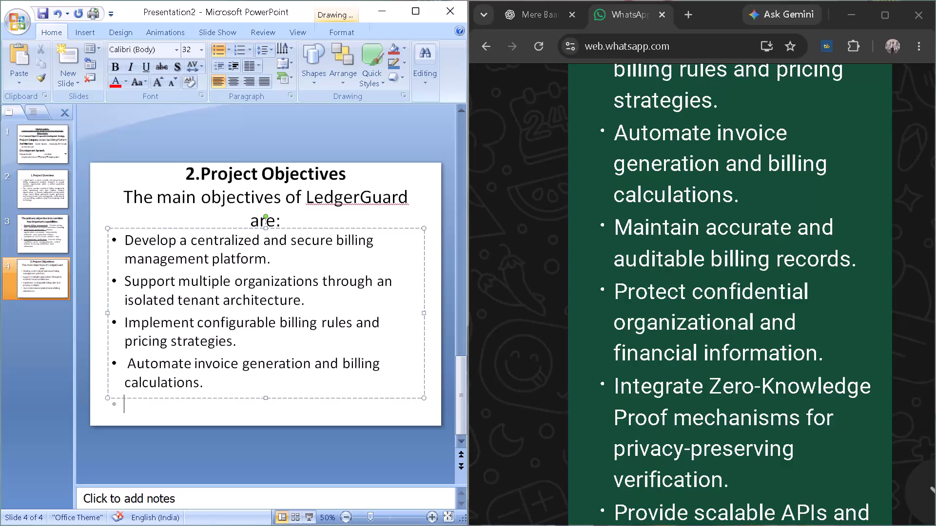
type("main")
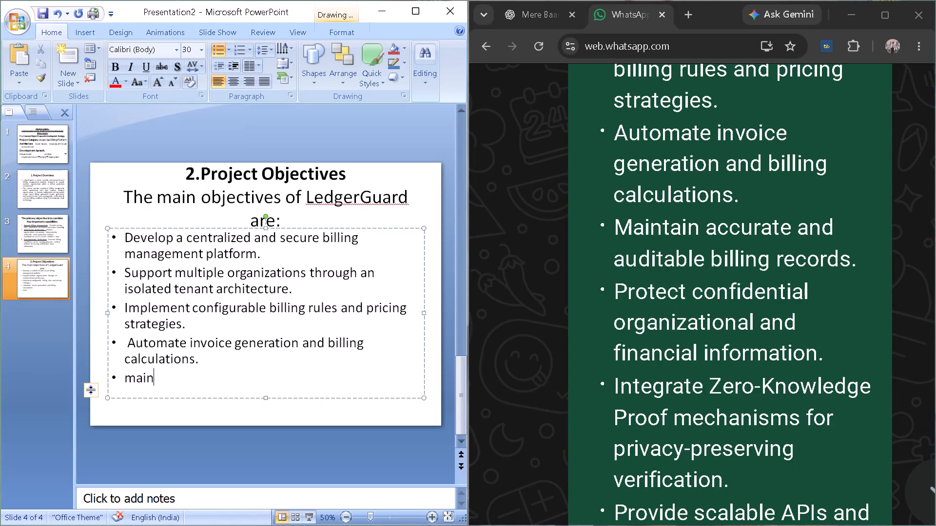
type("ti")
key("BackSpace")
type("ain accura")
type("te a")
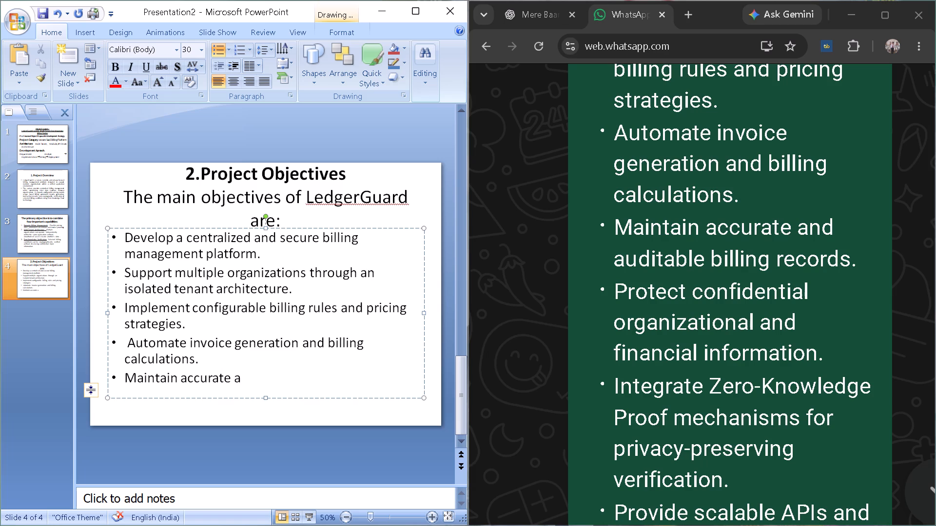
Complete the fifth bullet on slide 4 so it reads "Maintain accurate and auditable billing records.".
type("nd")
key("space")
type("au")
type("di")
type("table")
key("space")
type("billing re")
type("cords")
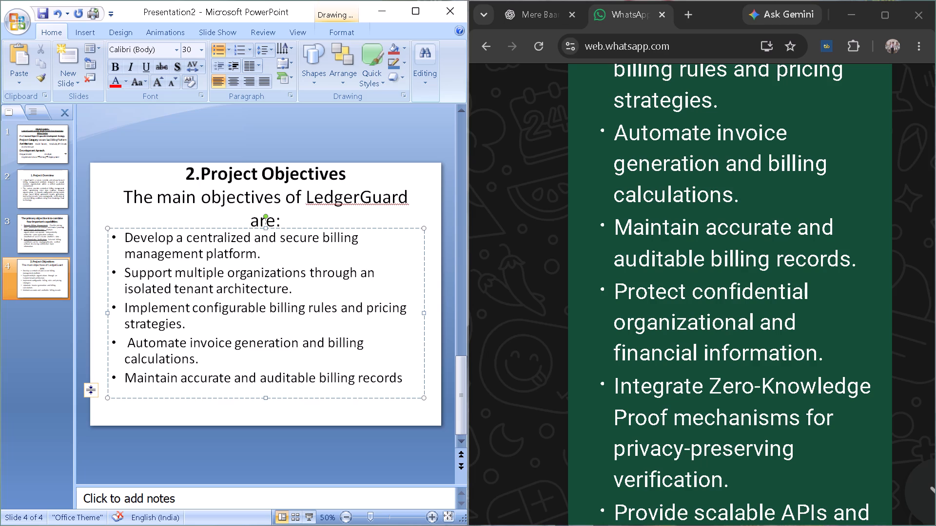
key("period")
Add a sixth bullet on slide 4 reading "Protect confidential organizational and financial information.".
key("Return")
type("Pro")
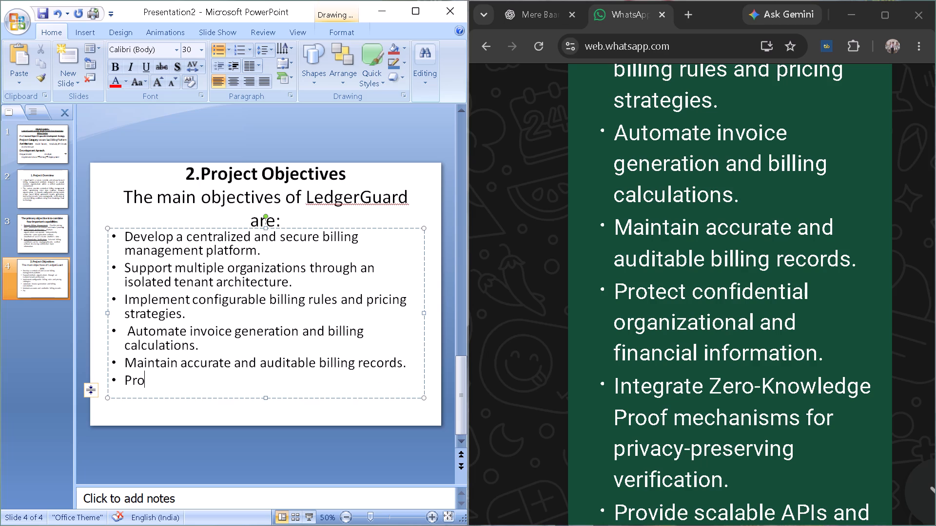
type("tect con")
type("fi")
type("denta")
key("BackSpace")
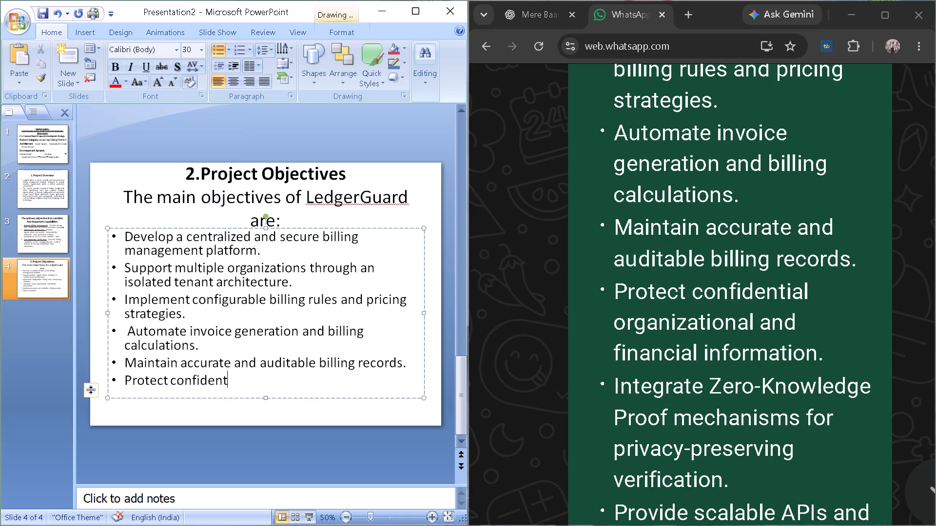
type("ia")
type("l or")
type("ga")
type("ni")
type("zatio")
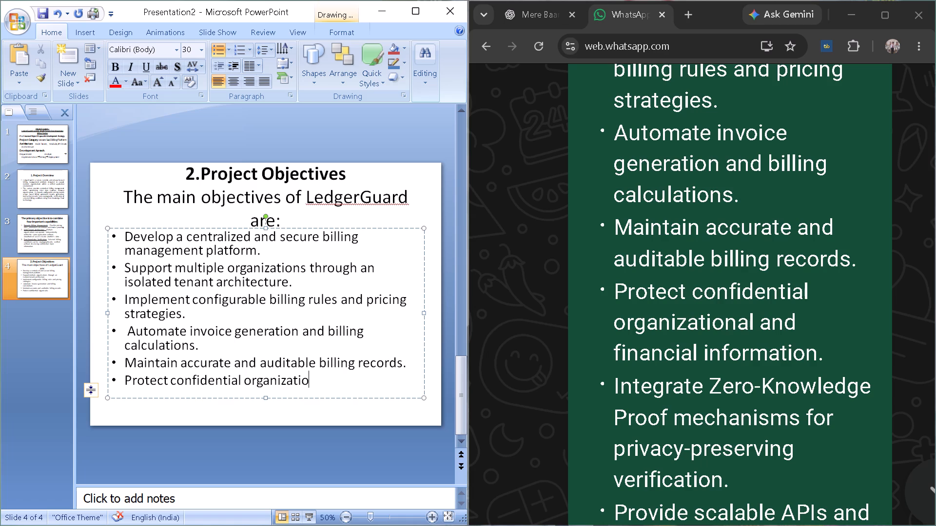
type("na")
key("l")
key("space")
type("and")
key("space")
type("fina")
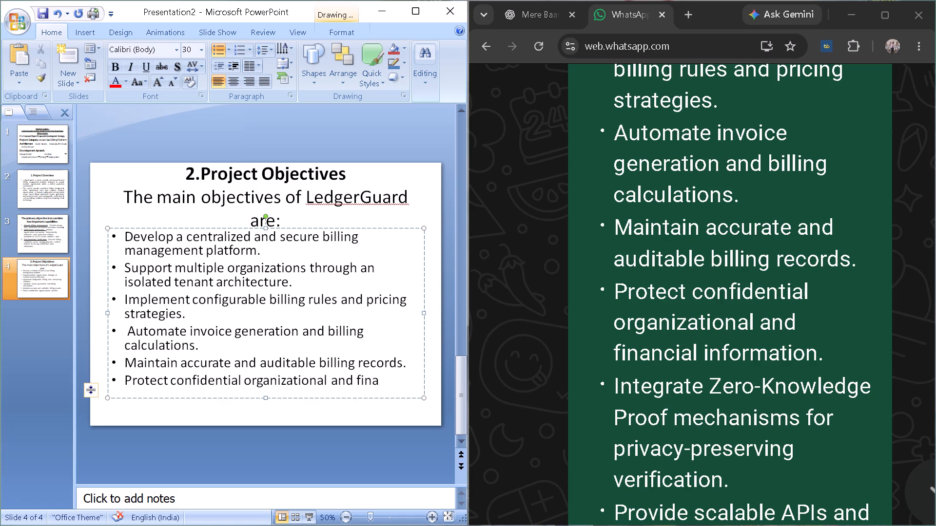
key("n")
type("cial inpi")
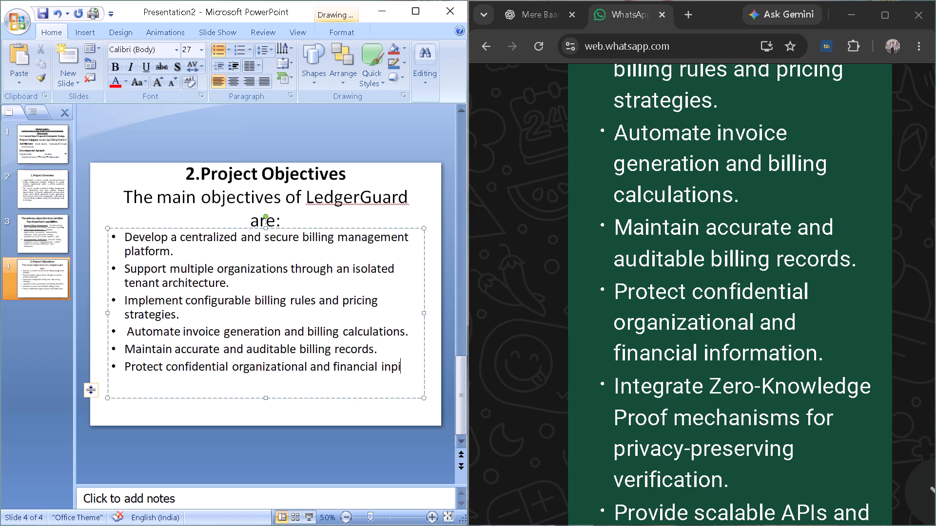
key("BackSpace")
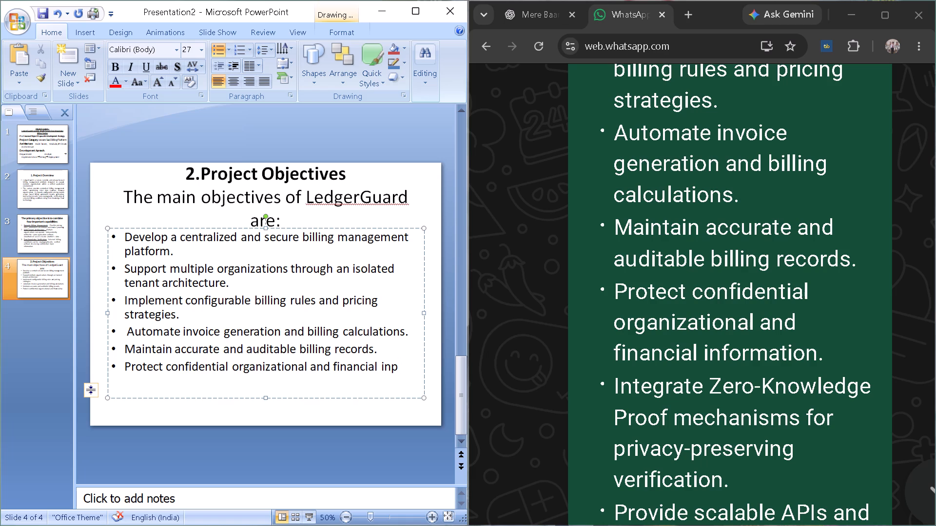
key("BackSpace")
type("fora")
key("BackSpace")
key("BackSpace")
type("rmation")
key("period")
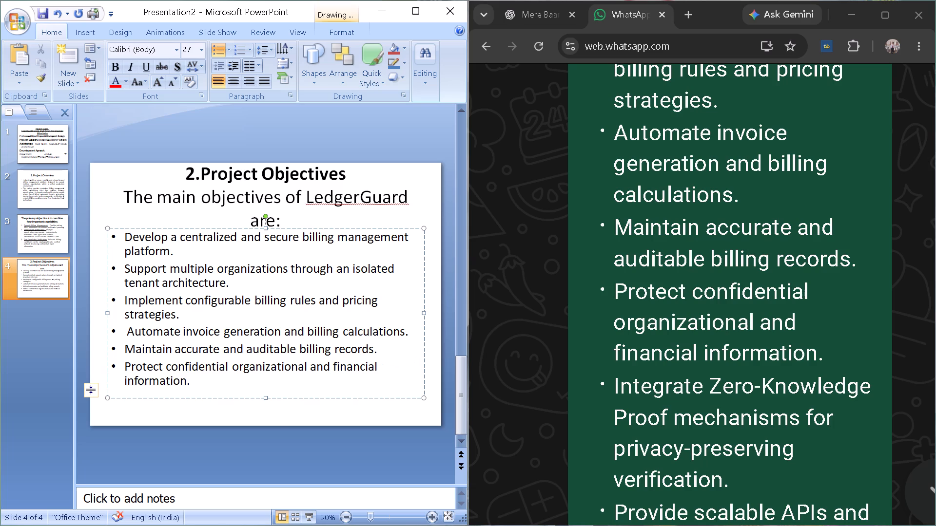
Extend the lower edge of slide 4's body text box down to near the bottom of the slide.
left_click(263, 395)
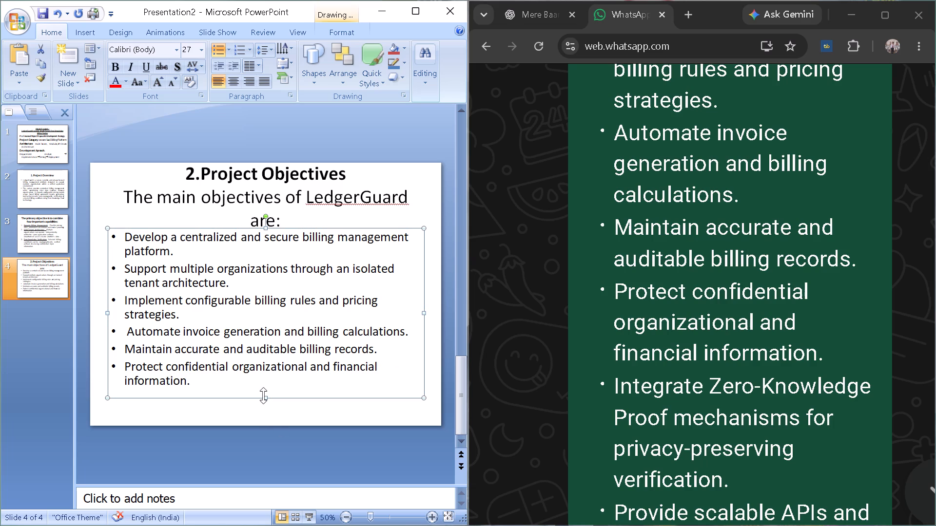
left_click_drag(263, 395, 263, 411)
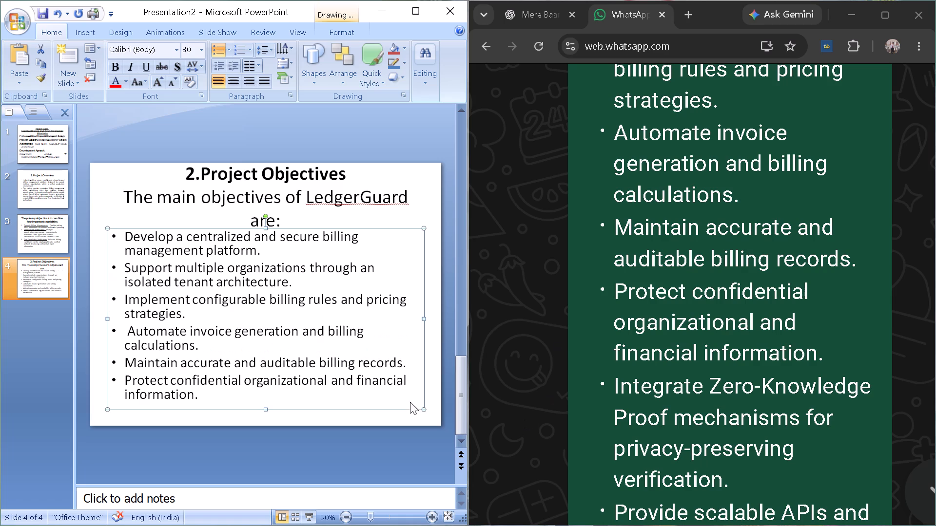
left_click_drag(123, 235, 145, 249)
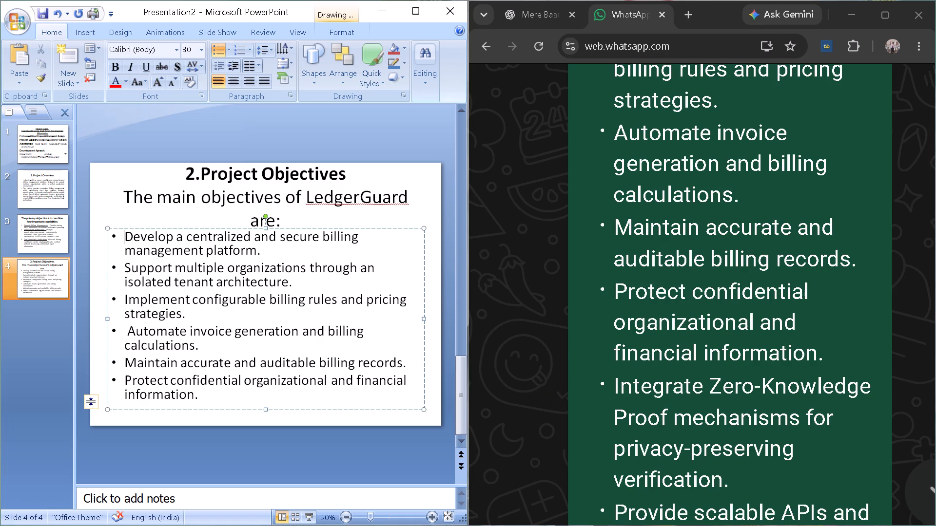
left_click_drag(145, 249, 307, 398)
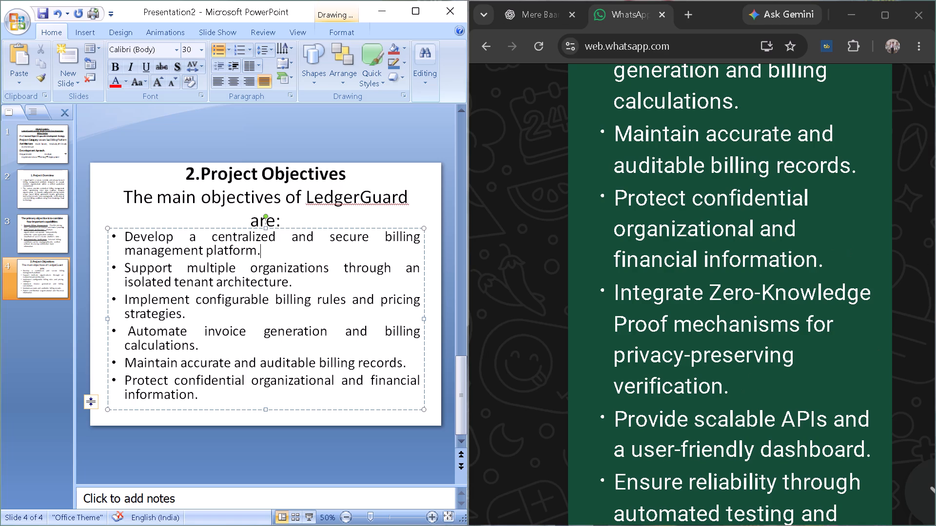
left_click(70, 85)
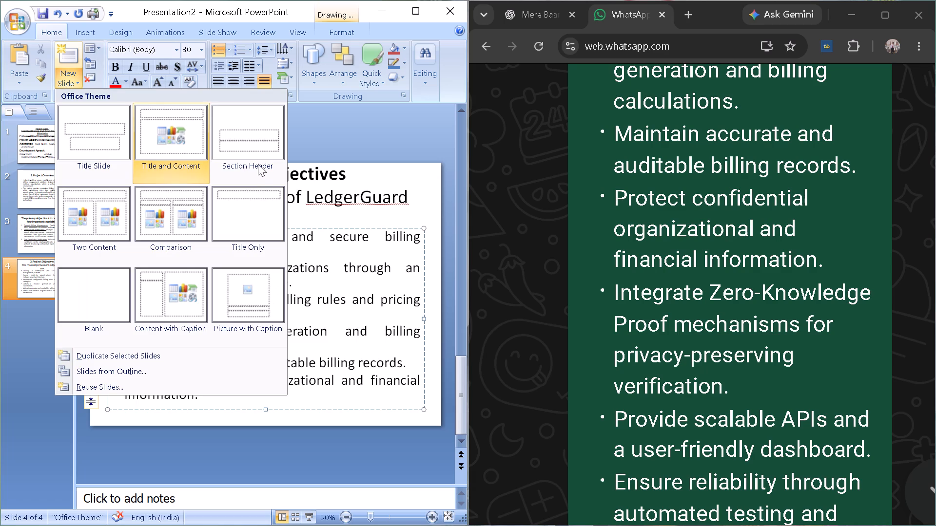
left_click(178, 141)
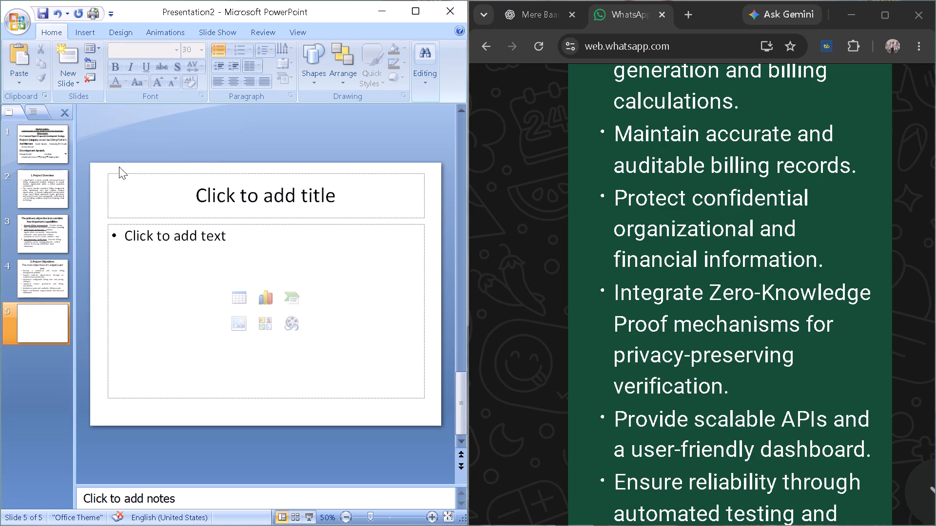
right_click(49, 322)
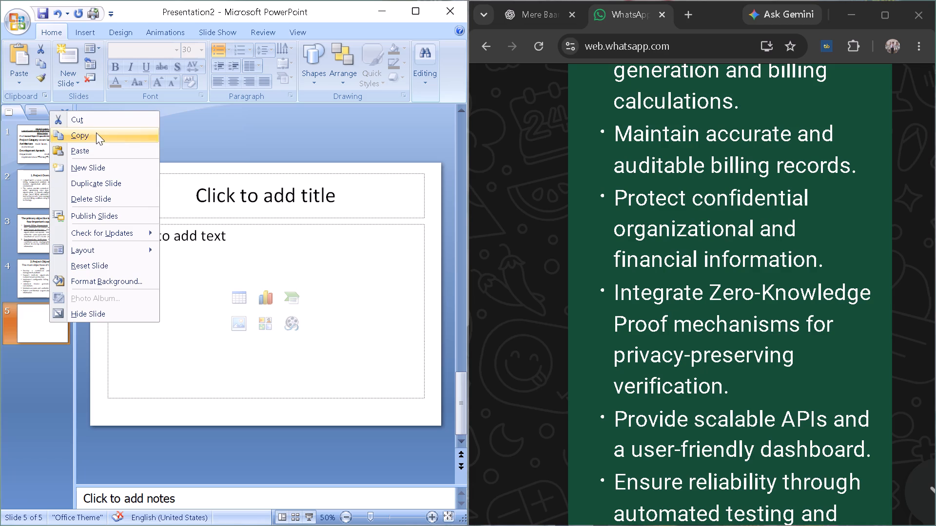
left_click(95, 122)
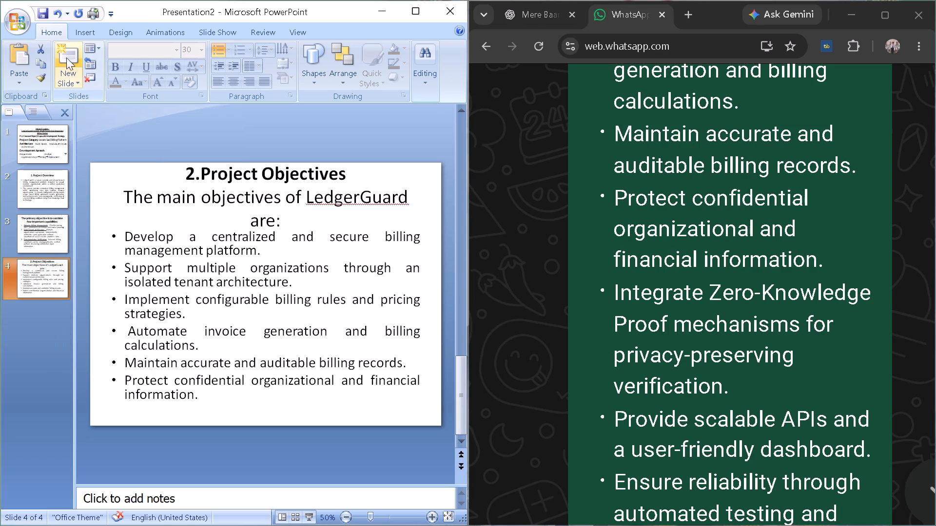
Add a new slide with the Blank layout after slide 4.
left_click(64, 76)
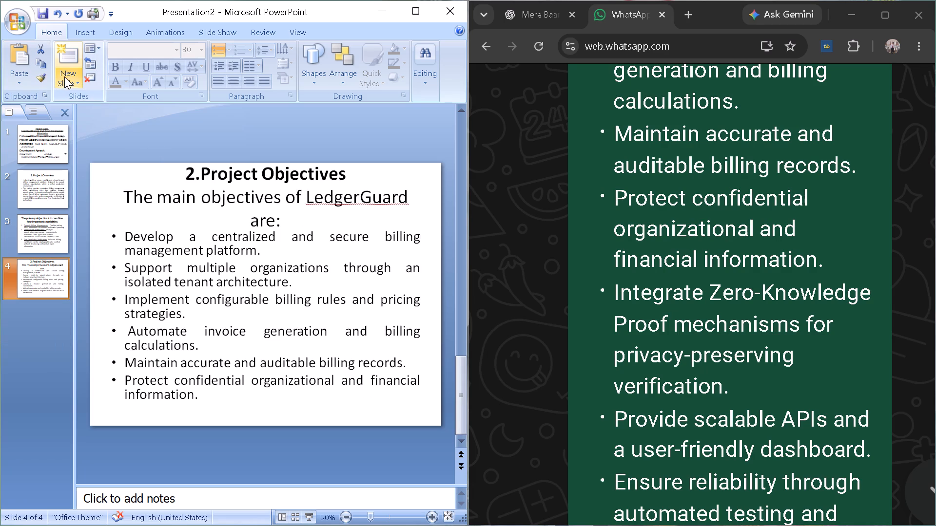
left_click(95, 303)
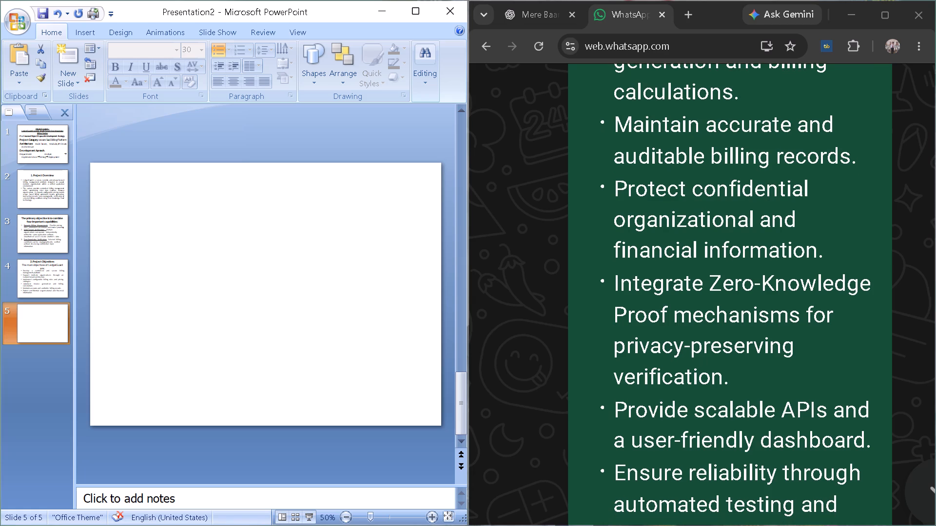
left_click(179, 205)
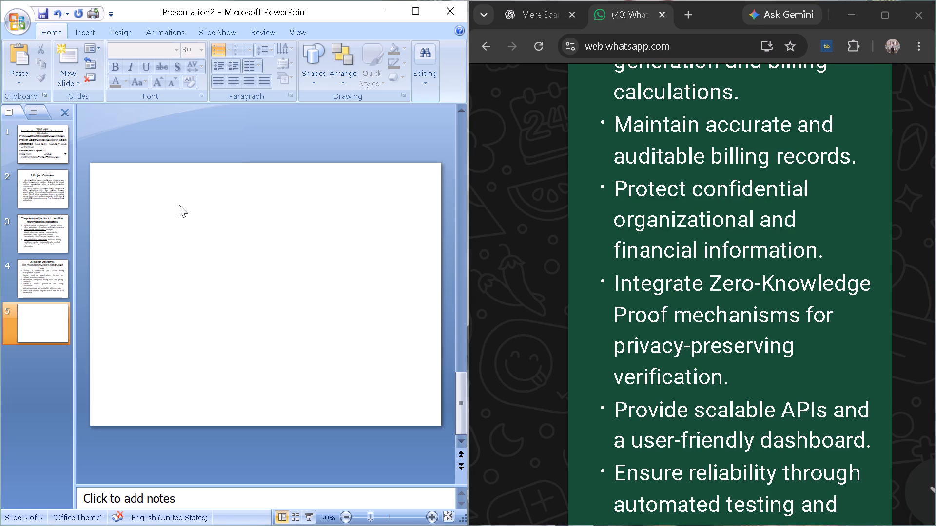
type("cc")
Open the slide options for the blank slide 5.
right_click(44, 320)
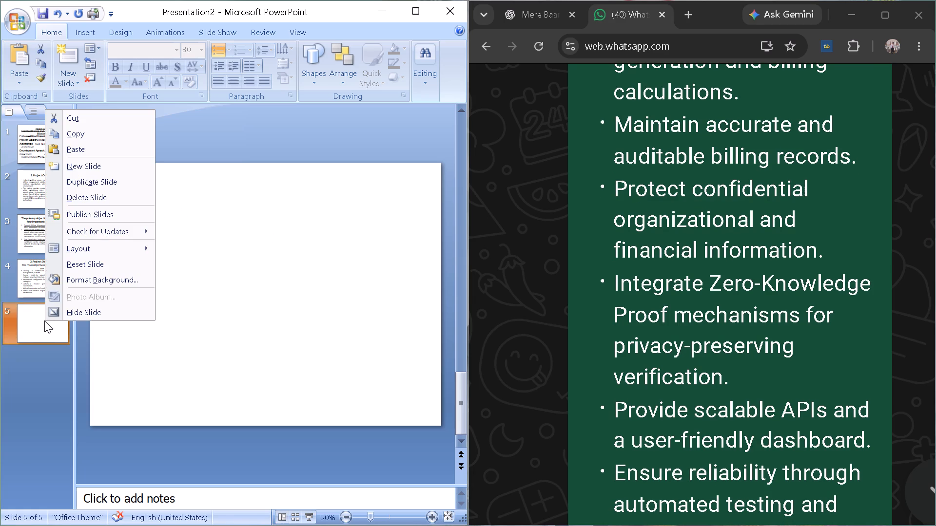
Cut the blank slide 5 from the presentation.
left_click(84, 124)
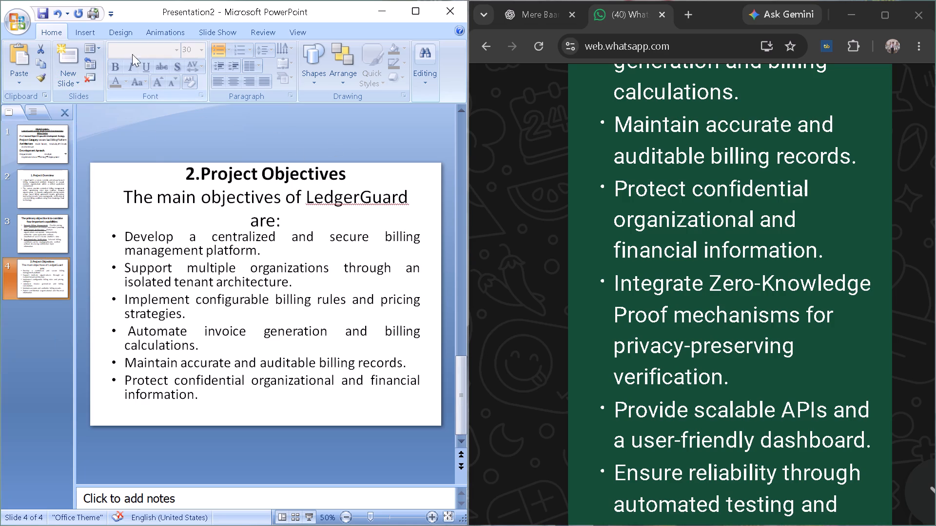
Open the layout choices for a new slide after slide 4.
left_click(65, 78)
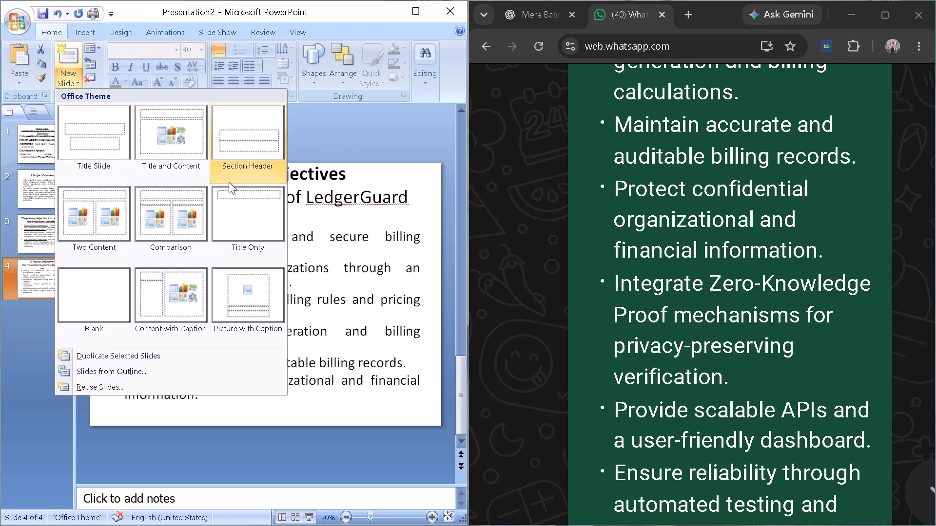
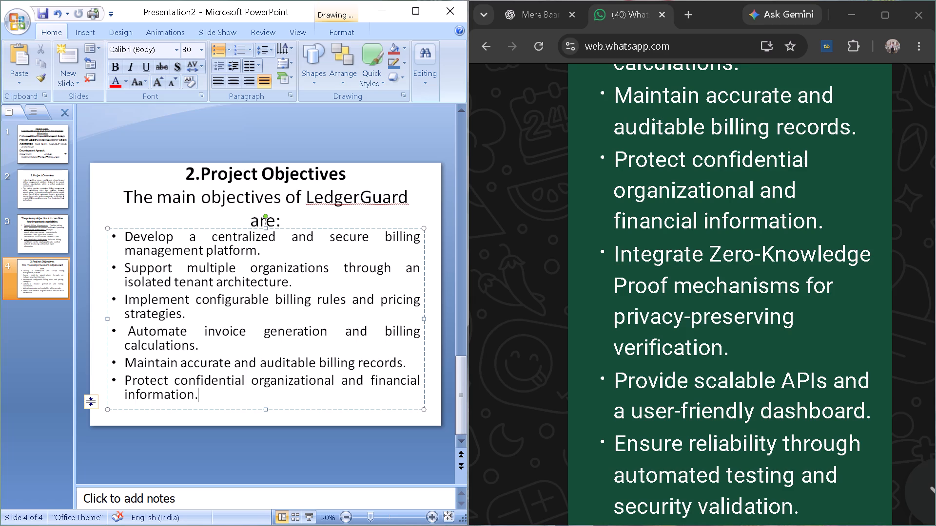
Add a seventh bullet on slide 4 reading "Protect confidential organozational and financial information.".
key("Return")
type("Prote")
type("ct")
key("space")
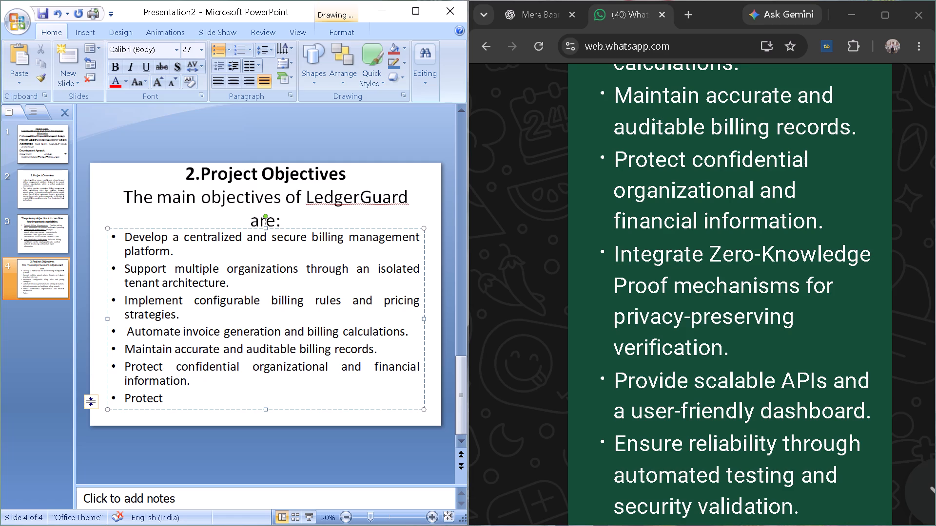
type("con")
type("fi")
type("den")
type("tial")
key("space")
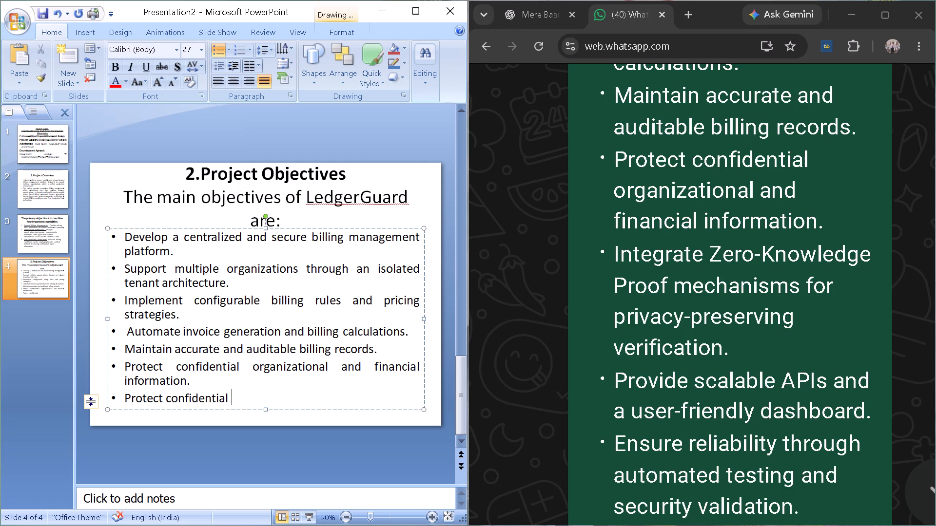
type("orga")
type("no")
type("zatio")
type("nal and")
key("space")
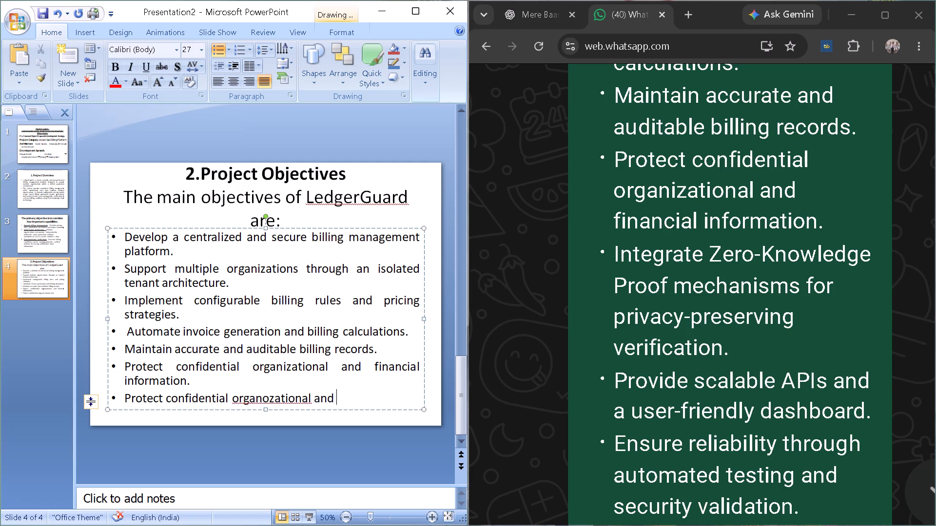
type("fina")
type("ncial in")
type("fora")
key("BackSpace")
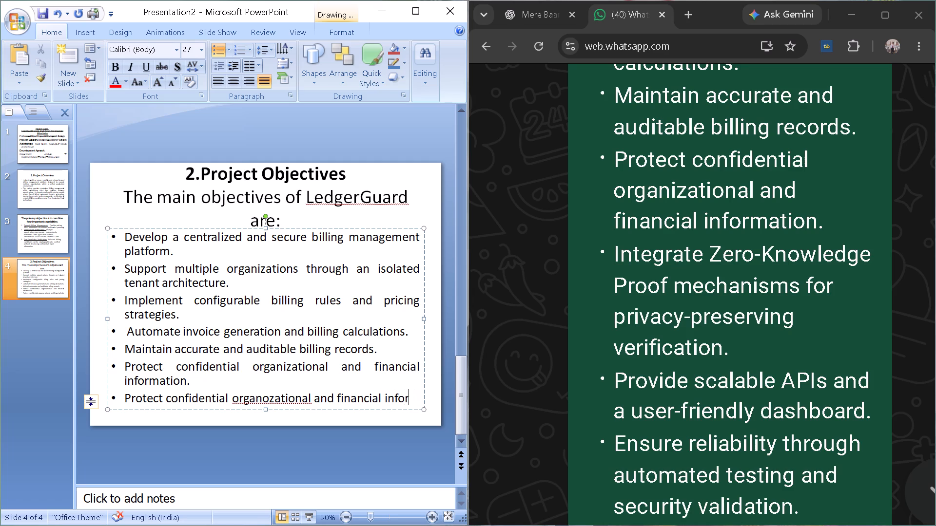
type("mation")
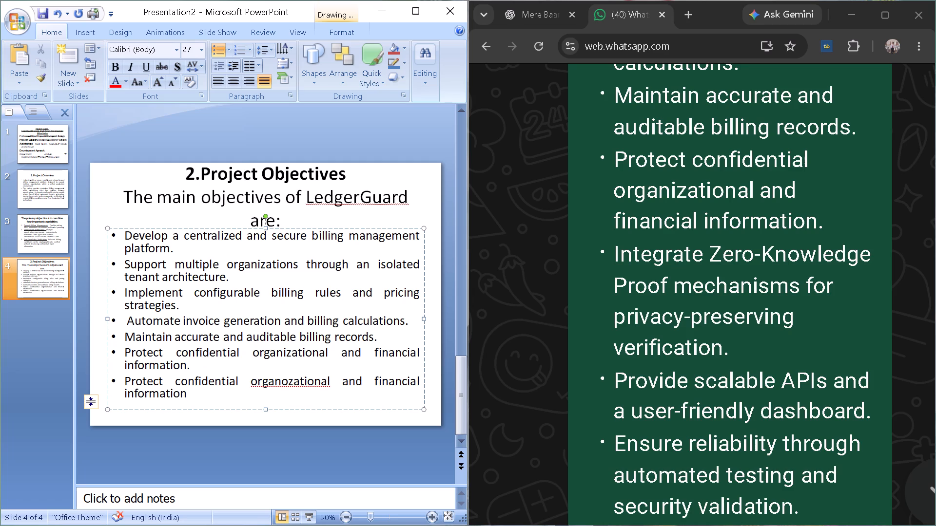
key("period")
Start an eighth bullet on slide 4 with the text "Intergrate Zero".
key("Return")
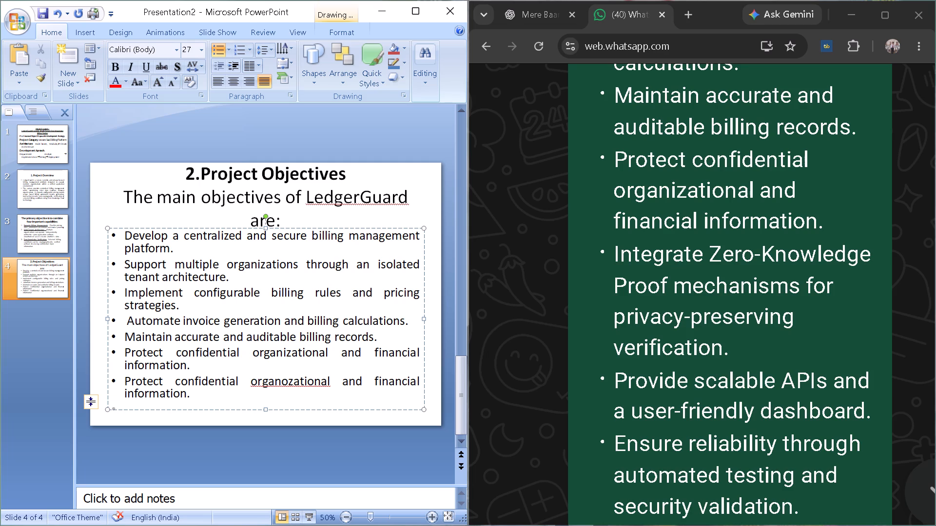
key("space")
type("i")
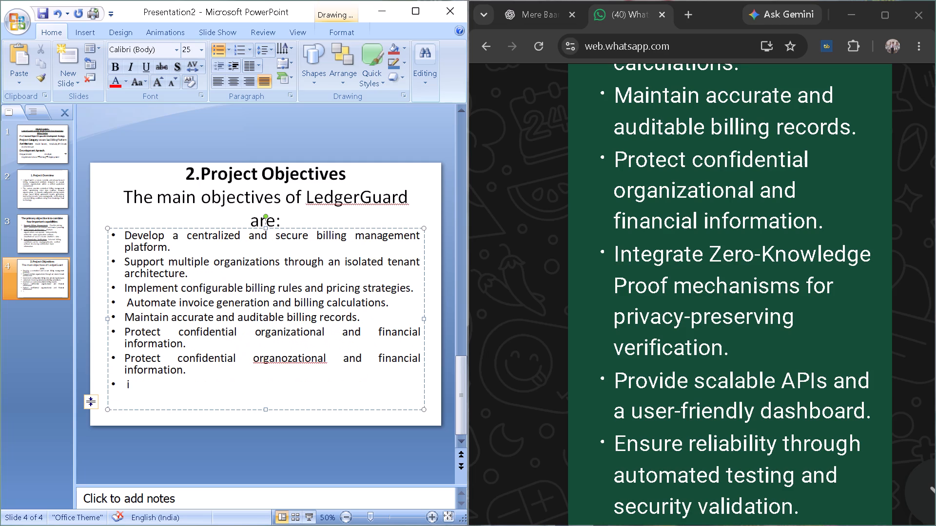
key("BackSpace")
type("Inter")
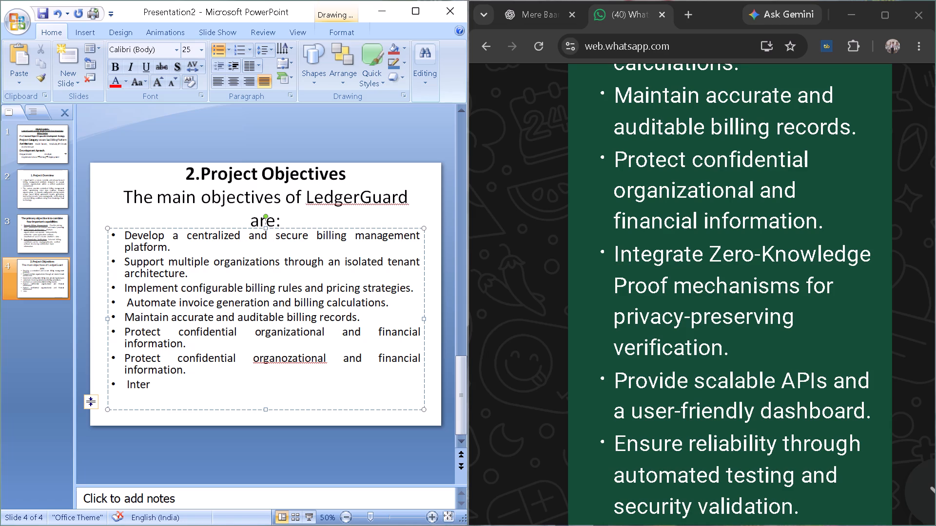
type("gre")
key("BackSpace")
type("ate")
key("space")
type("Zero")
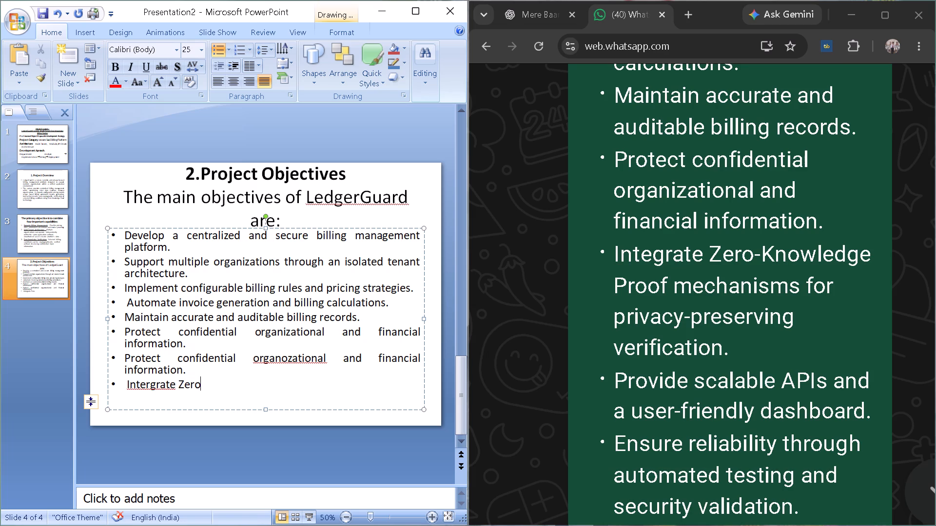
key("BackSpace")
key("minus")
key("BackSpace")
key("o")
Correct the misspelled word in the seventh bullet to "organizational".
left_click(291, 360)
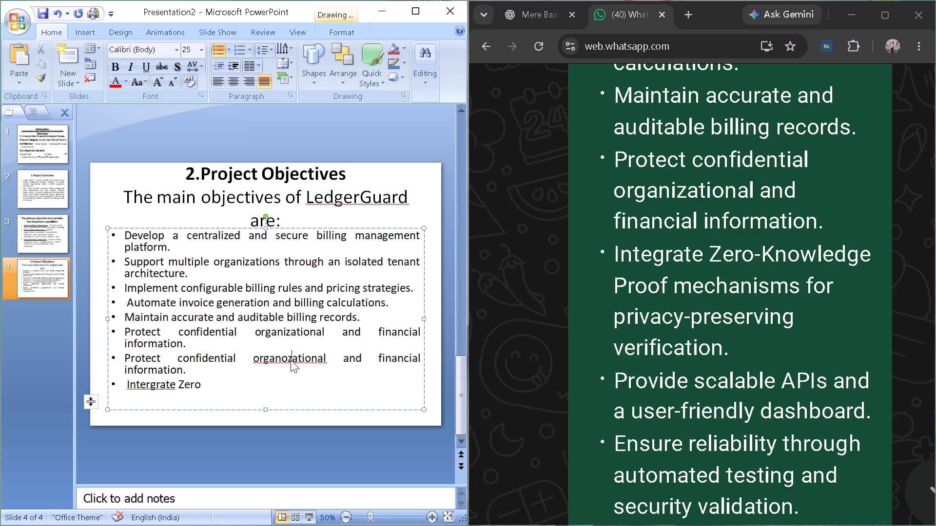
left_click(290, 357)
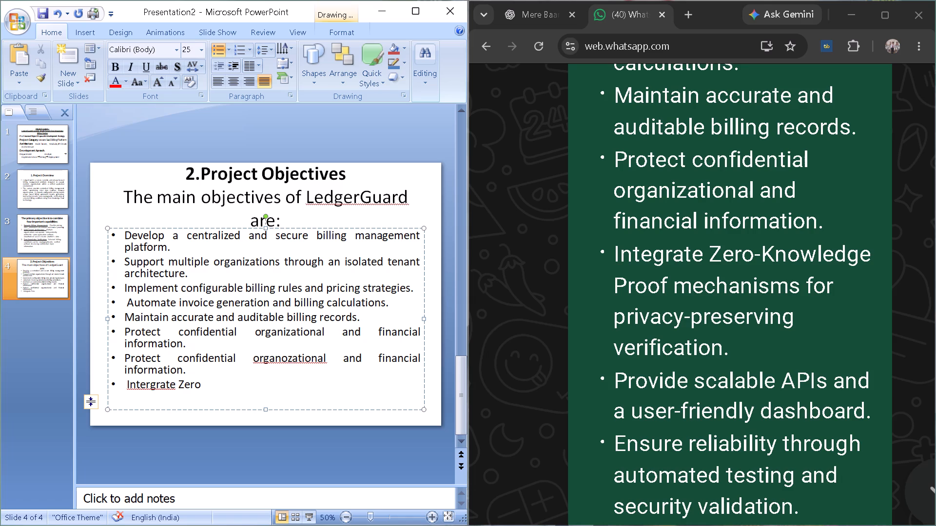
key("Left")
key("BackSpace")
key("i")
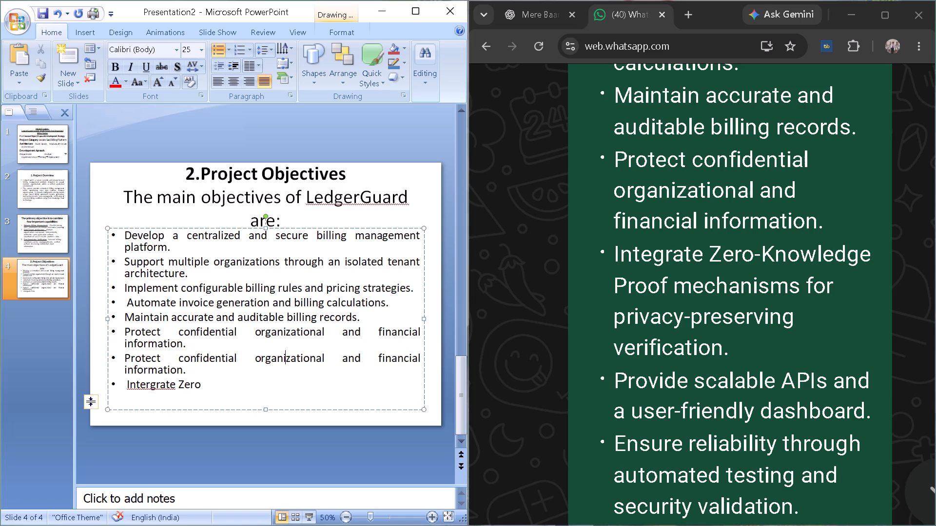
Continue the eighth bullet on slide 4 after "Zero" with "-Knowledge Proof".
left_click(201, 382)
key("minus")
type("Kn")
key("o")
type("wl")
key("e")
type("dge")
key("space")
type("Proff")
key("space")
key("BackSpace")
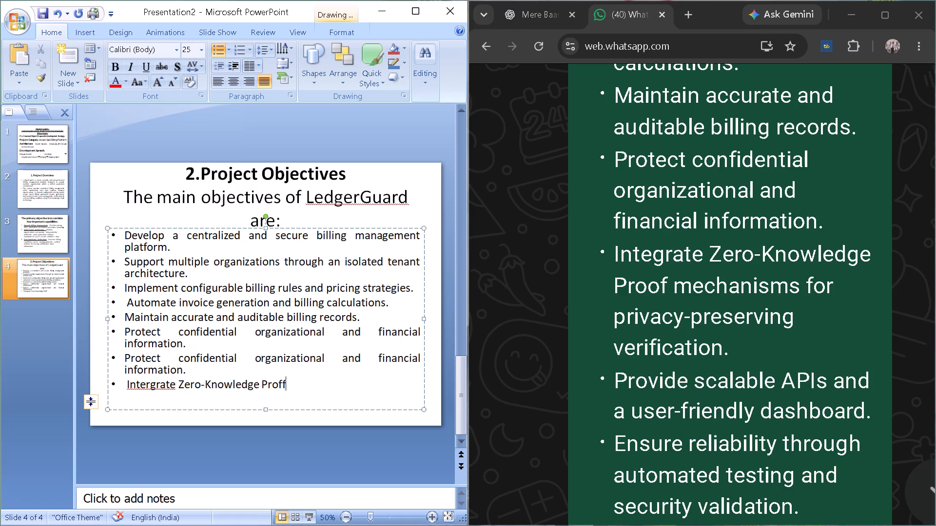
key("BackSpace")
key("BackSpace")
type("of")
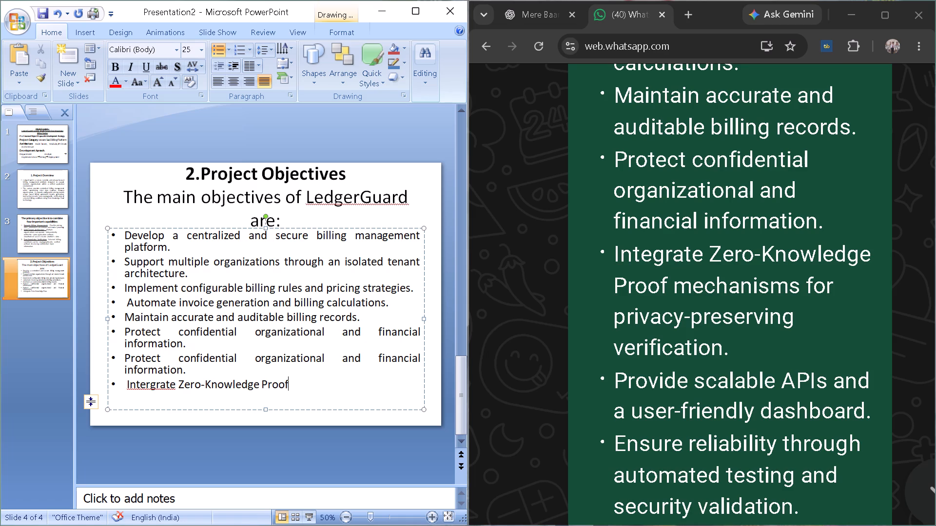
Extend the eighth bullet on slide 4 with "mechanisms for privacy-preserving".
key("space")
key("shift+m")
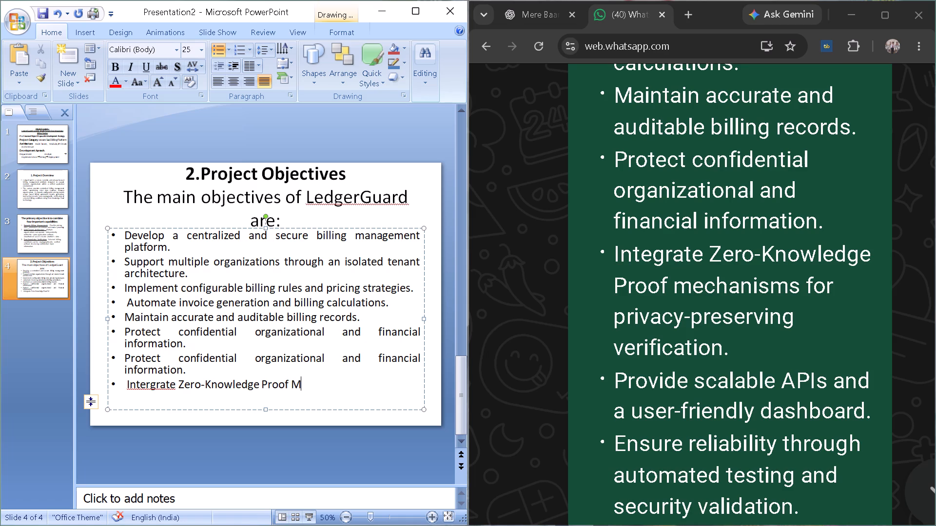
key("BackSpace")
type("me")
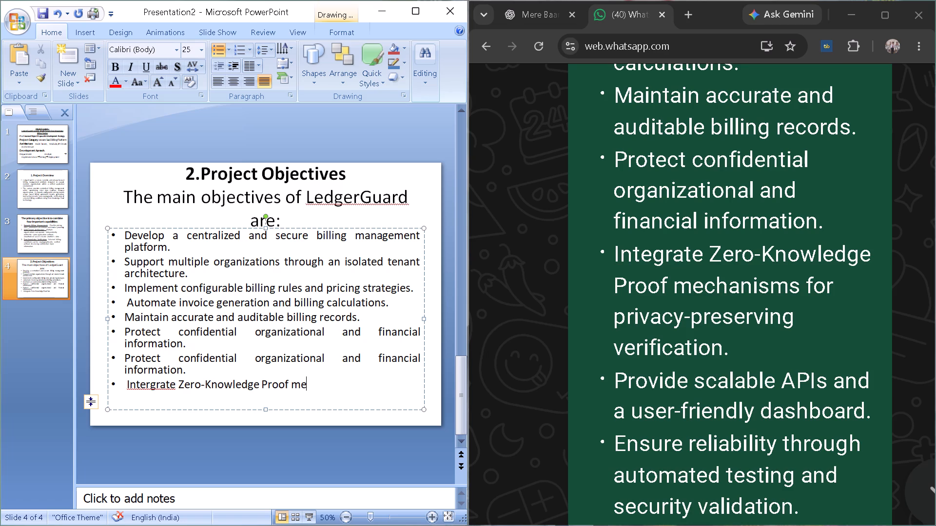
type("ch")
key("a")
type("ni")
type("sms for")
key("space")
type("pr")
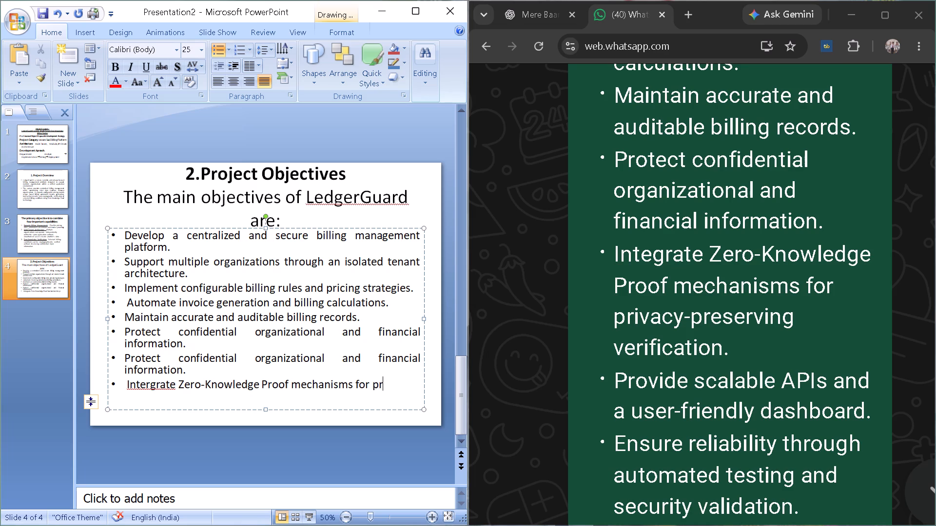
type("iva")
type("cy")
key("space")
key("BackSpace")
key("minus")
type("preservin")
key("g")
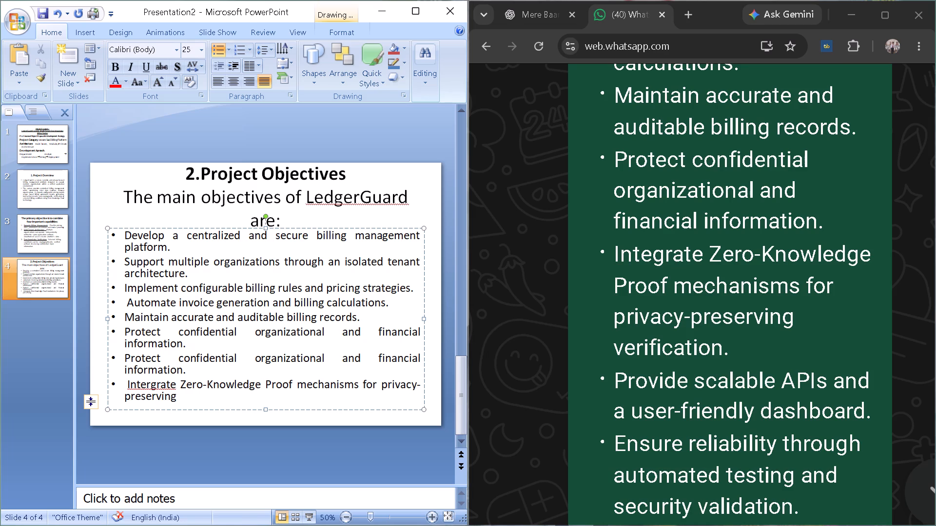
Correct the misspelled first word of the eighth bullet to "Integrate" and return to the end of that bullet.
left_click(151, 384)
key("BackSpace")
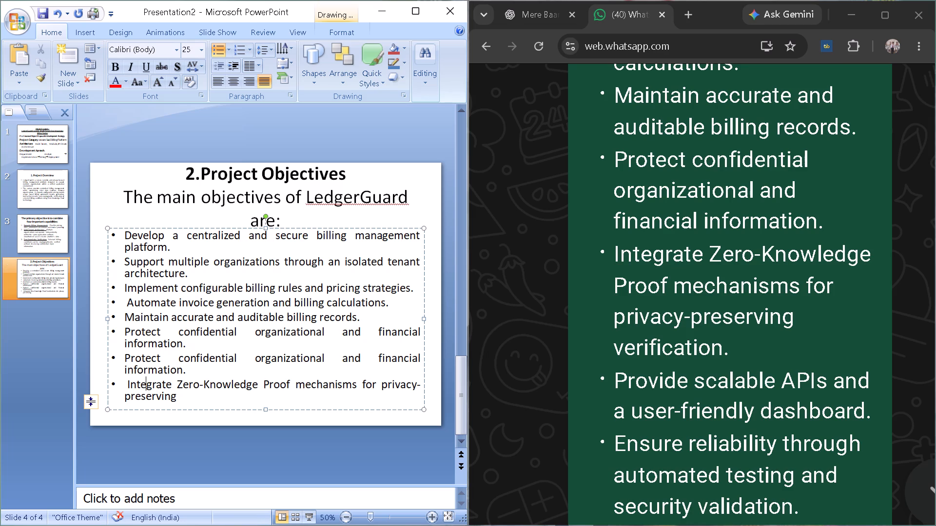
left_click(209, 397)
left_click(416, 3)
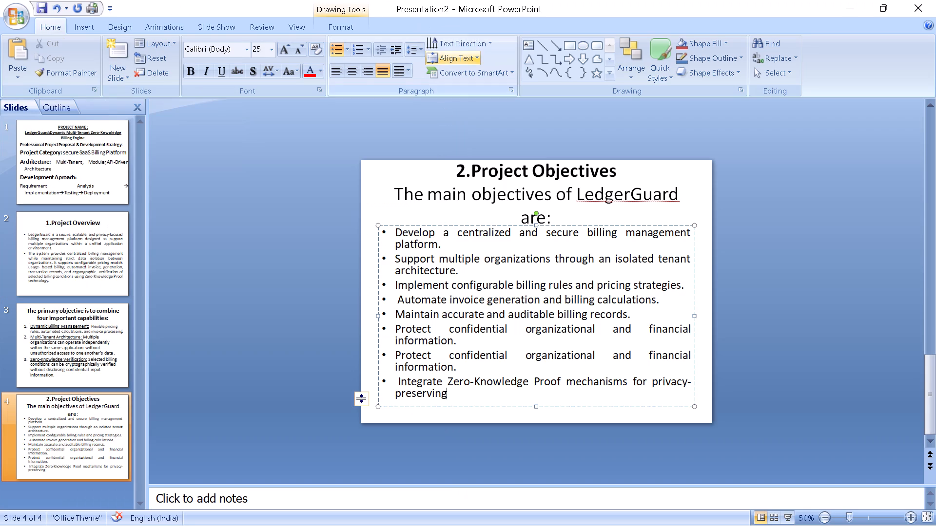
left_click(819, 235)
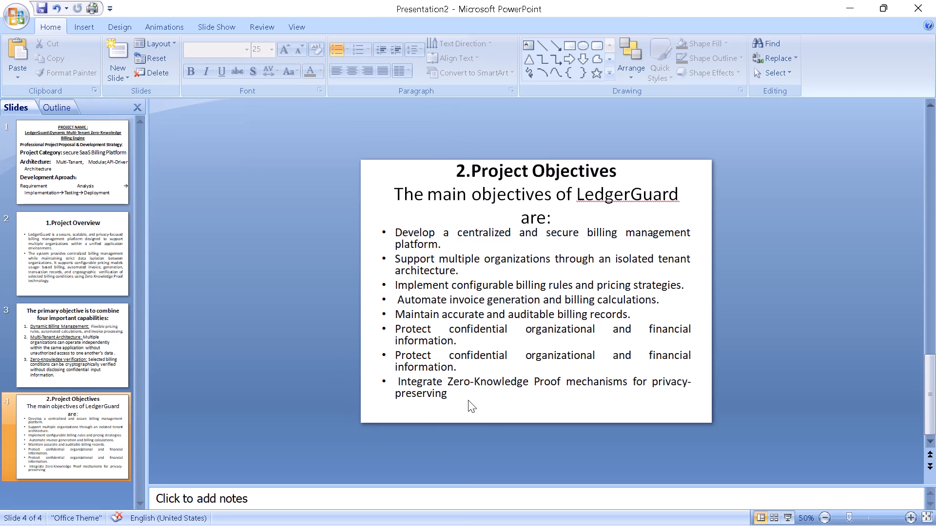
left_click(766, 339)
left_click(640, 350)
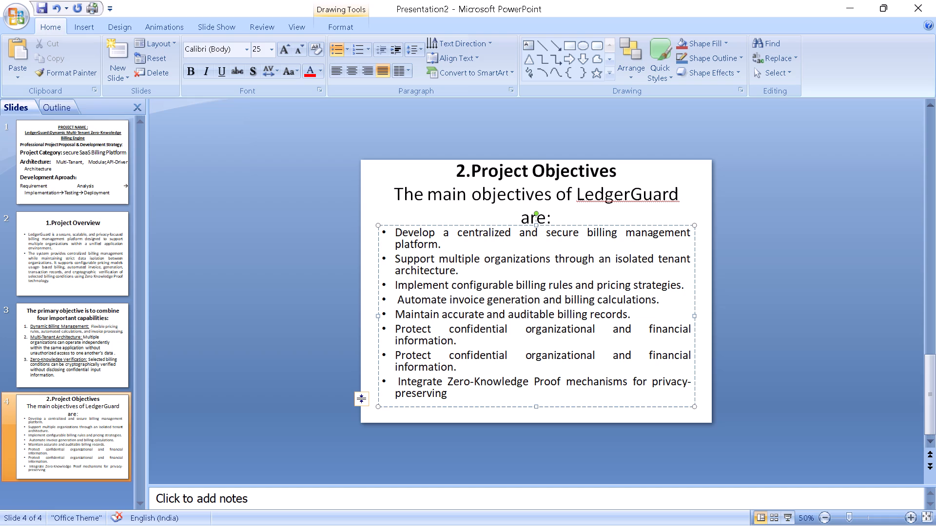
left_click(464, 396)
left_click(833, 46)
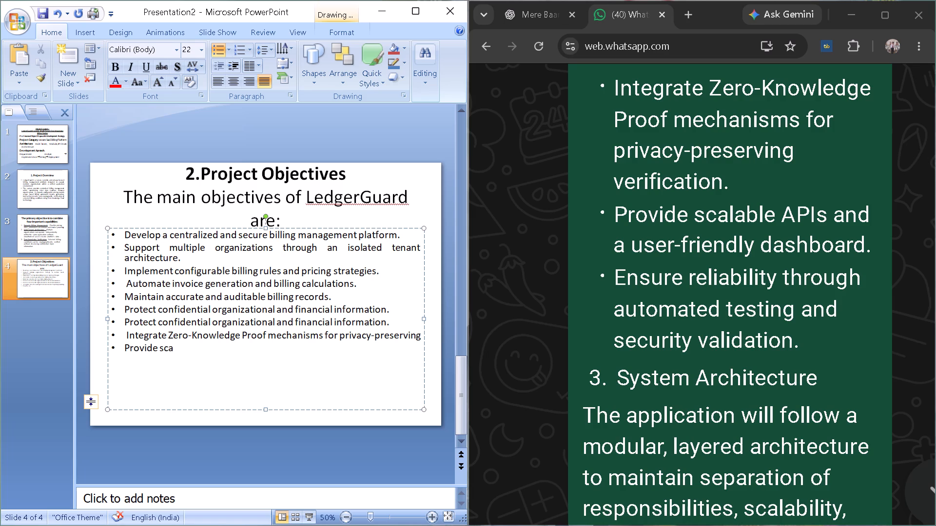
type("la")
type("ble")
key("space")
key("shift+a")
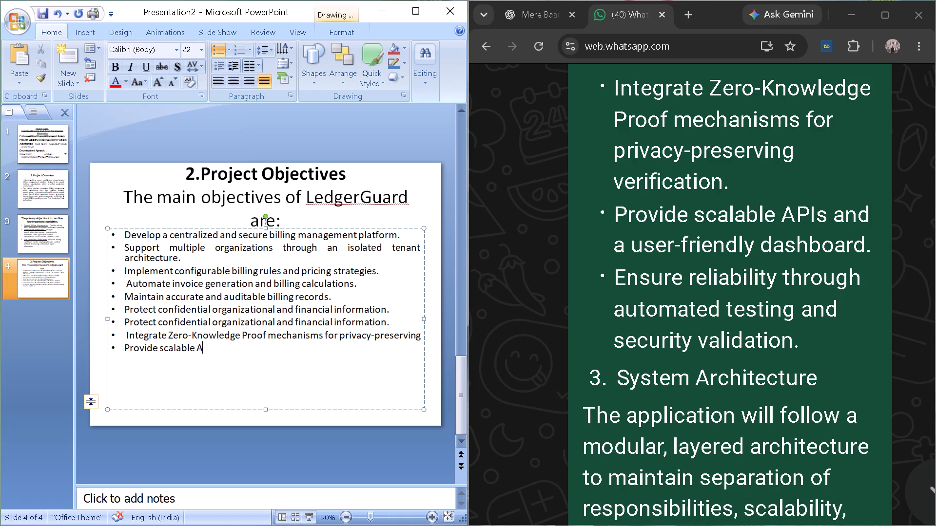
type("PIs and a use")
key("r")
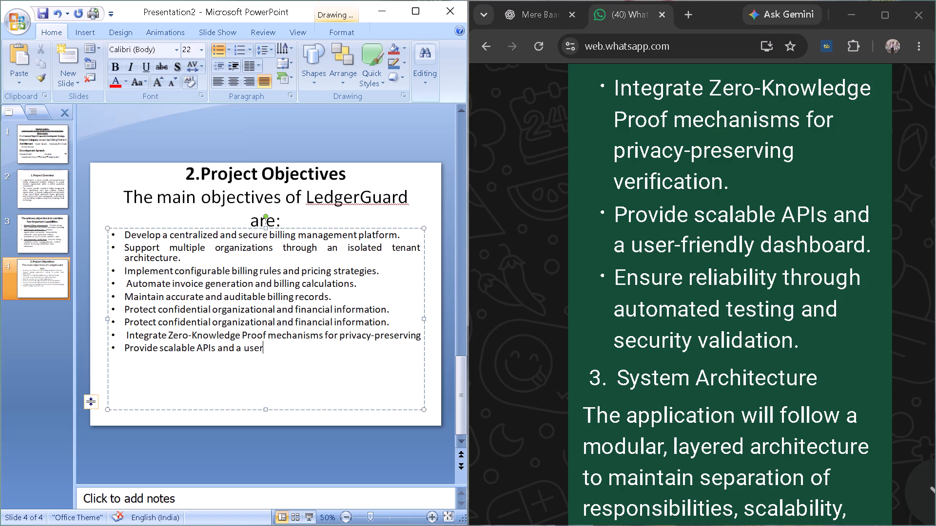
Complete the ninth bullet with "-friendly dashborad.".
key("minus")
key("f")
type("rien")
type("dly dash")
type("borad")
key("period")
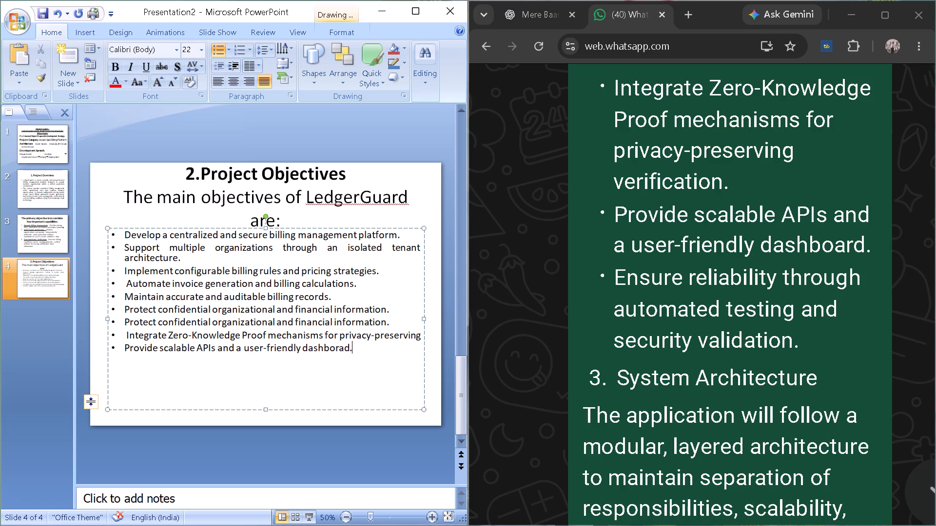
Start a tenth bullet on slide 4 with "Ensure reliability throo".
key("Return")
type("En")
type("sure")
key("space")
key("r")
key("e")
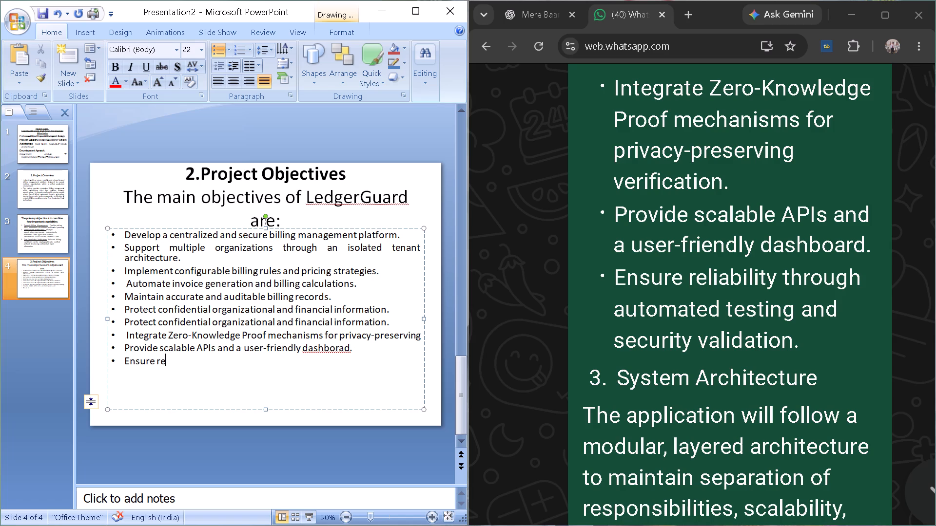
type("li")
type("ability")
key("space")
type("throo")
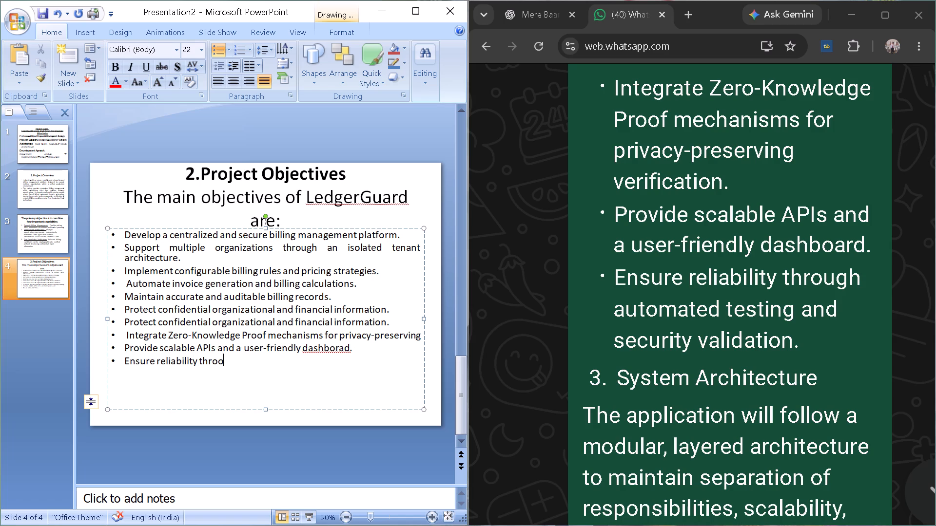
Complete the tenth bullet on slide 4 as "Ensure reliability through automates testing and security validation.".
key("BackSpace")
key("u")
type("gh")
key("space")
type("au")
type("to")
type("mates testing")
key("space")
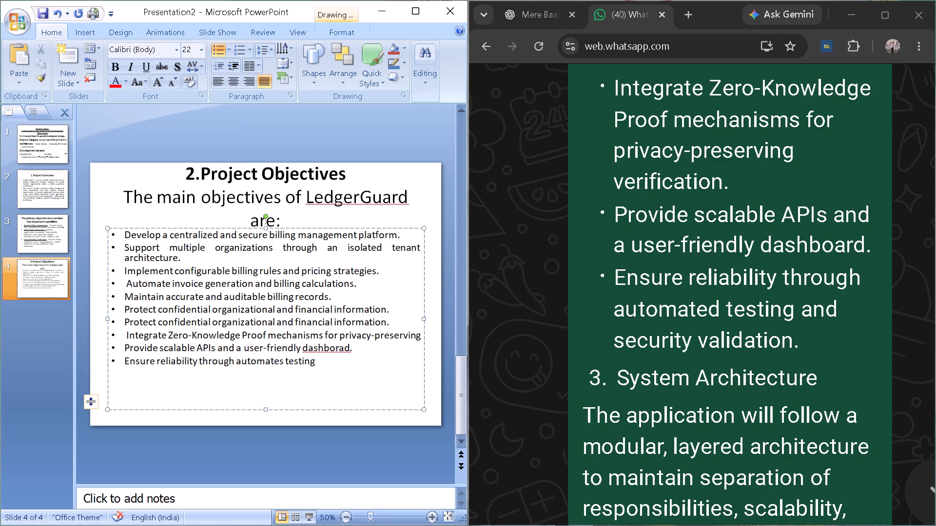
type("and")
key("space")
type("secu")
type("rity")
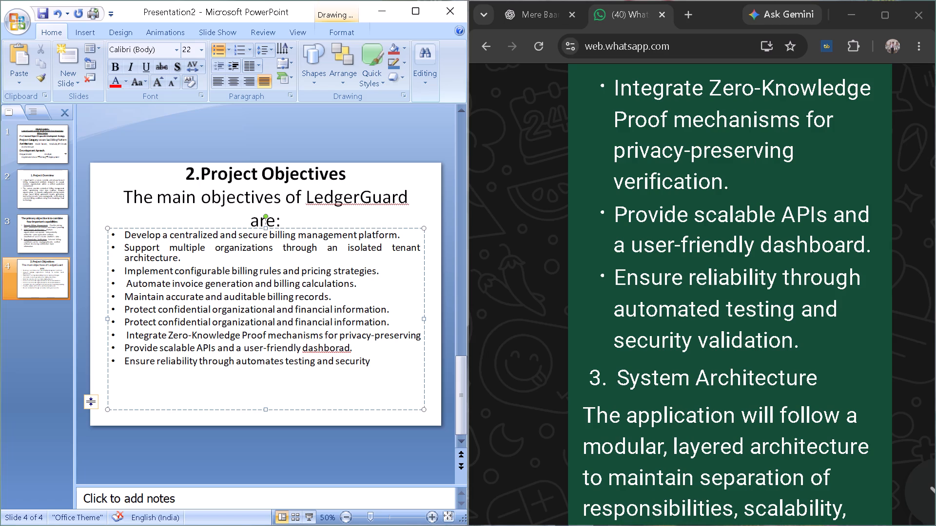
key("space")
type("va")
type("li")
type("dat")
type("ion")
key("period")
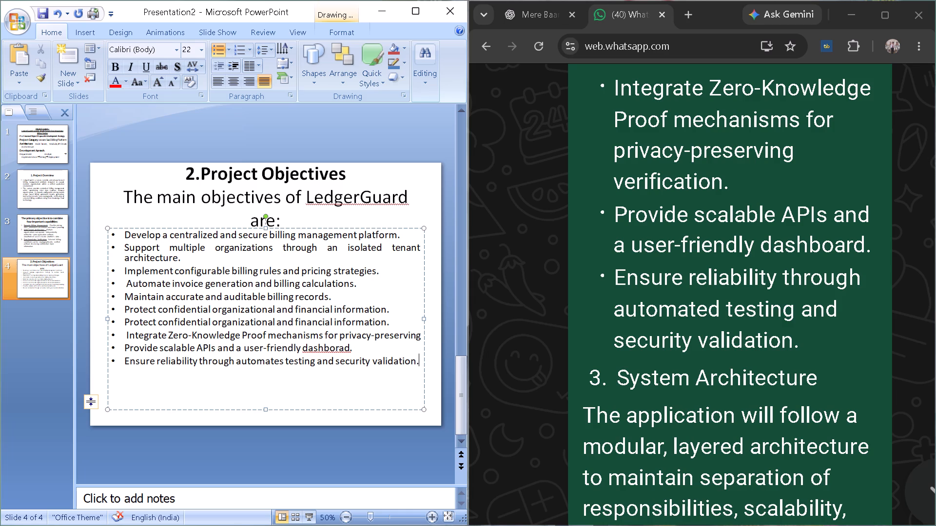
Remove the misplaced "a" from the last word of the ninth bullet, making it "dashbord".
left_click(348, 349)
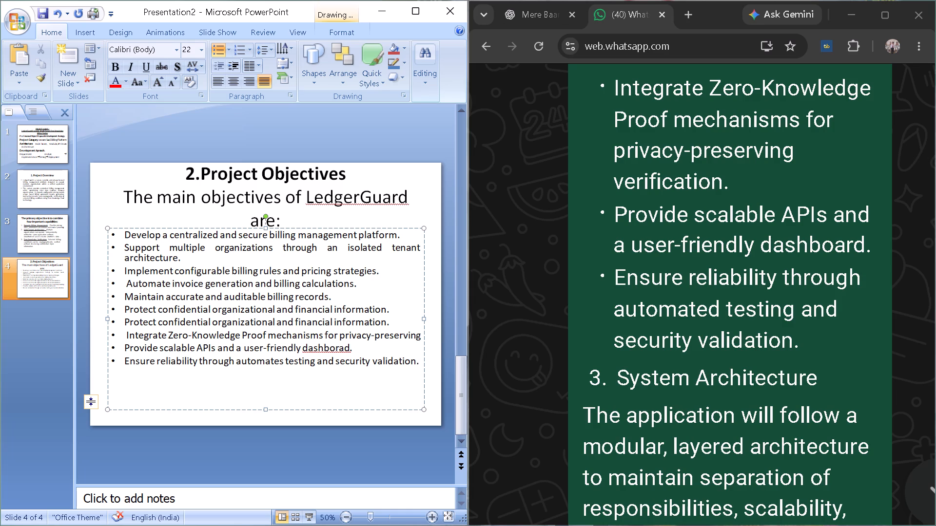
left_click(345, 346)
key("BackSpace")
Select all the objective bullets on slide 4 and apply justified alignment to them.
left_click_drag(120, 235, 407, 372)
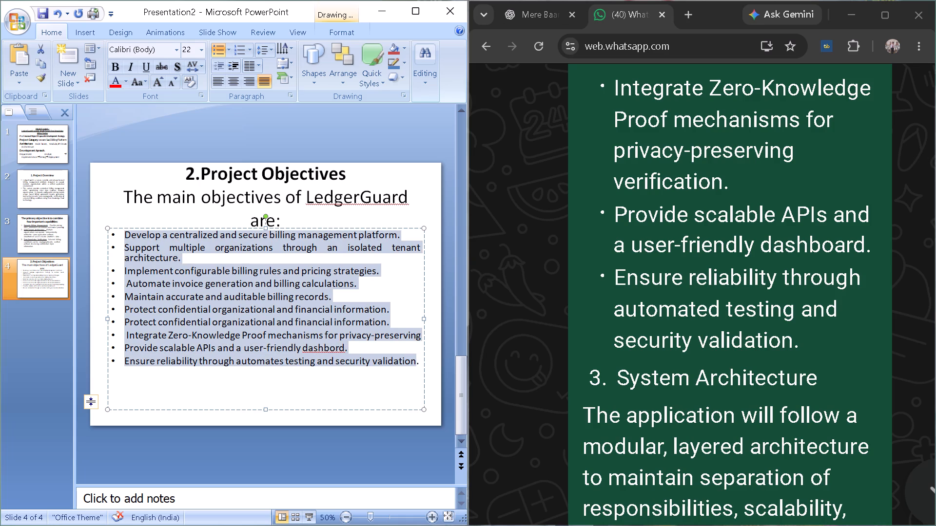
left_click_drag(407, 372, 408, 372)
left_click(263, 82)
Set the font size of the selected objective bullets on slide 4 to 24.
left_click(201, 53)
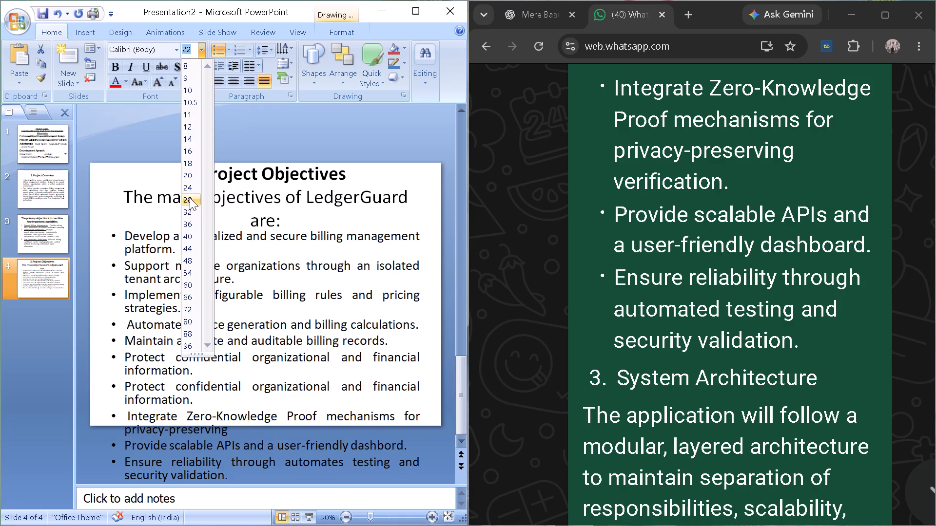
left_click(187, 184)
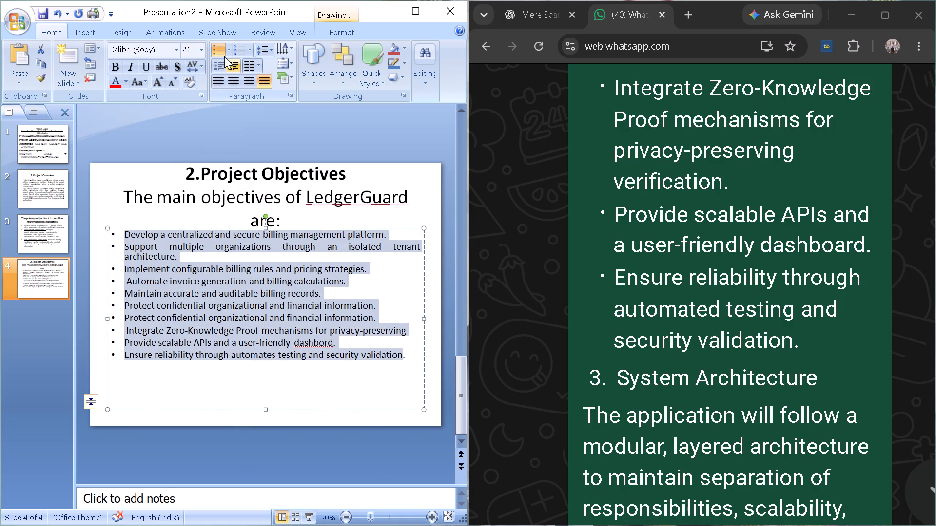
left_click(204, 53)
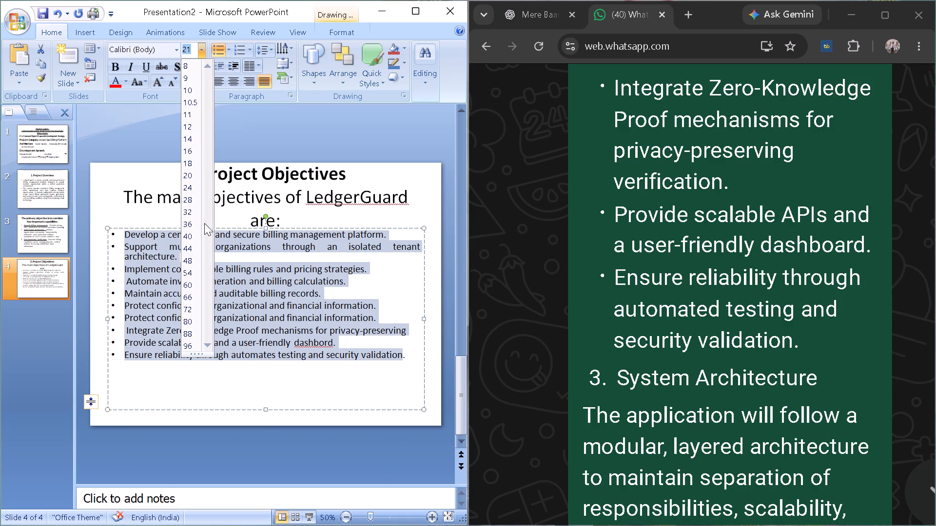
left_click(189, 186)
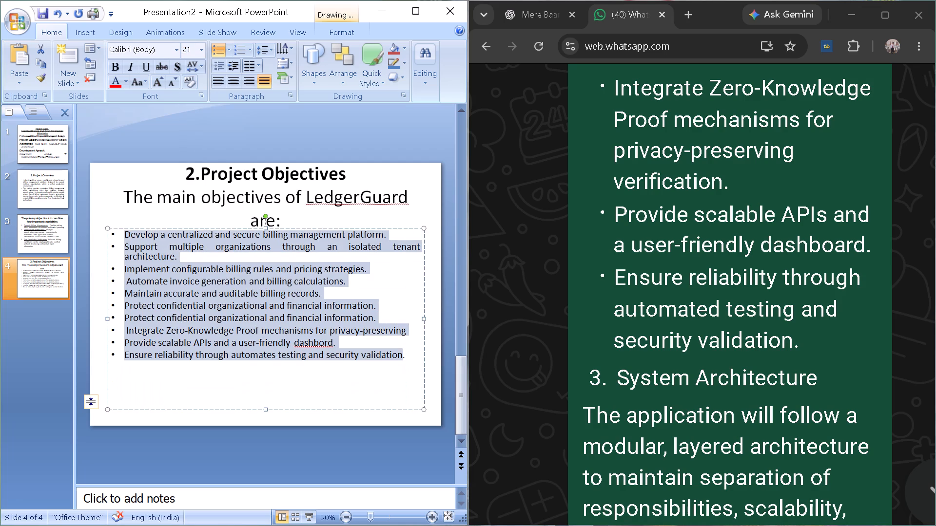
Insert the missing "a" in the last word of the ninth objective bullet on slide 4, making it "dashboard".
left_click(216, 134)
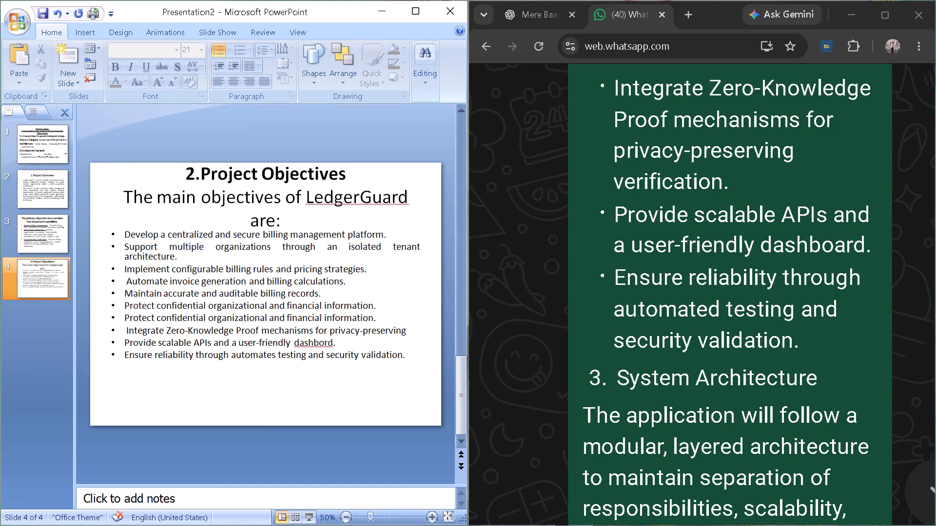
left_click(321, 342)
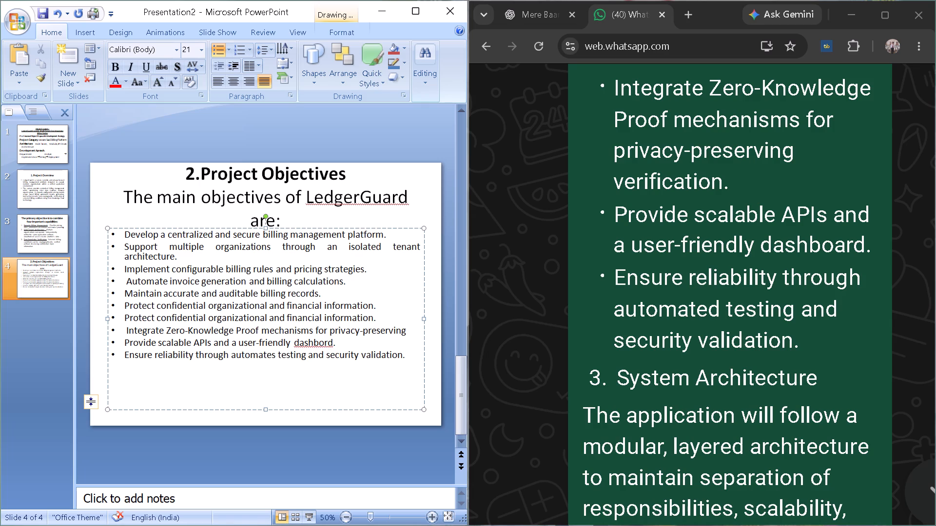
left_click(323, 344)
key("a")
Set the font size of the word "dashboard" in the ninth objective bullet to 28.
left_click(203, 52)
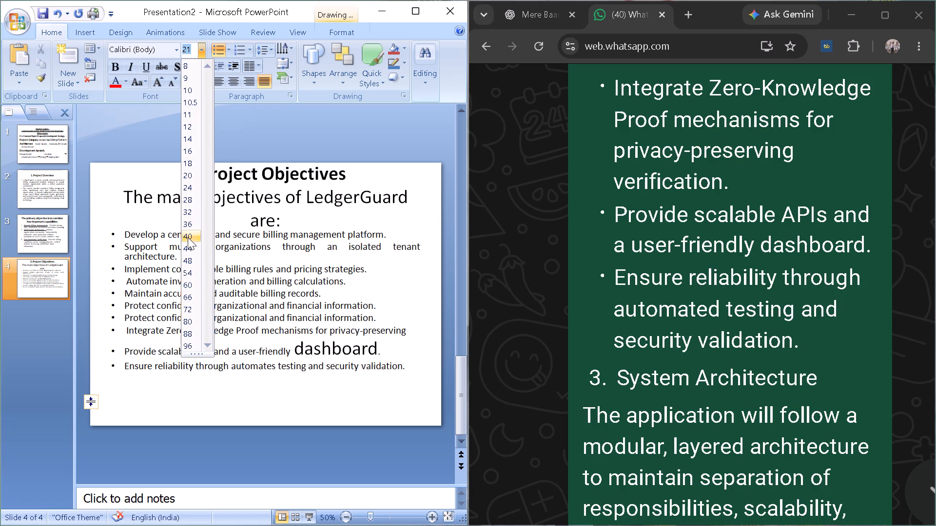
left_click(188, 203)
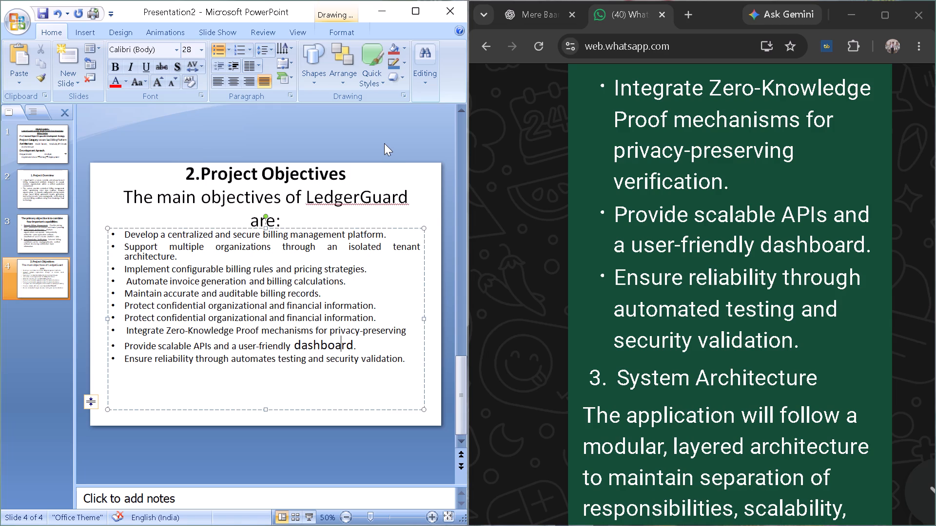
Delete the oversized word "dashboard" from the ninth objective bullet on slide 4 and start retyping it.
left_click(384, 126)
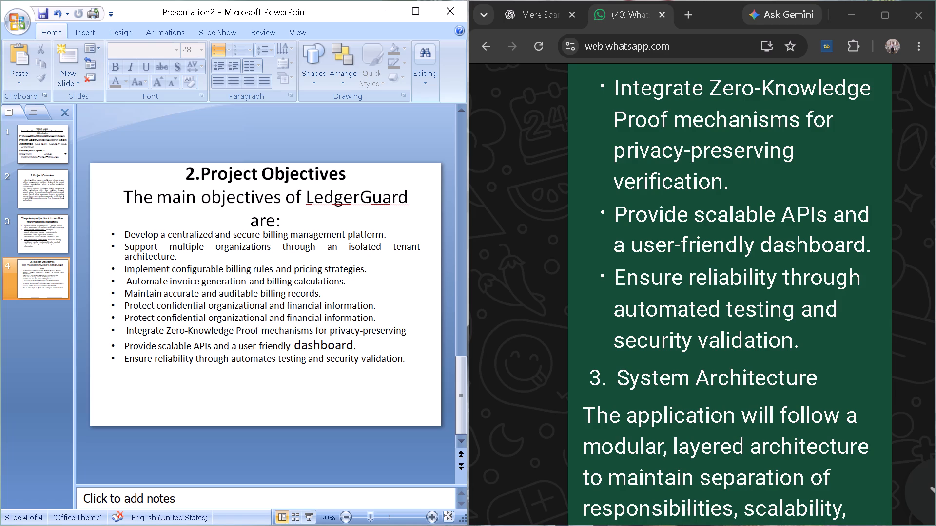
left_click(351, 347)
key("BackSpace")
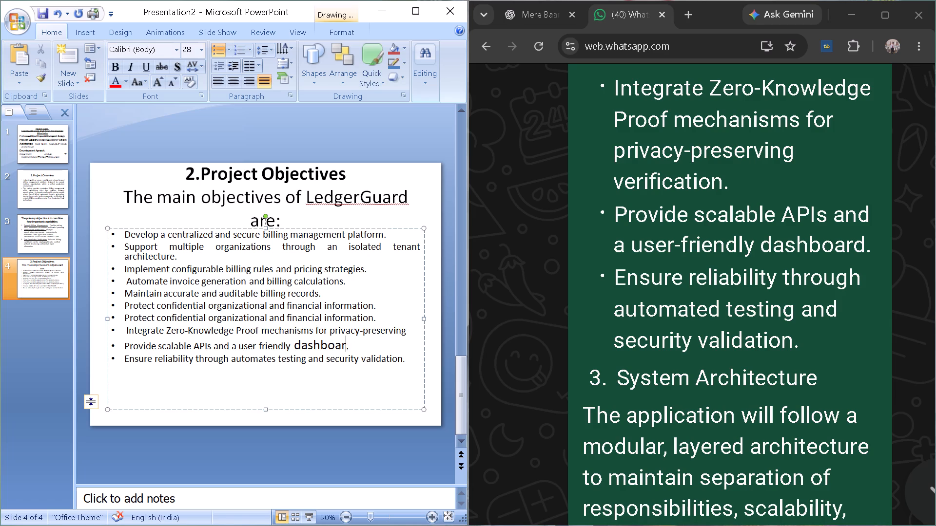
key("BackSpace")
key("BackSpace")
key("BackSpace")
key("BackSpace")
key("BackSpace")
key("BackSpace")
key("BackSpace")
key("BackSpace")
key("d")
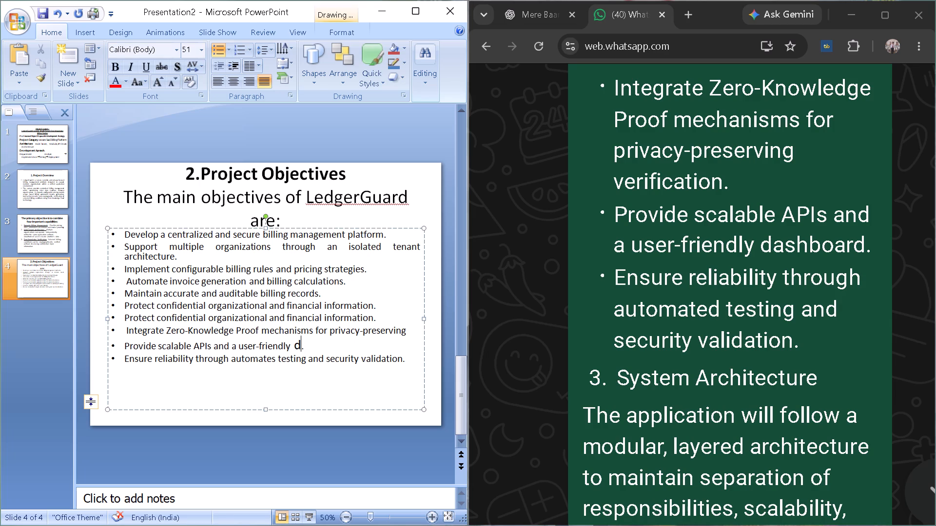
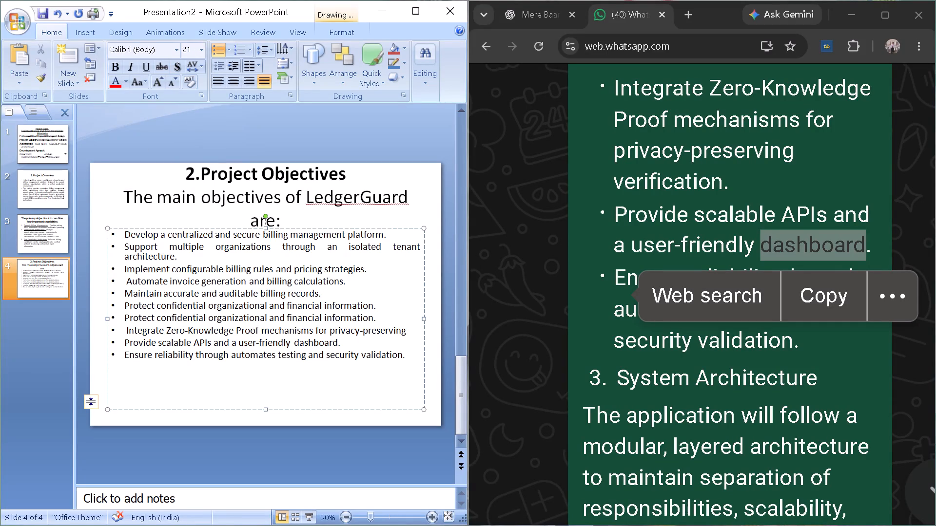
Set the font size of all the objective bullets on slide 4 to 24.
left_click_drag(388, 366, 97, 222)
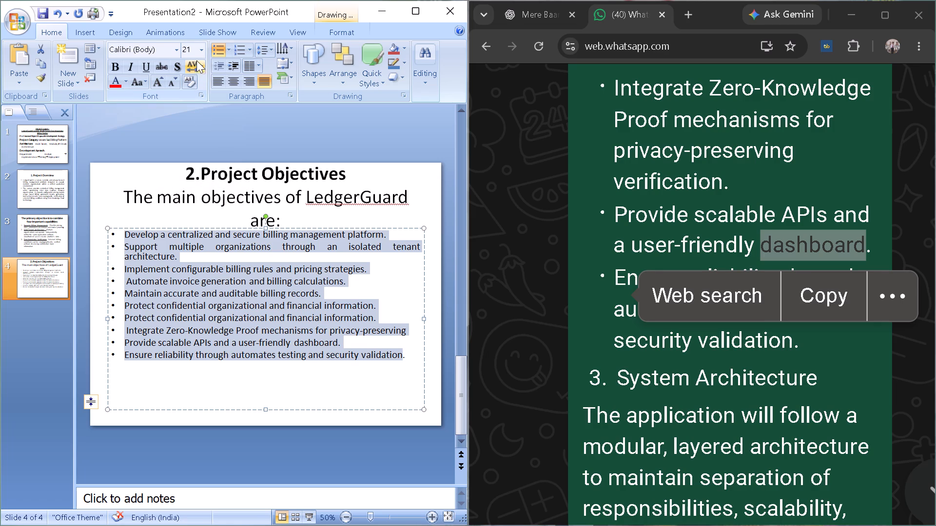
left_click(196, 50)
left_click(201, 50)
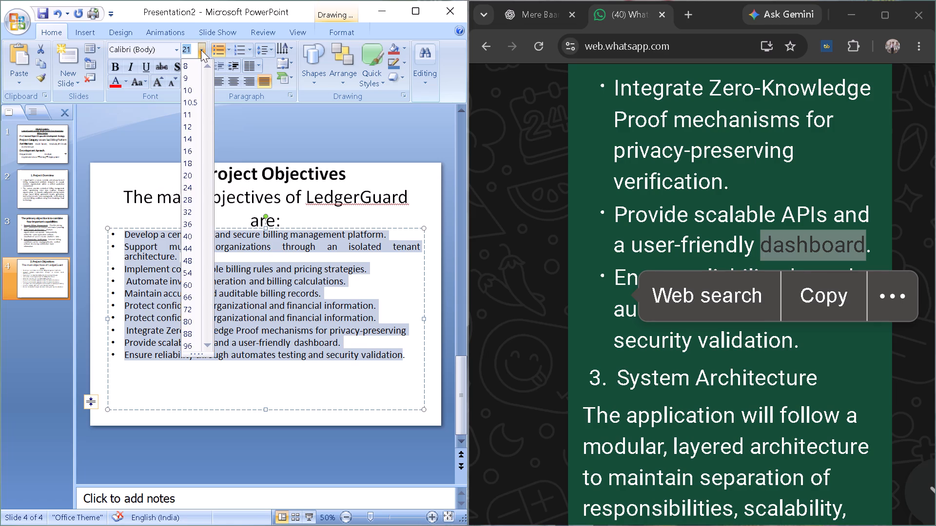
left_click(187, 191)
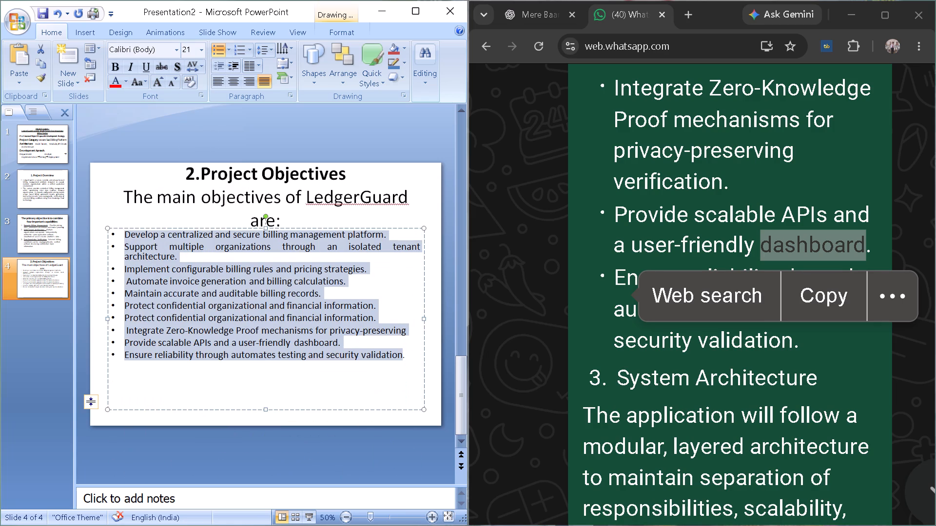
left_click(335, 124)
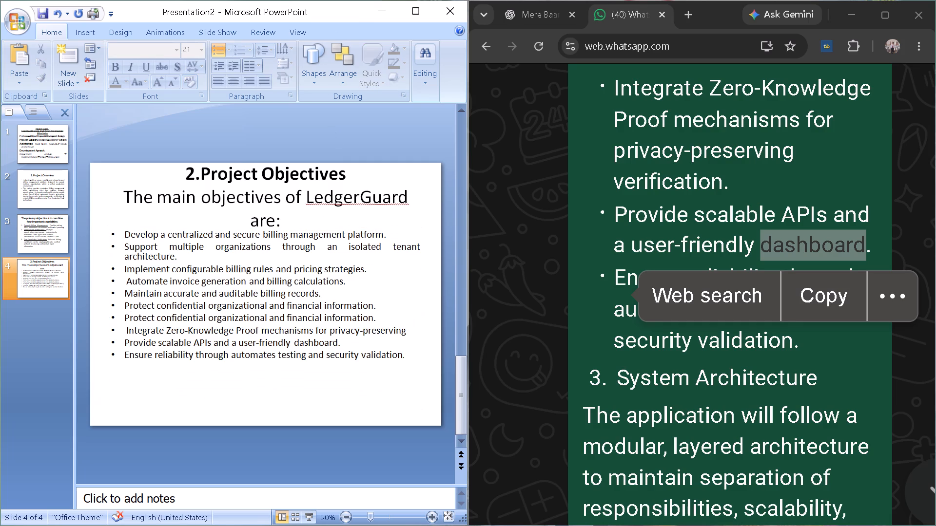
Review the earlier slides in reverse order, from slide 3 back to slide 1.
left_click(45, 231)
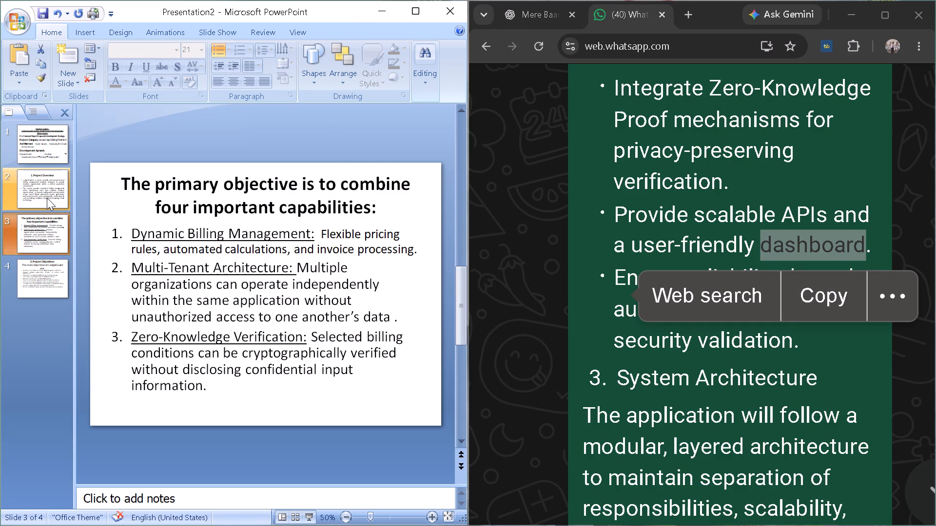
left_click(47, 198)
left_click(45, 140)
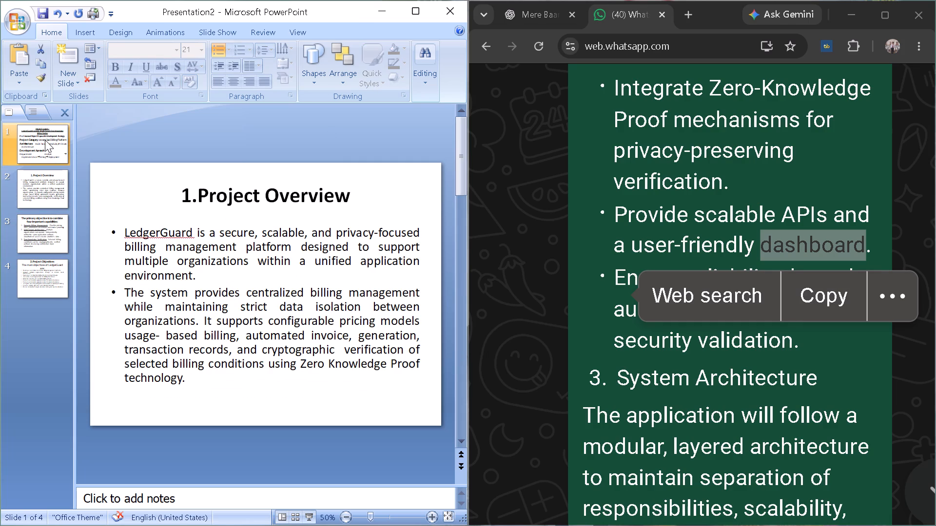
Maximize the presentation window and enlarge the slide view to 70%.
left_click(416, 11)
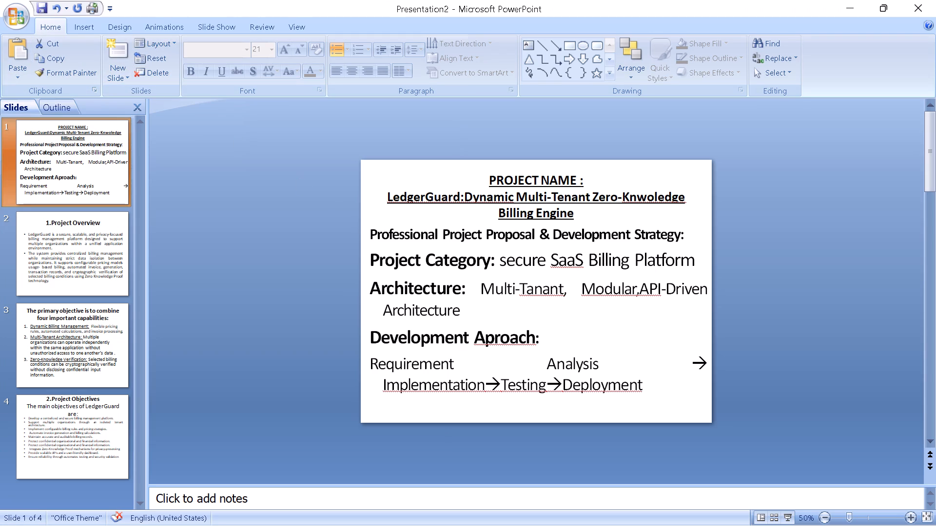
scroll(545, 265, "up", 4, "ctrl")
scroll(545, 265, "down", 2, "ctrl")
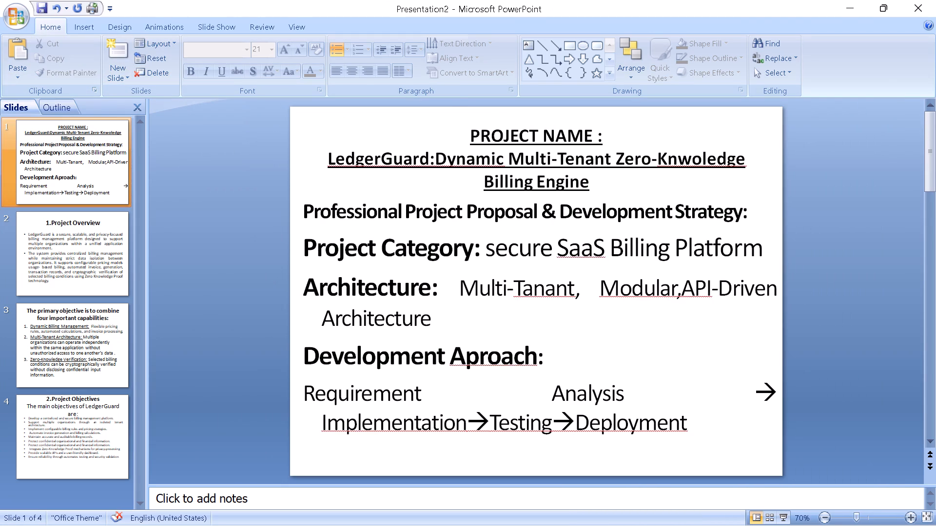
scroll(450, 92, "left", 1)
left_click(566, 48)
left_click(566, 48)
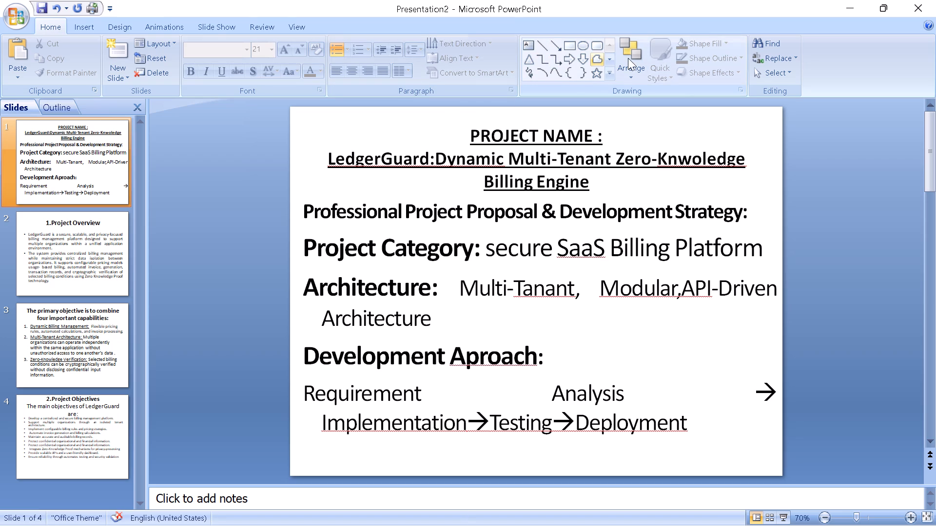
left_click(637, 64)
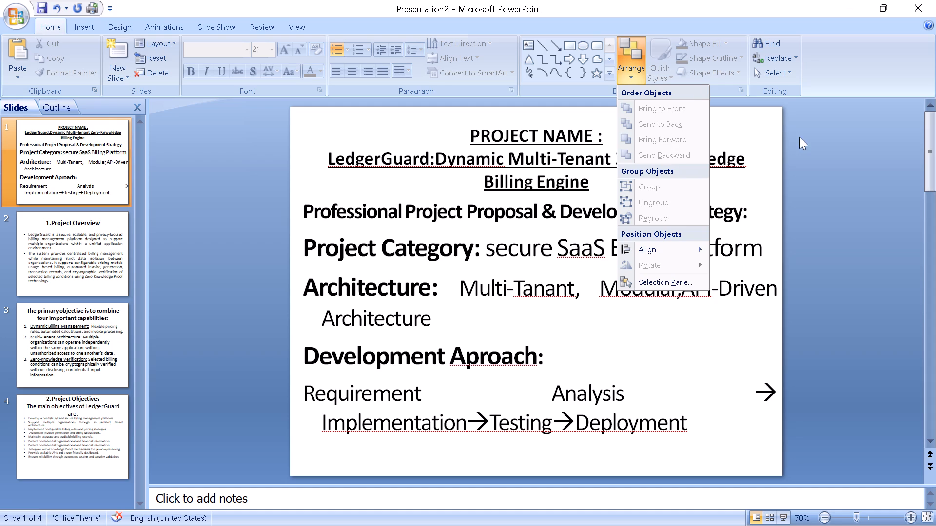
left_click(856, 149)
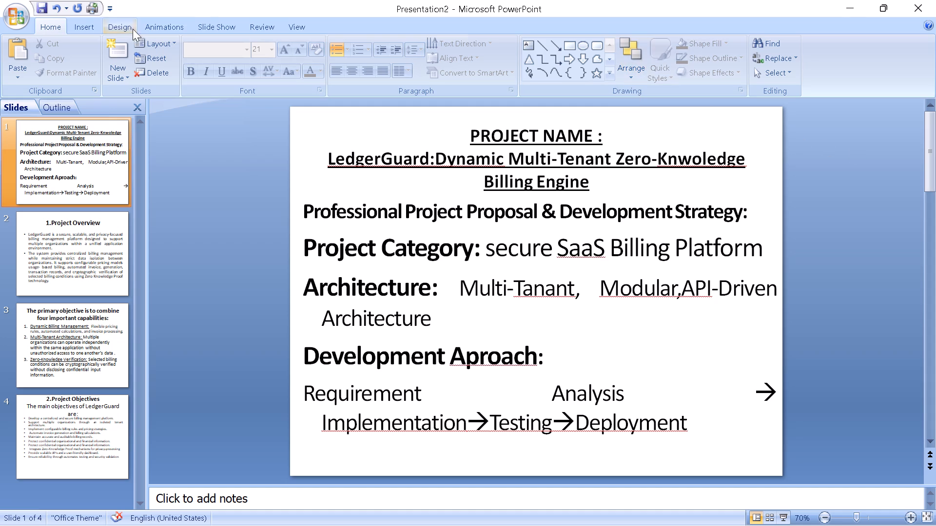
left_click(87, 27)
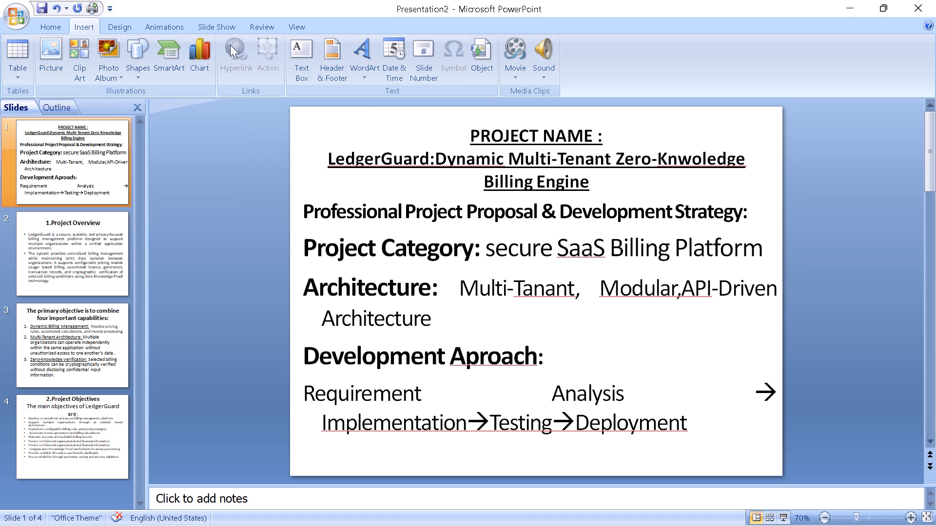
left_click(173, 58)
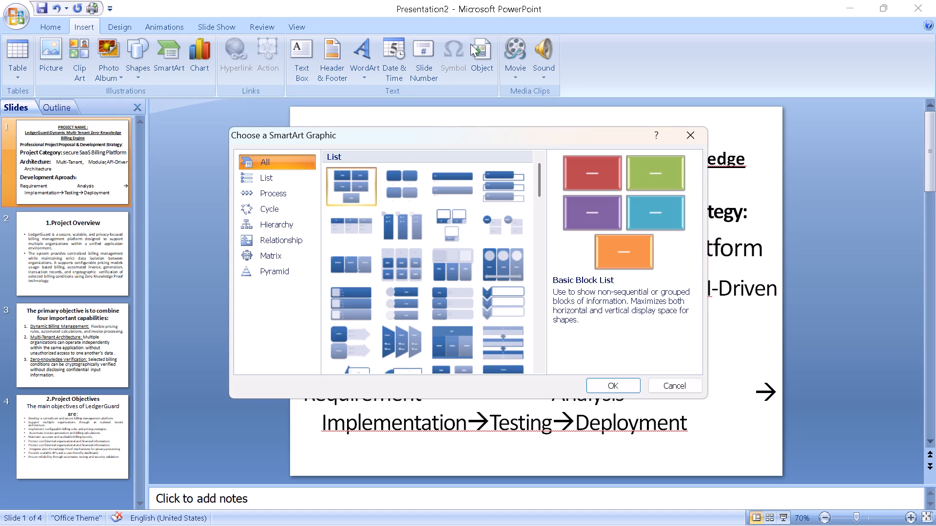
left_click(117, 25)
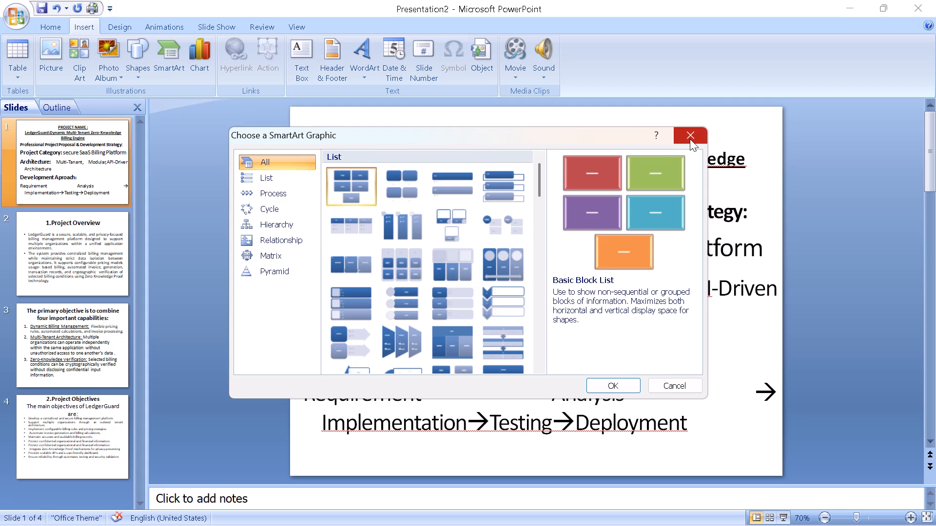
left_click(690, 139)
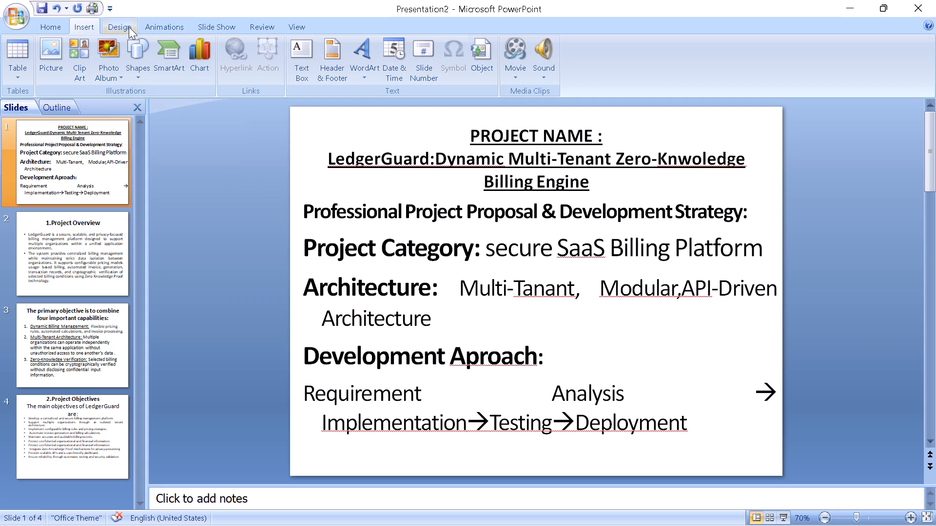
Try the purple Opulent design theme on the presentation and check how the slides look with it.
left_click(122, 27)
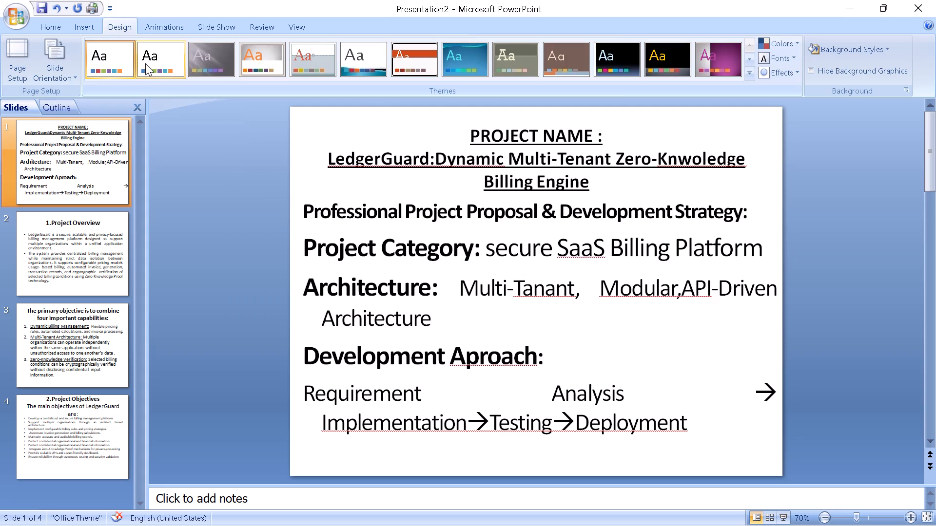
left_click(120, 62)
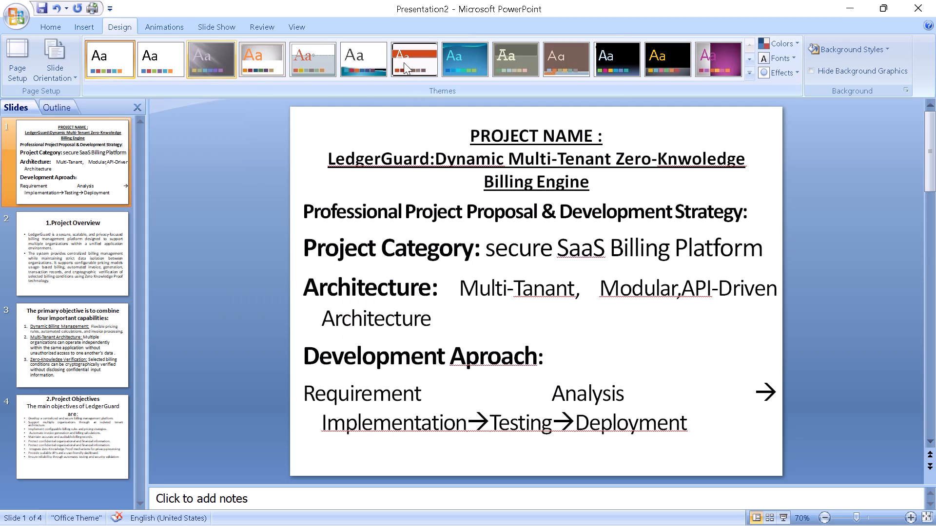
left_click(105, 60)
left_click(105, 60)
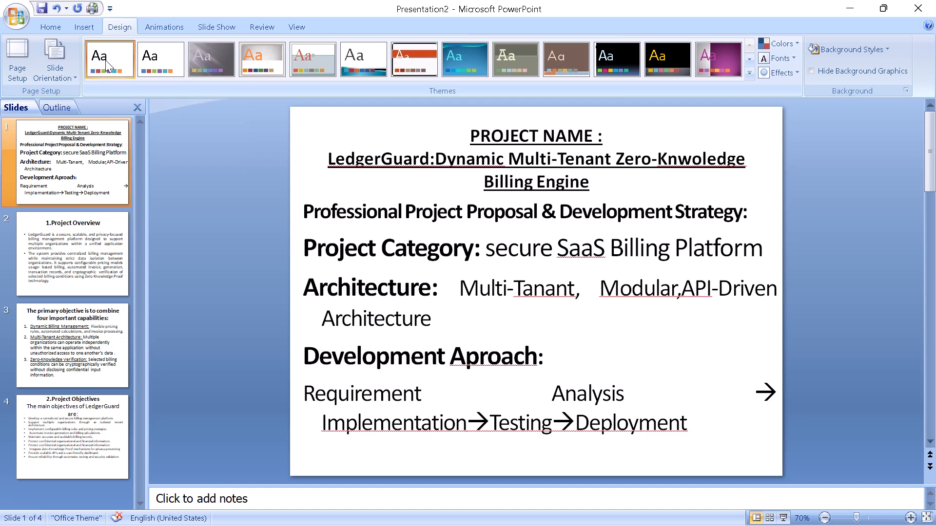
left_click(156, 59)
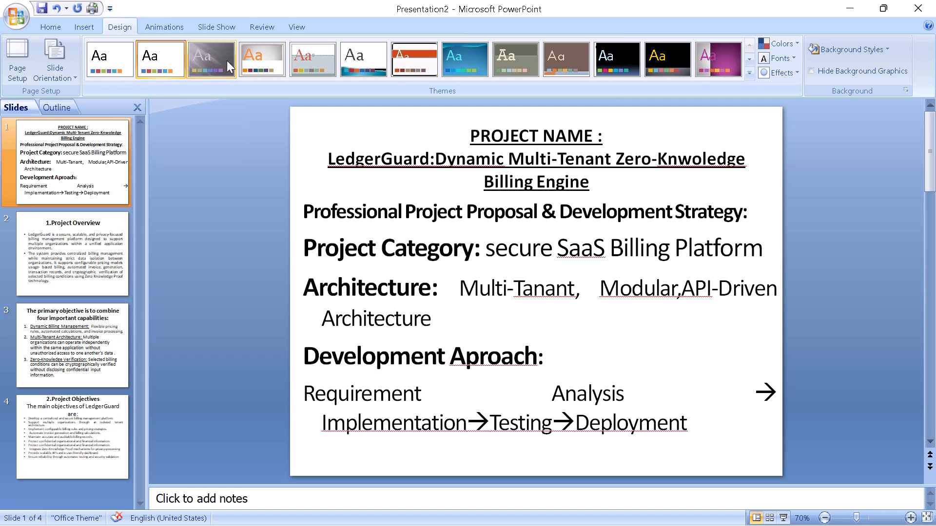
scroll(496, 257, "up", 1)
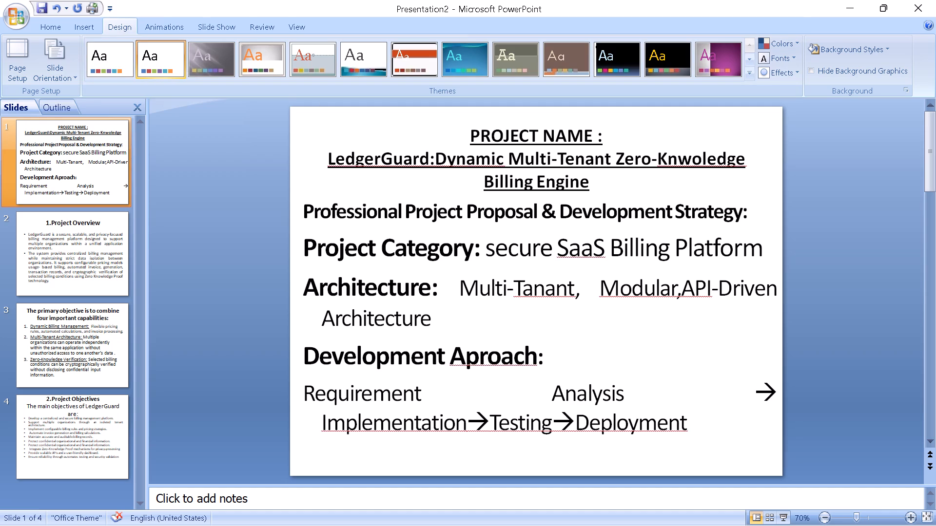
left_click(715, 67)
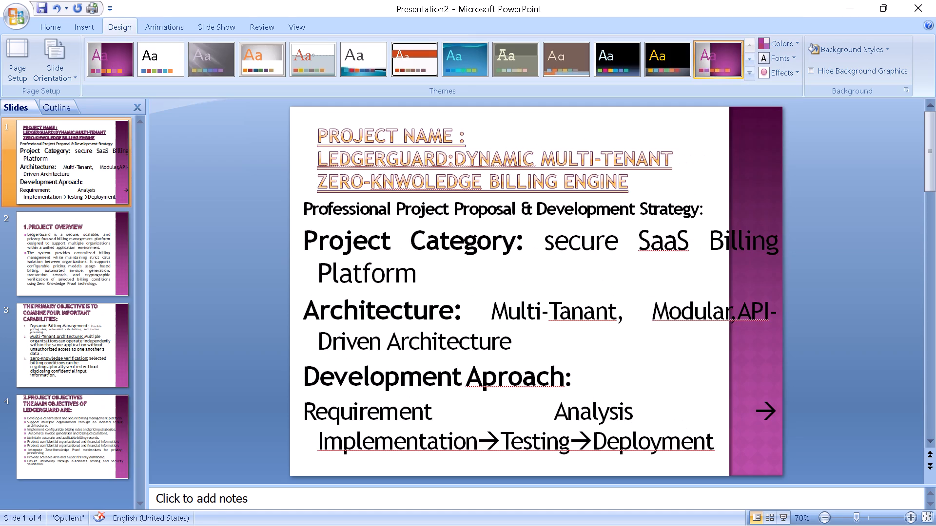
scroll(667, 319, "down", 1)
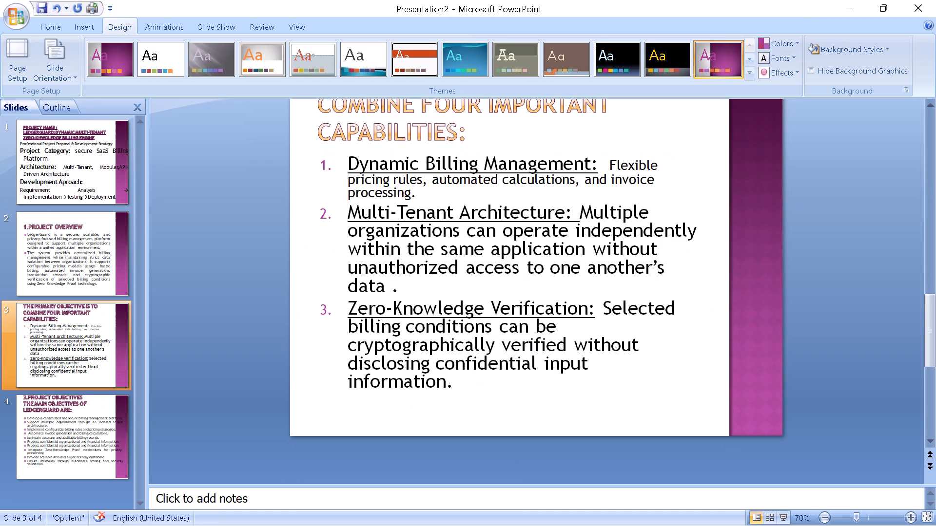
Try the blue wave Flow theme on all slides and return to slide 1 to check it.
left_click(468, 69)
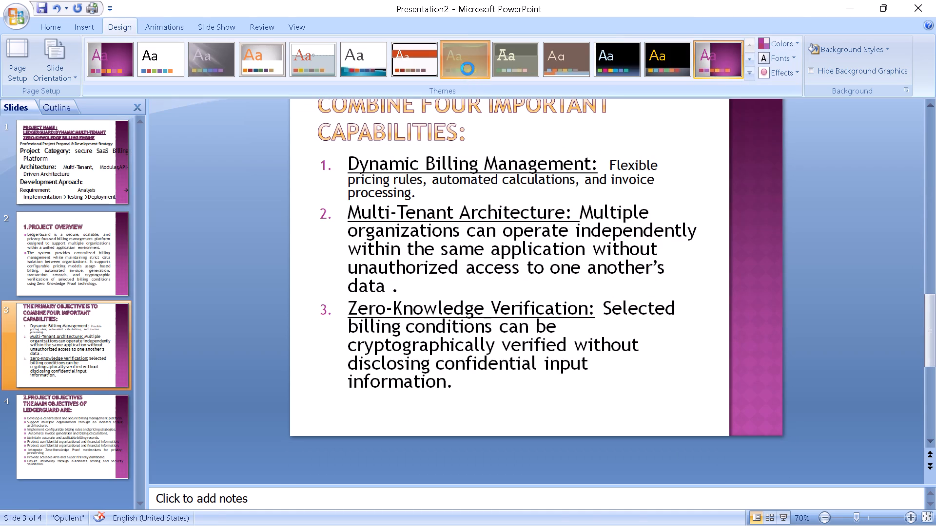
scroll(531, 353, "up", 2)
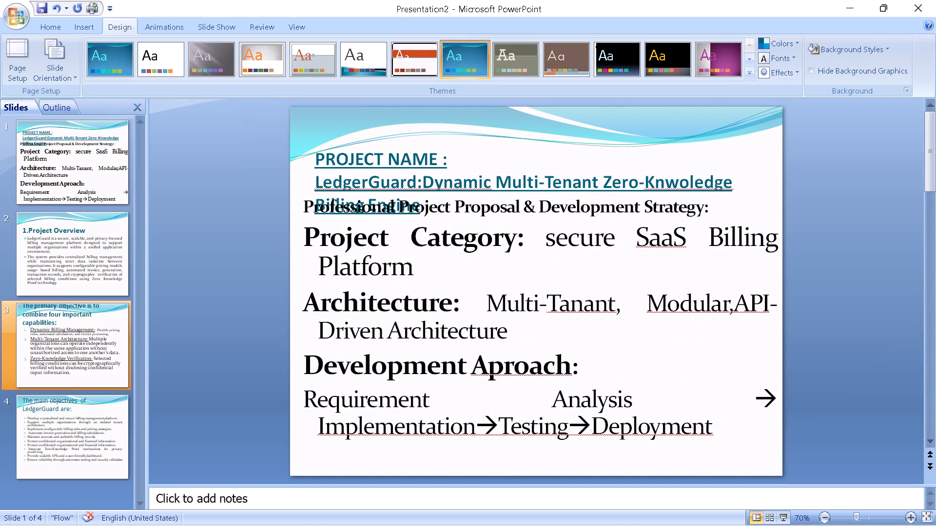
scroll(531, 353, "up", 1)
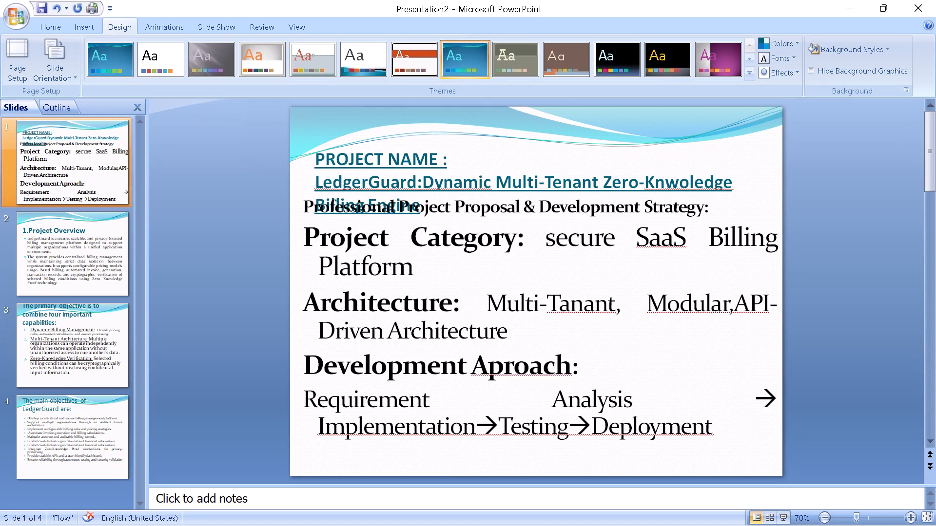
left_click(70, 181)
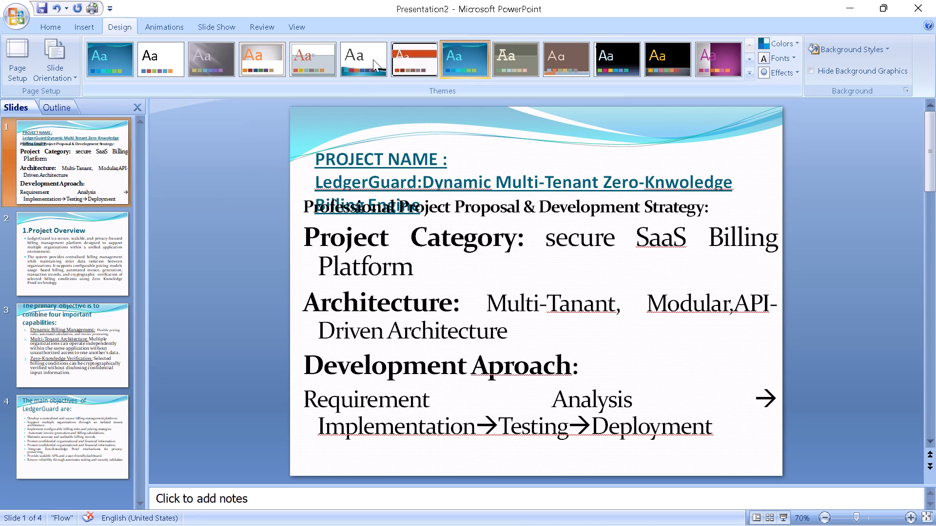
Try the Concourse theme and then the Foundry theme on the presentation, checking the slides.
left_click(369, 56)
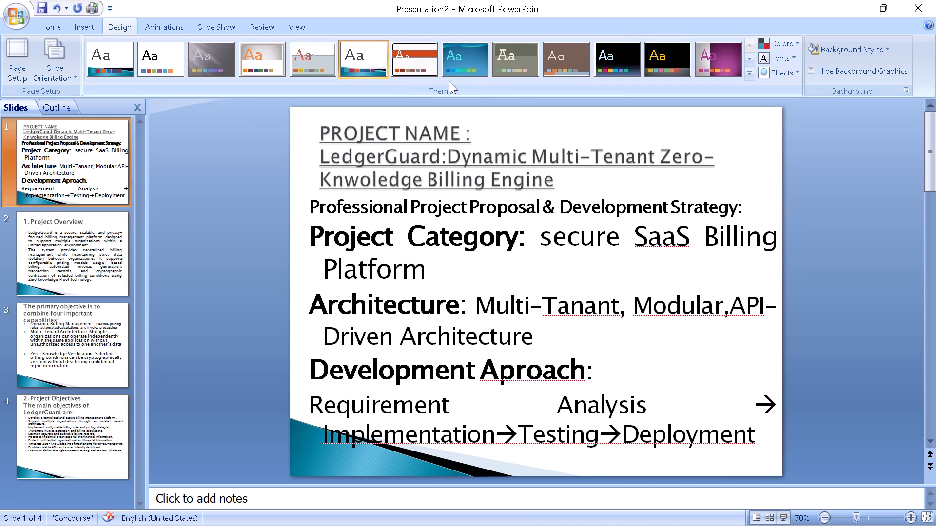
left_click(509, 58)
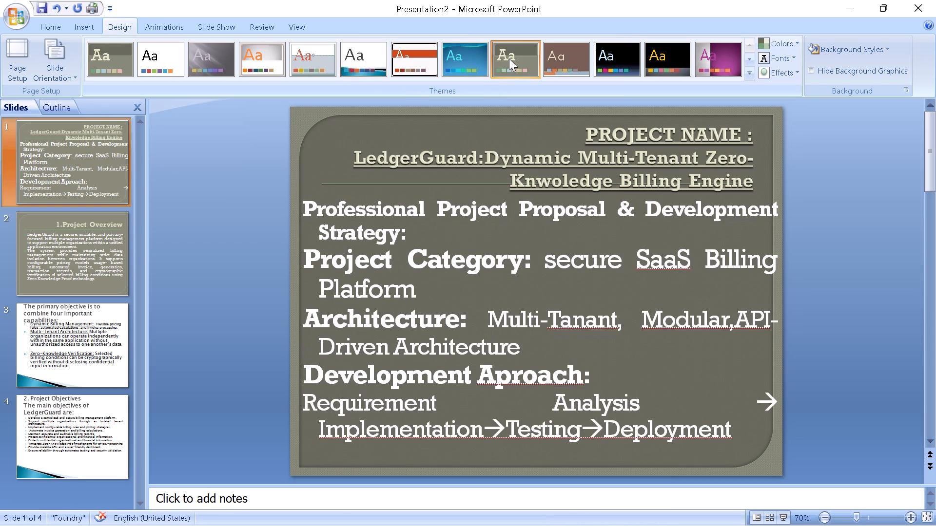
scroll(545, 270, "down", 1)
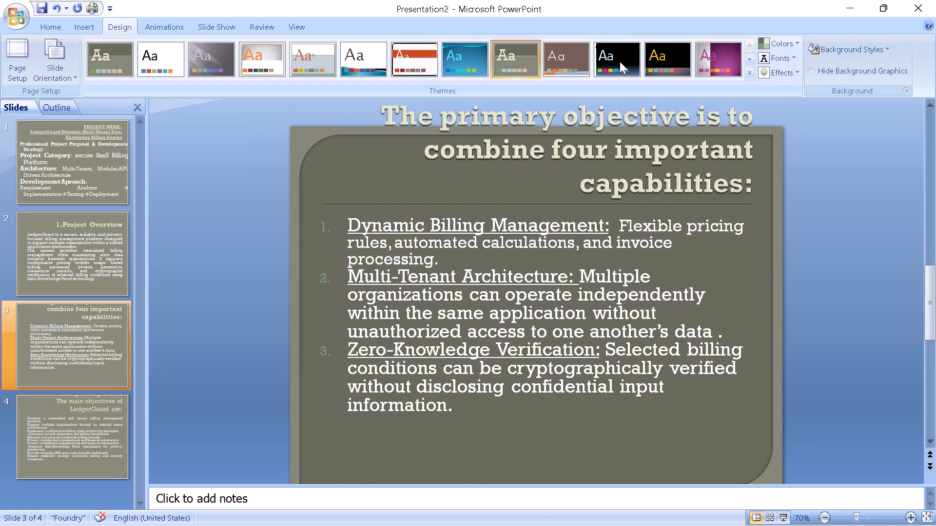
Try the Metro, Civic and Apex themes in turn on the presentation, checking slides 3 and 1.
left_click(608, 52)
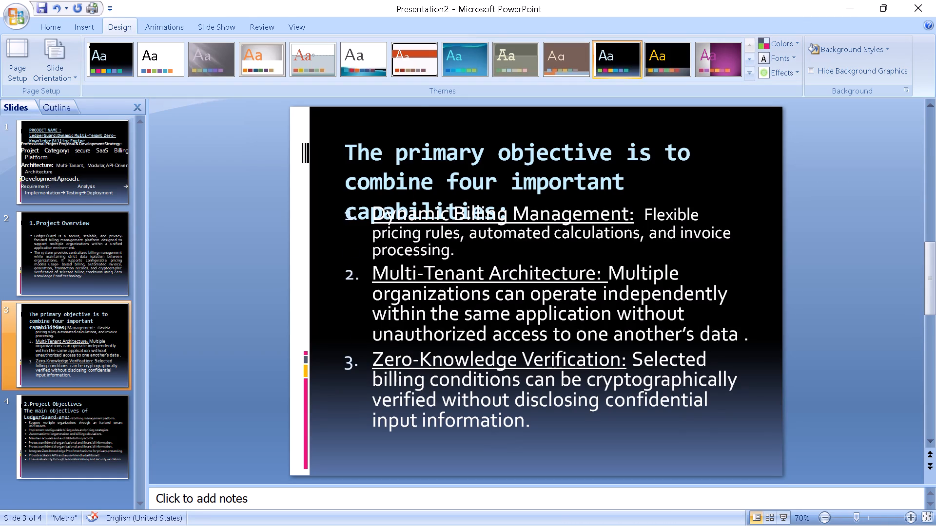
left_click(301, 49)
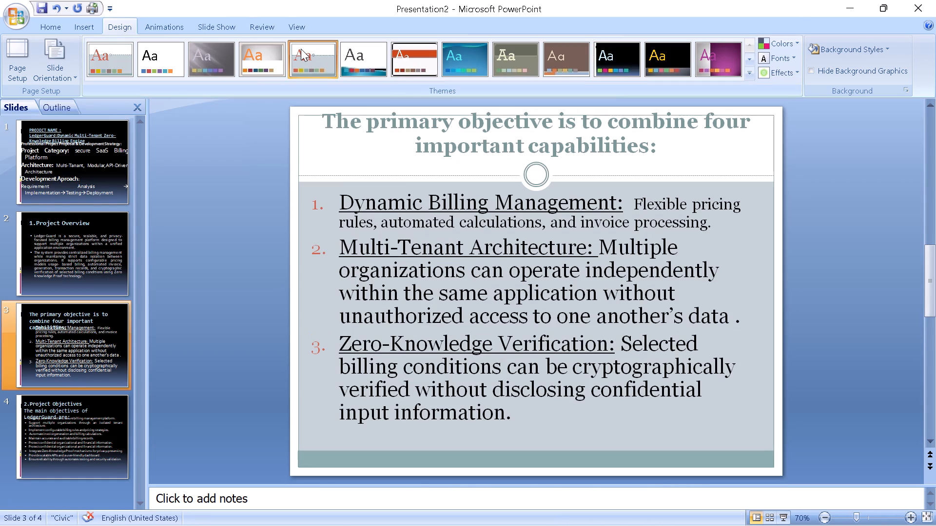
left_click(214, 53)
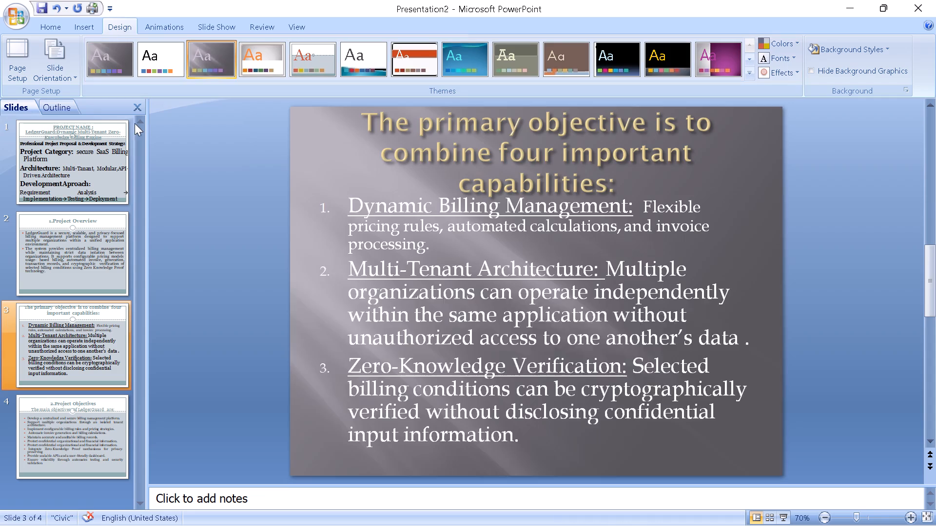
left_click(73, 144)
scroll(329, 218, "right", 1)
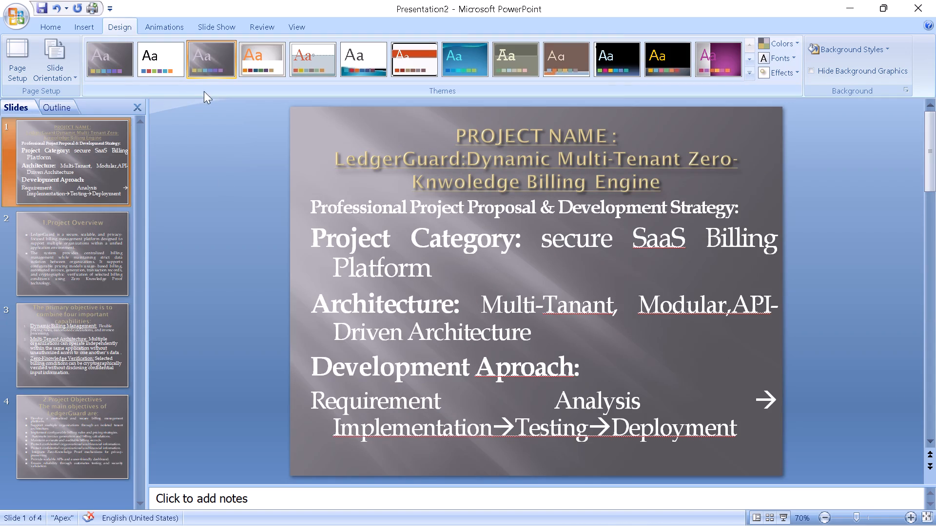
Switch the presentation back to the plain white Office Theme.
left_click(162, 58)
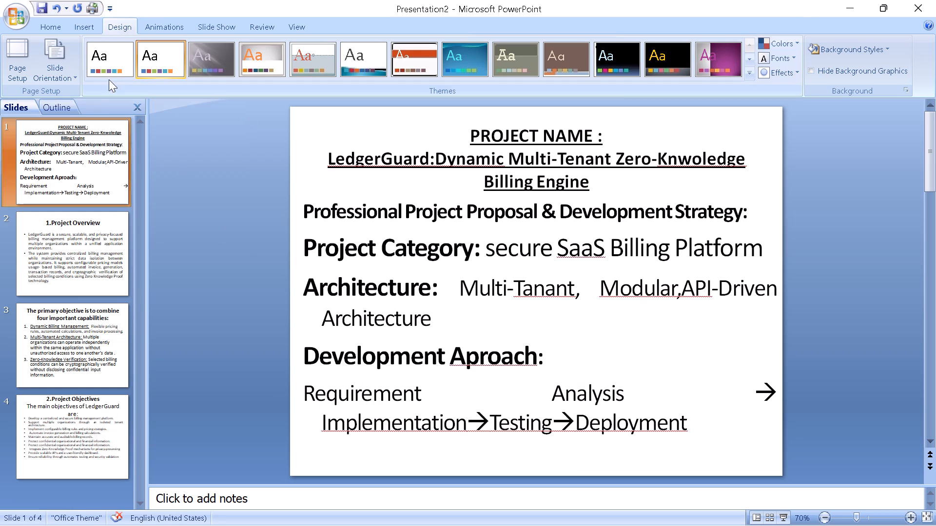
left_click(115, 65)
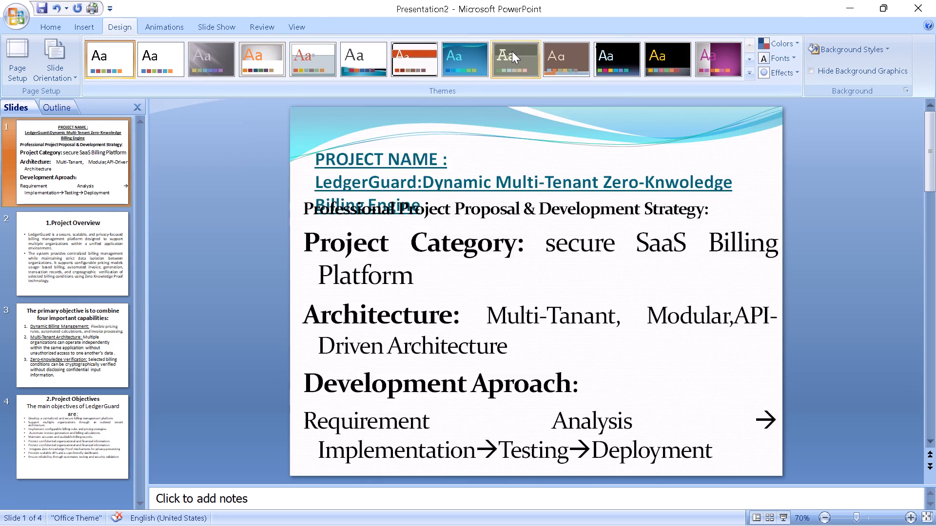
Apply the purple Opulent theme to all slides and check it from the objectives slide back to slide 1.
scroll(512, 51, "left", 3)
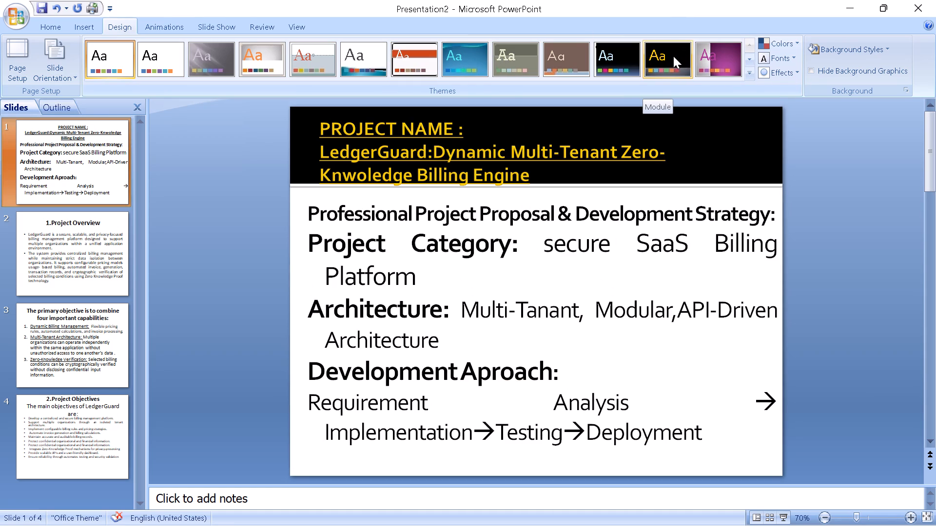
left_click(724, 49)
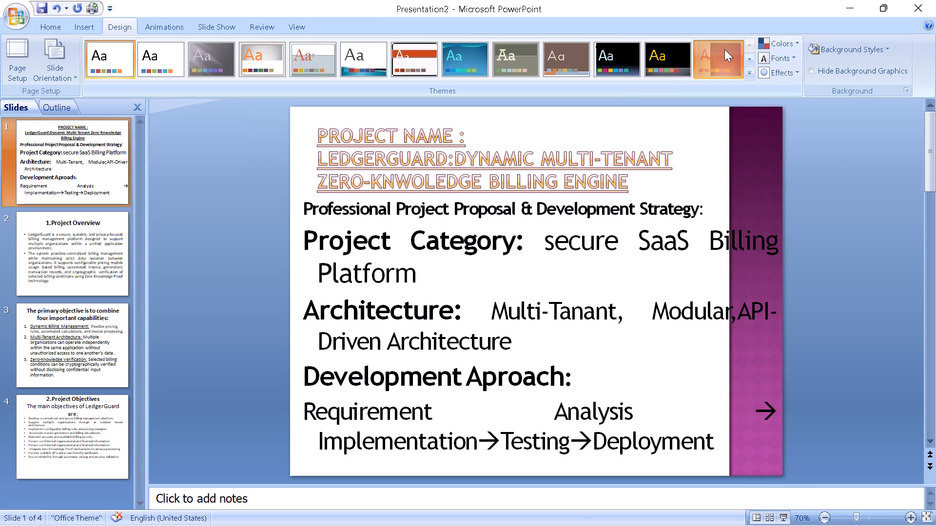
scroll(517, 377, "down", 3)
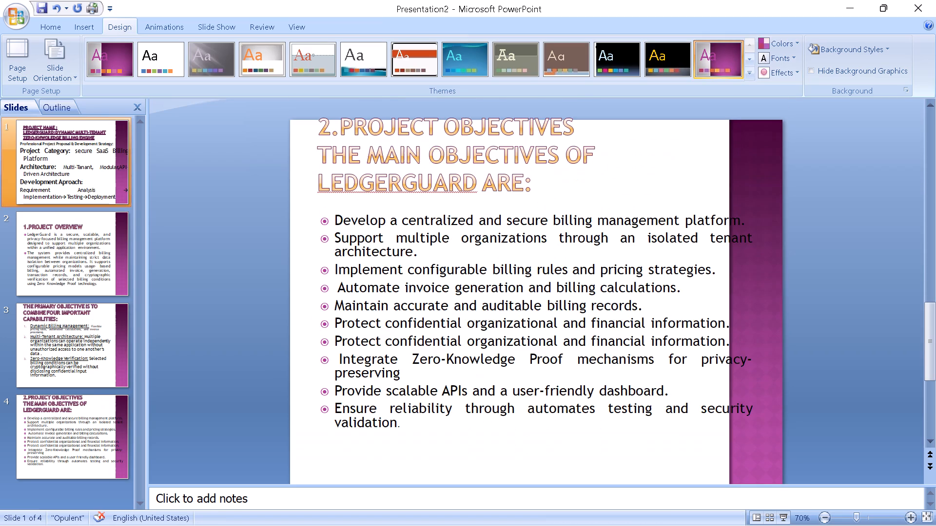
scroll(517, 377, "up", 1)
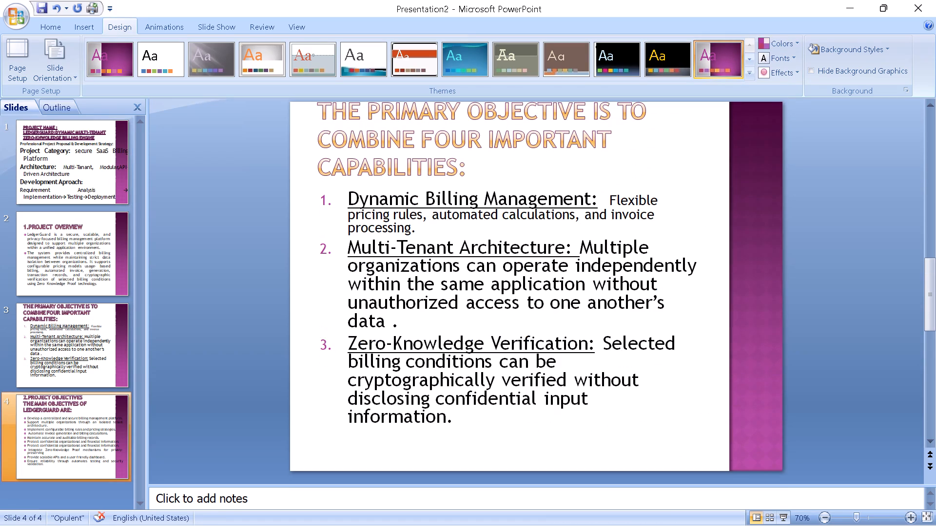
scroll(426, 248, "up", 1)
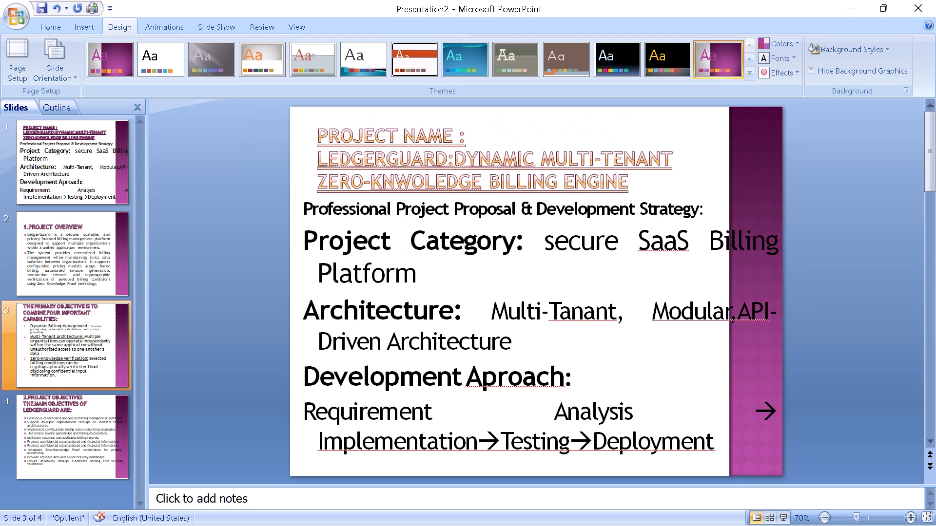
Stretch the title box on slide 4 upward so its top edge sits slightly above the slide's top edge.
scroll(522, 281, "down", 6)
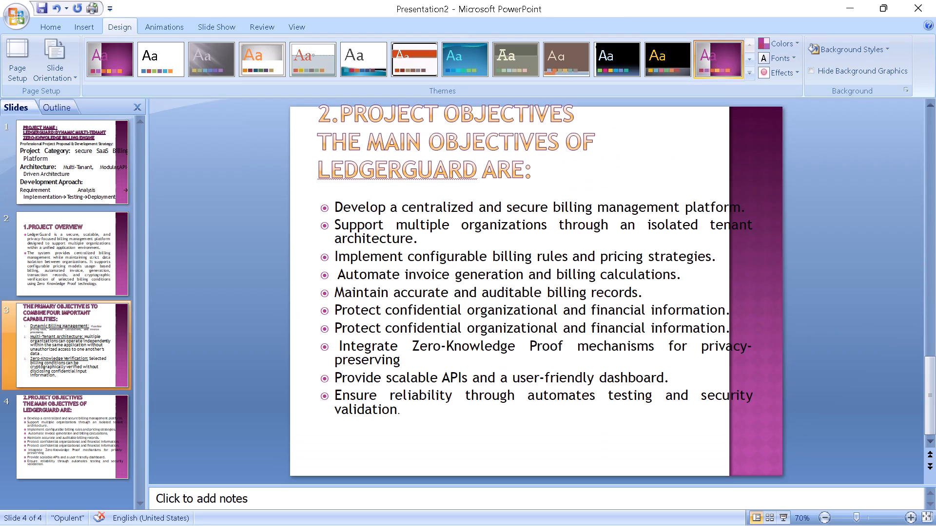
scroll(522, 281, "down", 1)
left_click(166, 26)
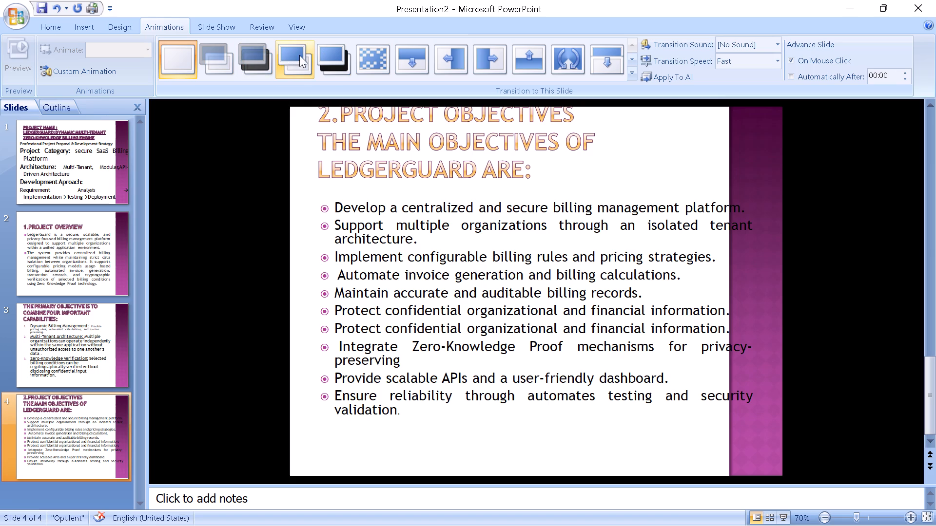
left_click(352, 114)
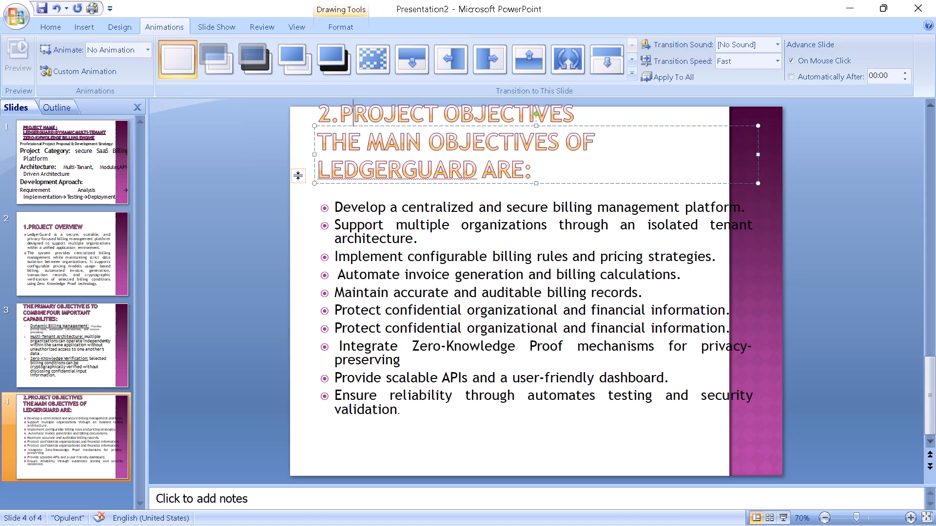
left_click_drag(318, 112, 402, 116)
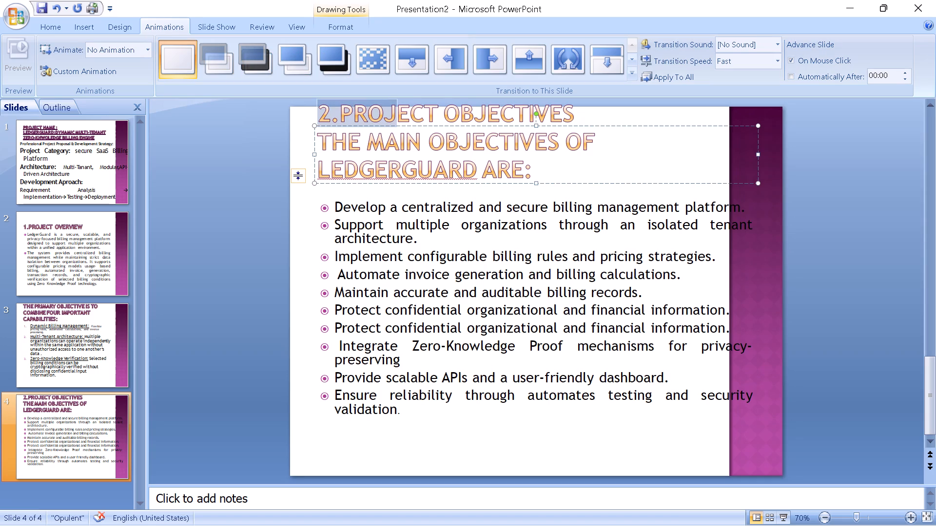
left_click_drag(402, 116, 563, 118)
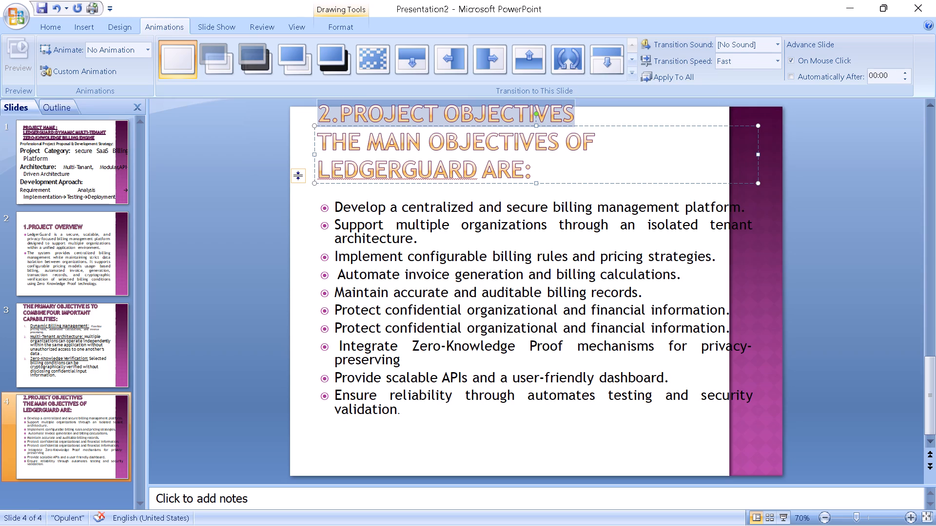
left_click(610, 156)
left_click_drag(536, 126, 526, 103)
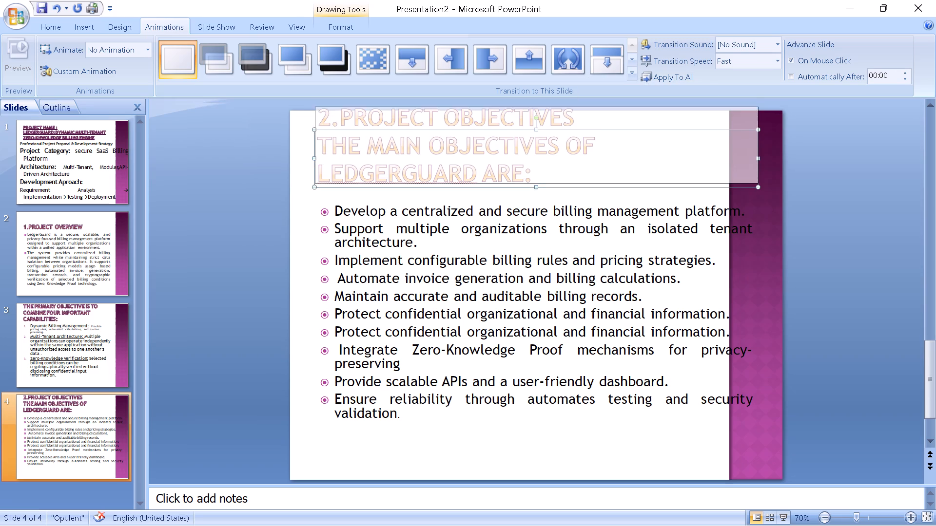
left_click_drag(526, 103, 525, 114)
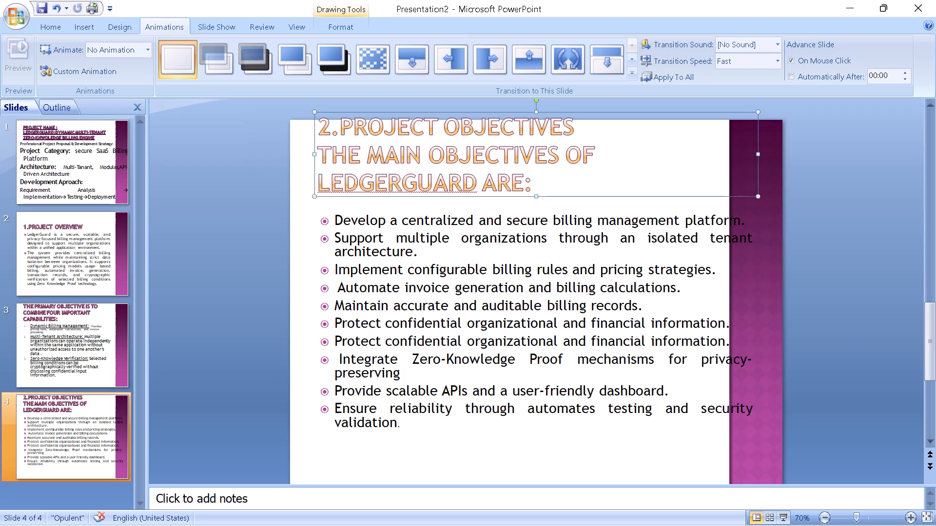
Add two line breaks after the "2" in slide 4's heading and delete the "2" left on the upper line.
left_click(302, 122)
left_click(310, 120)
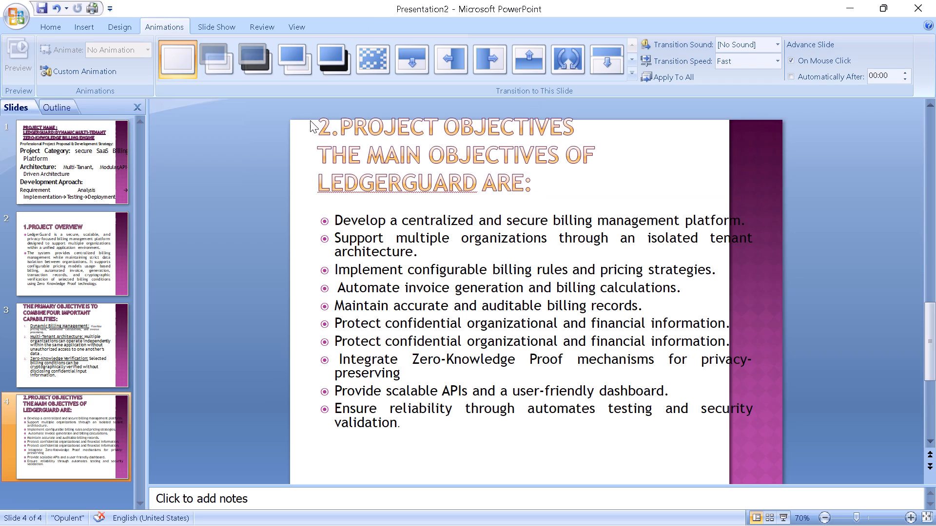
left_click(334, 128)
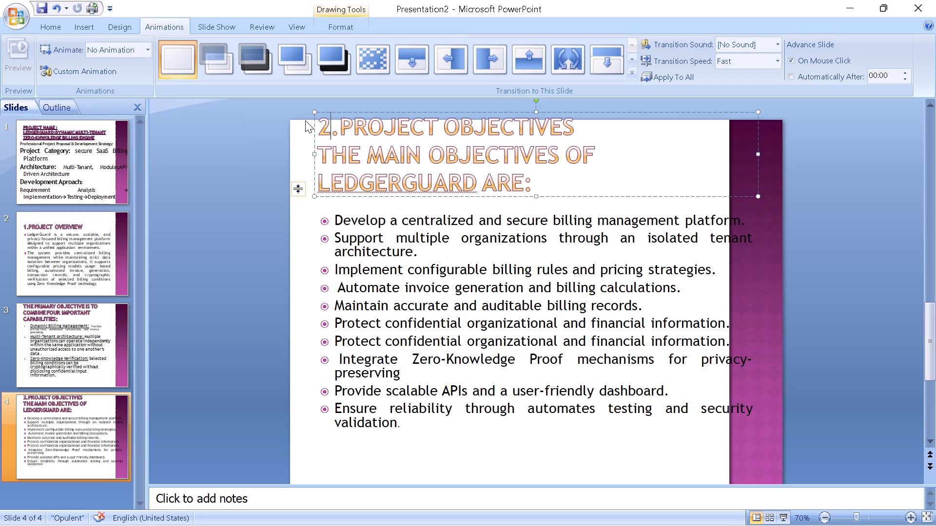
left_click(310, 117)
left_click(310, 117)
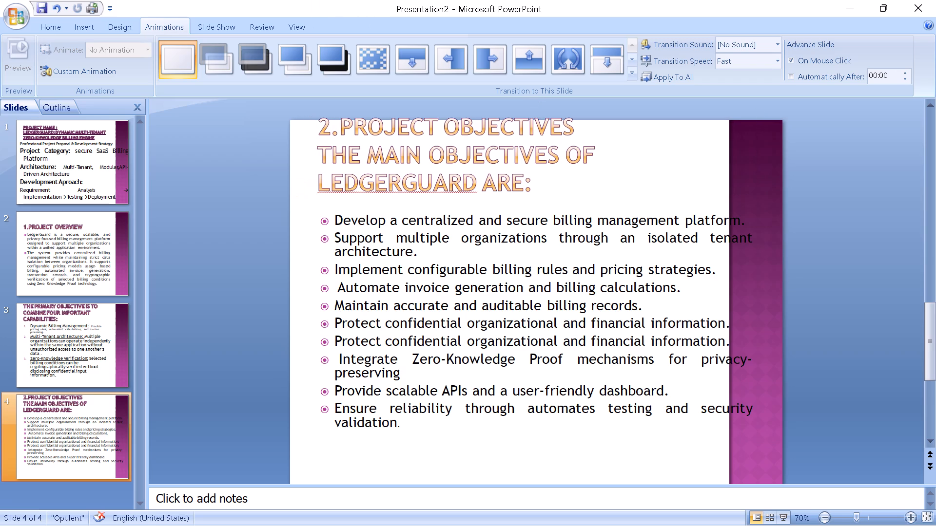
left_click(328, 121)
left_click(334, 123)
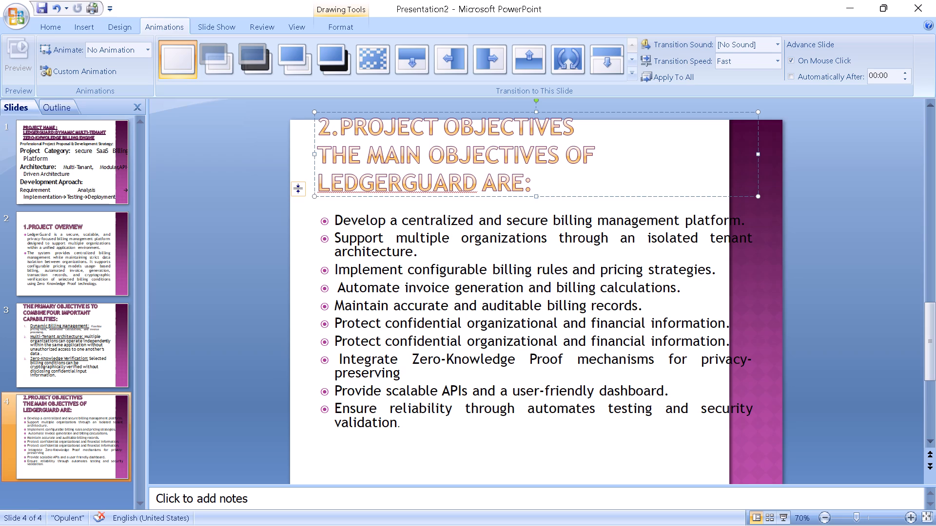
key("Return")
key("Return")
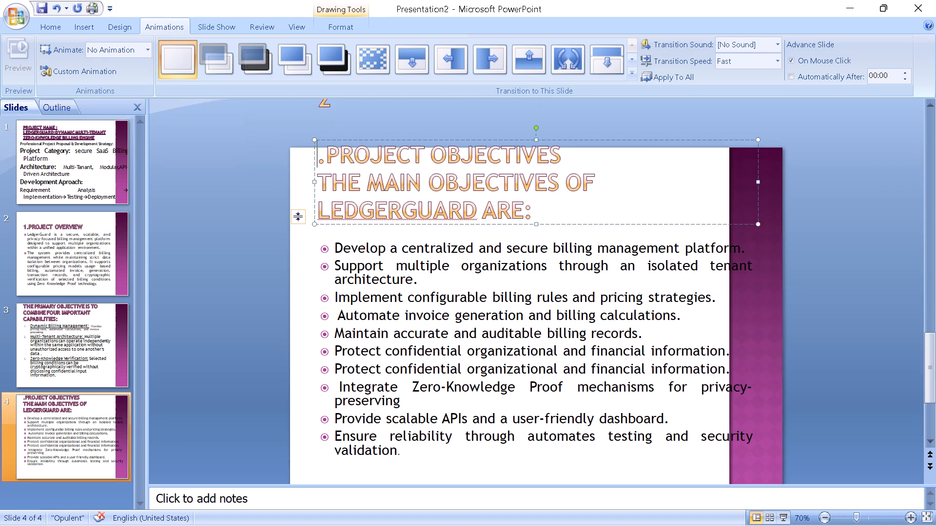
left_click(335, 101)
key("BackSpace")
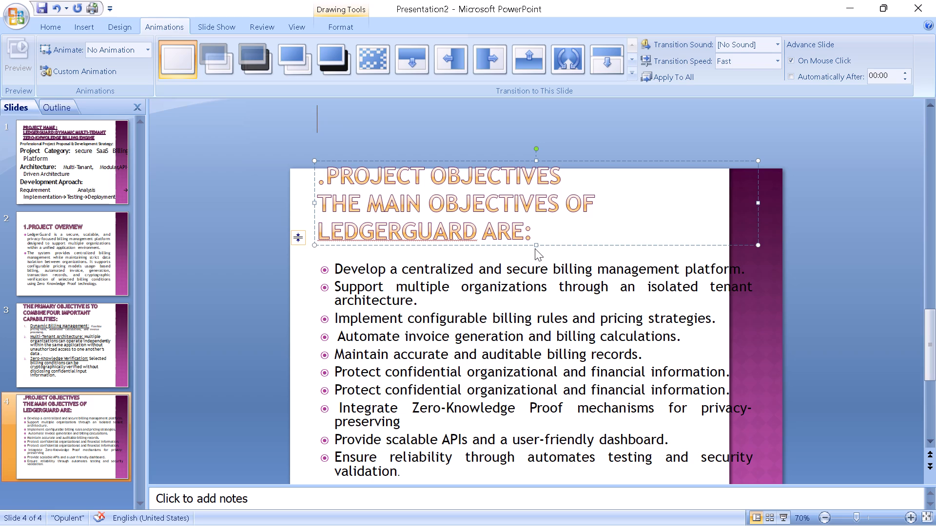
Extend the bottom edge of slide 4's title box down to just above the bullet list.
left_click_drag(537, 243, 537, 244)
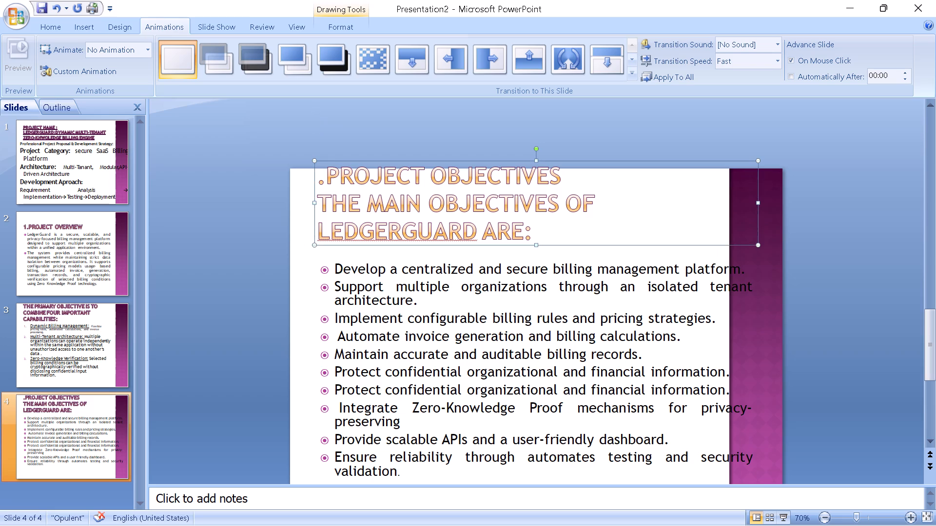
left_click_drag(537, 244, 537, 257)
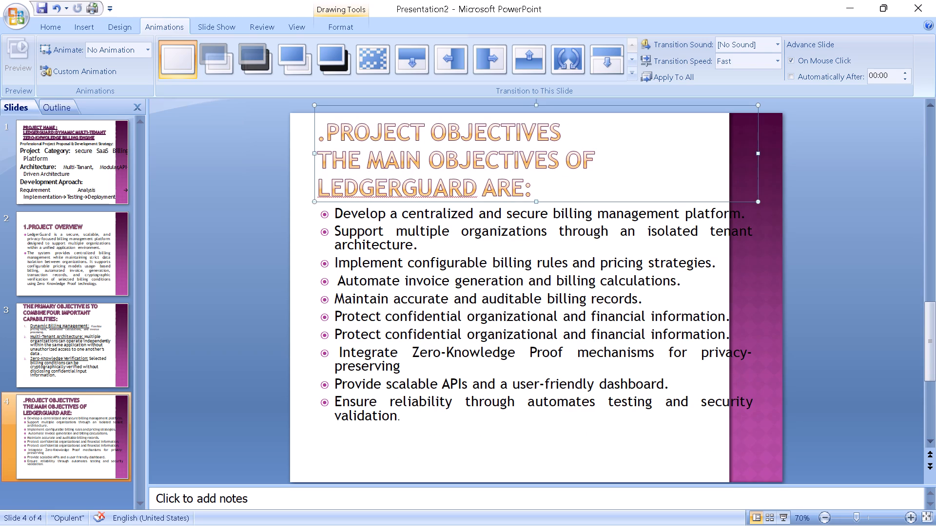
Insert "2" before ".PROJECT OBJECTIVES" at the start of slide 4's heading.
left_click(317, 135)
key("2")
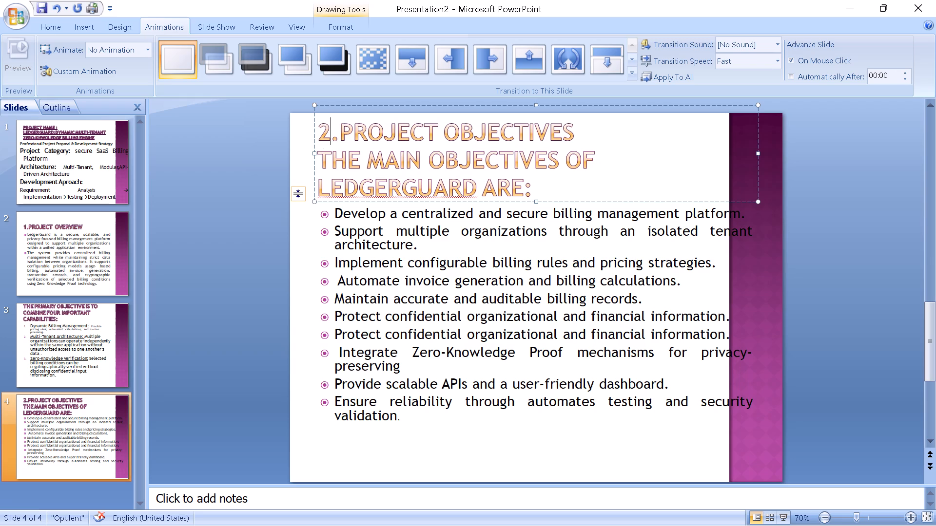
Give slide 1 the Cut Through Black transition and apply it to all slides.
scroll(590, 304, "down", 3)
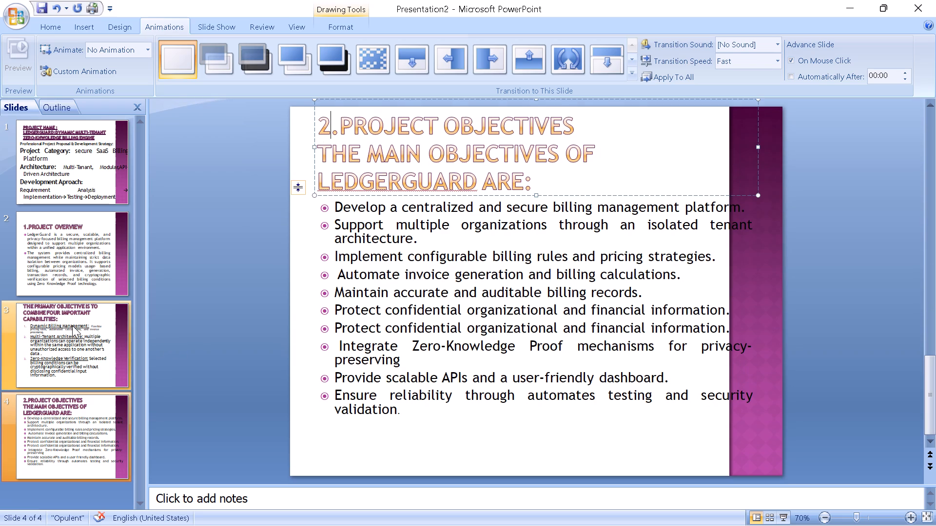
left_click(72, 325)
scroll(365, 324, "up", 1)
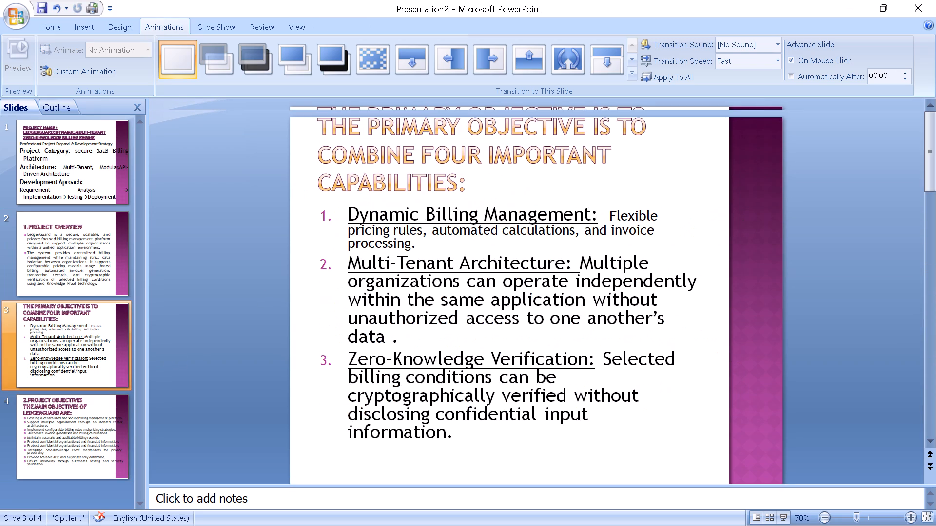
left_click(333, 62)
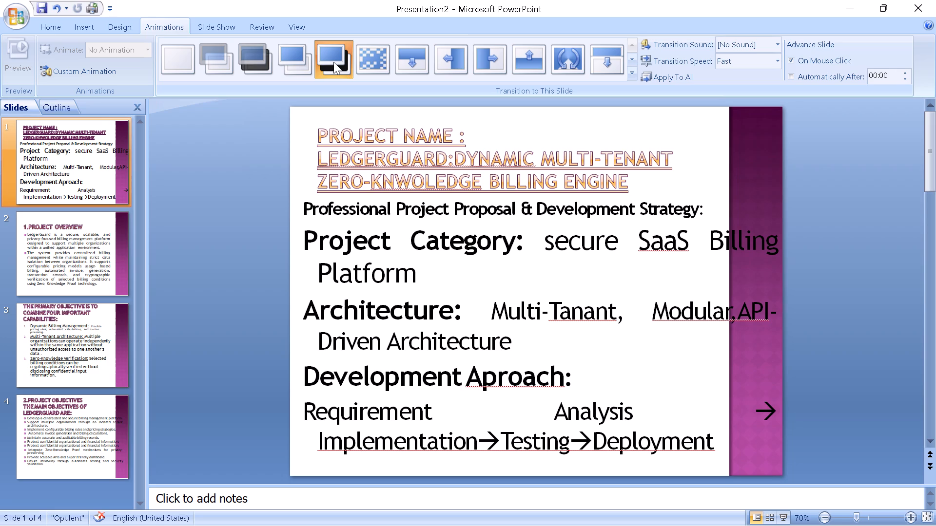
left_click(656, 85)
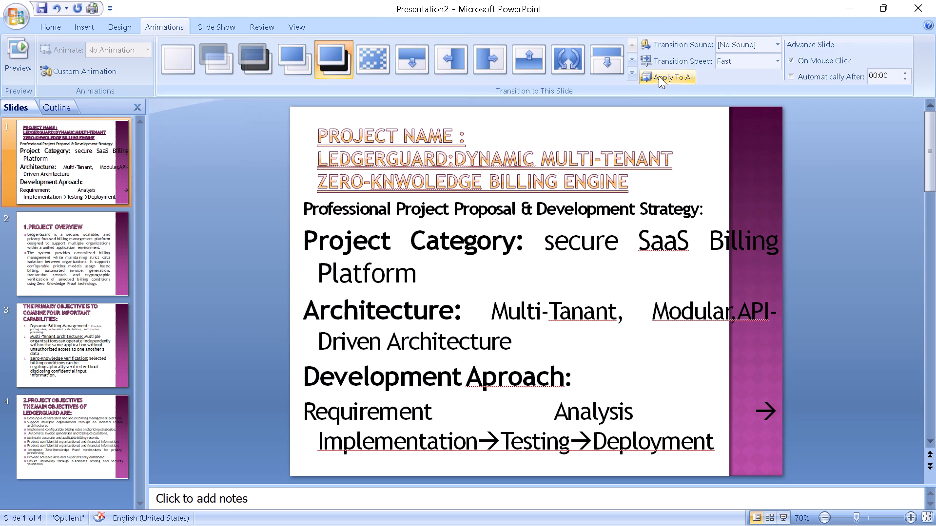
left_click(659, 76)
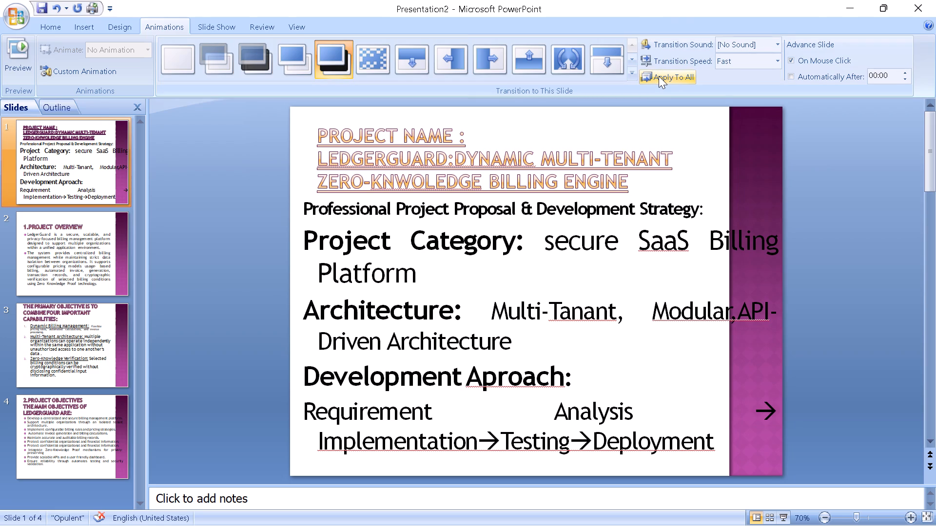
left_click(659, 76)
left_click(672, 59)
Set the transition speed of slide 1 to Slow.
left_click(763, 59)
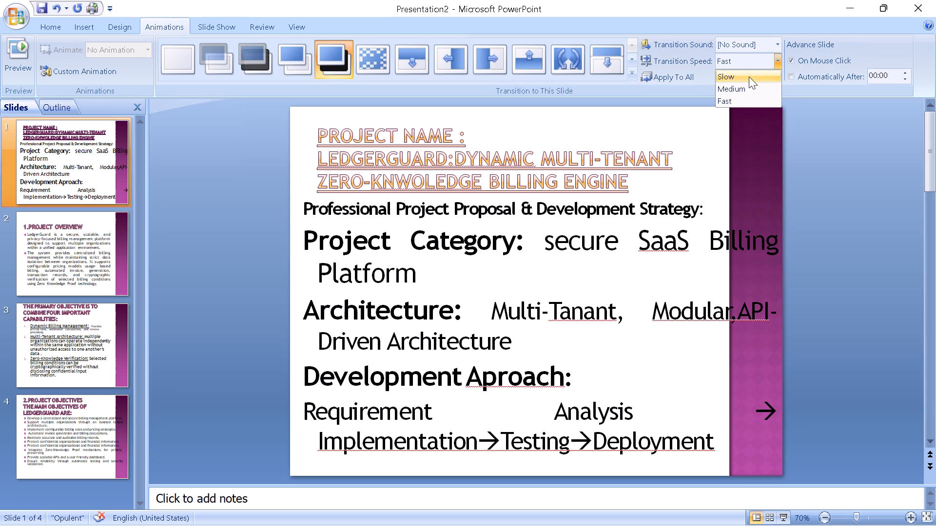
left_click(743, 80)
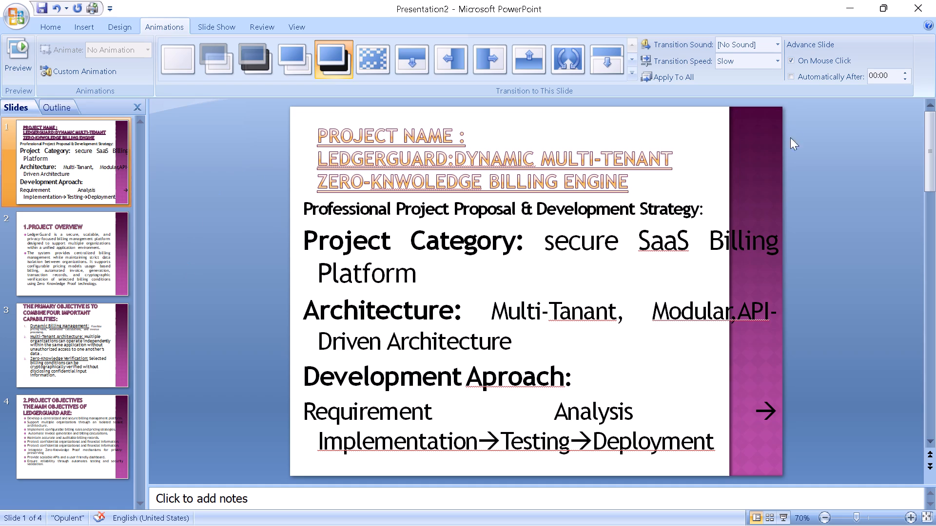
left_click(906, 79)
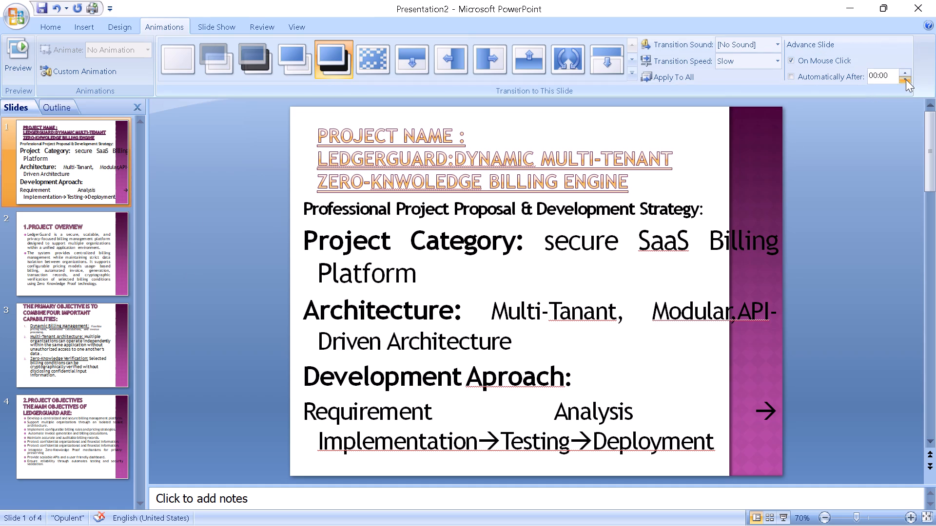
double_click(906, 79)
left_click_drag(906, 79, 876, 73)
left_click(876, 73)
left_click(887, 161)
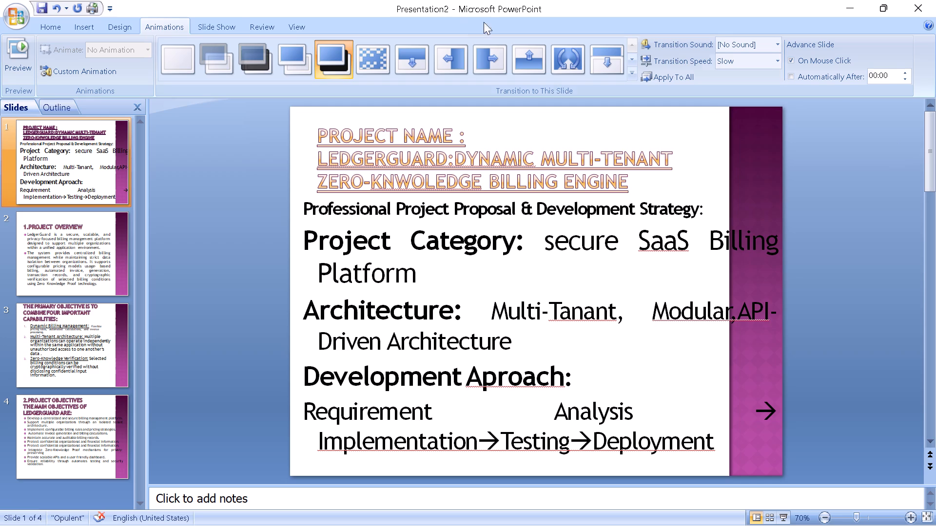
Change slide 1's transition to Wedge and apply it to all slides.
left_click(120, 49)
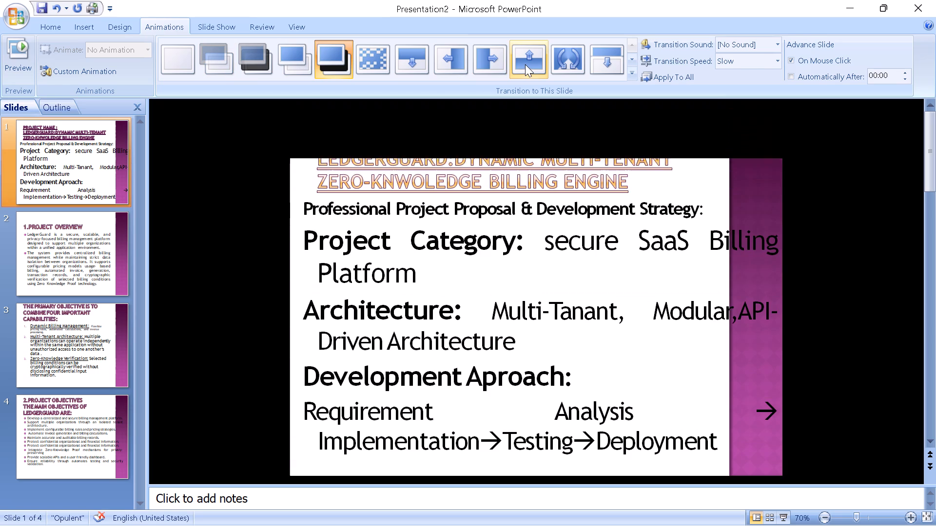
left_click(574, 70)
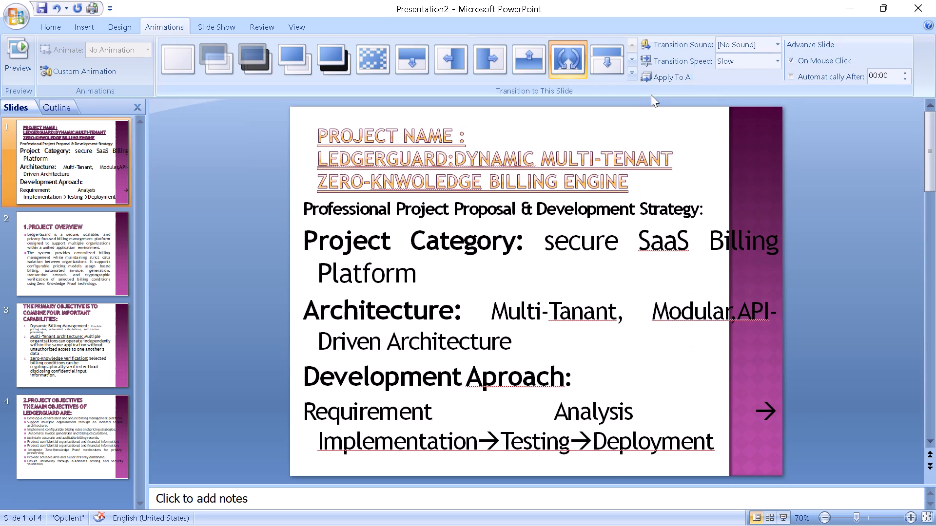
left_click(666, 77)
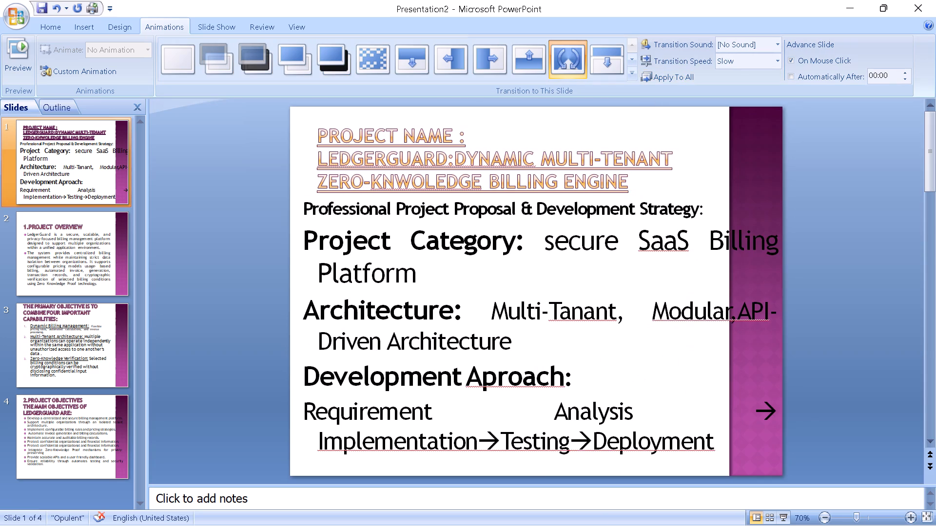
Check the slides and set slide 4, the project objectives slide, to No Transition.
scroll(557, 293, "down", 5)
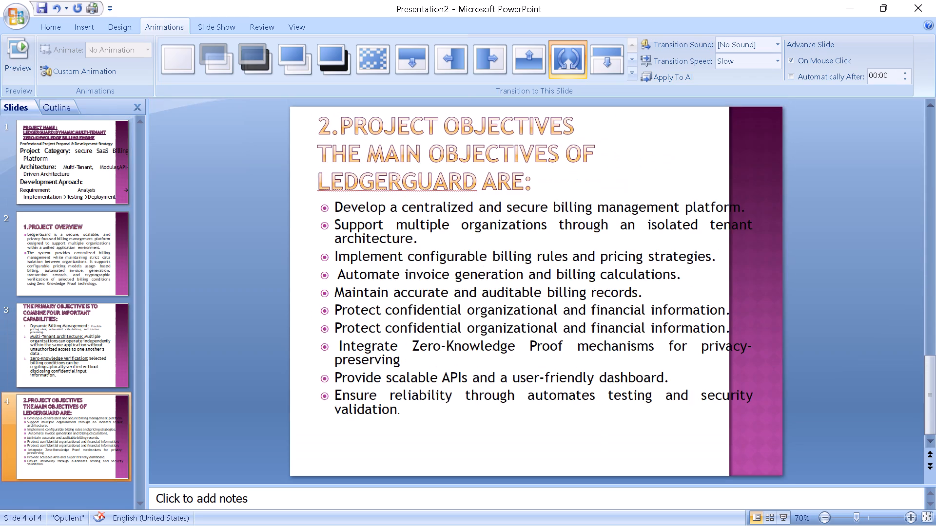
scroll(557, 293, "down", 1)
scroll(557, 293, "up", 5)
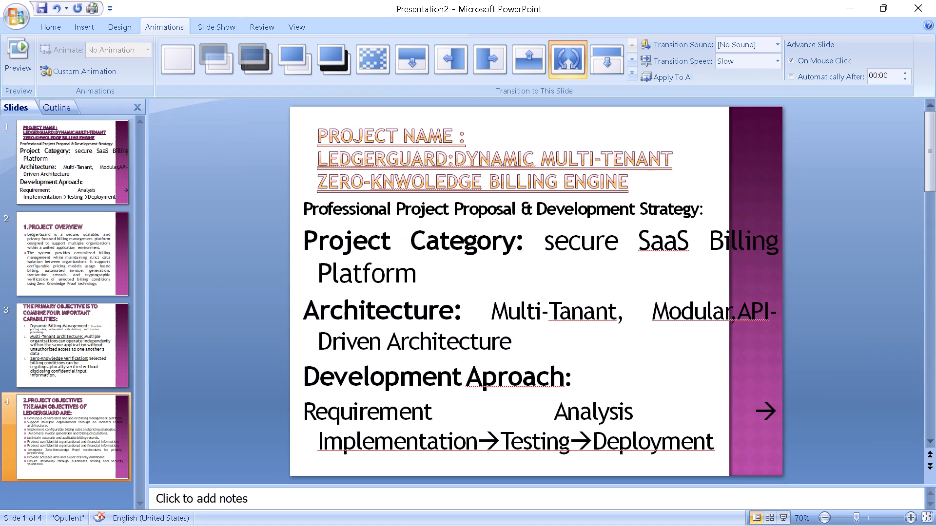
scroll(415, 289, "down", 6)
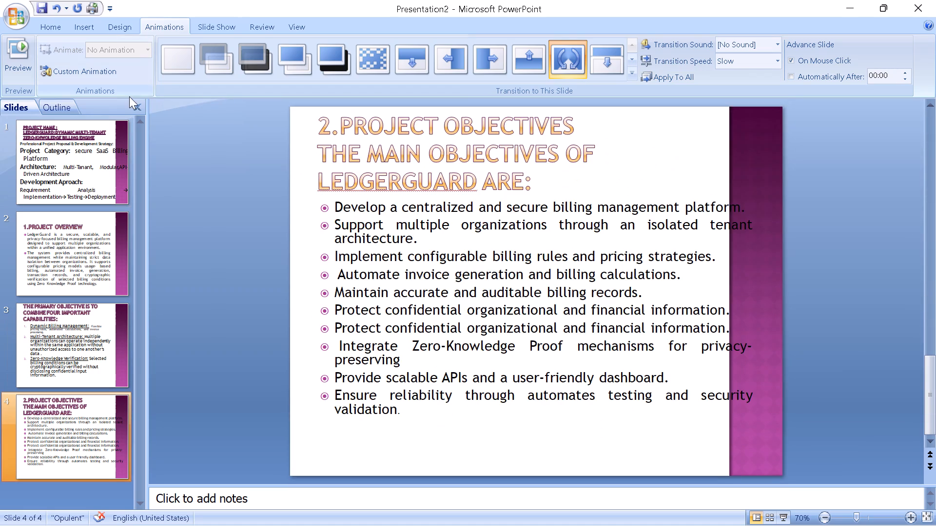
left_click(175, 61)
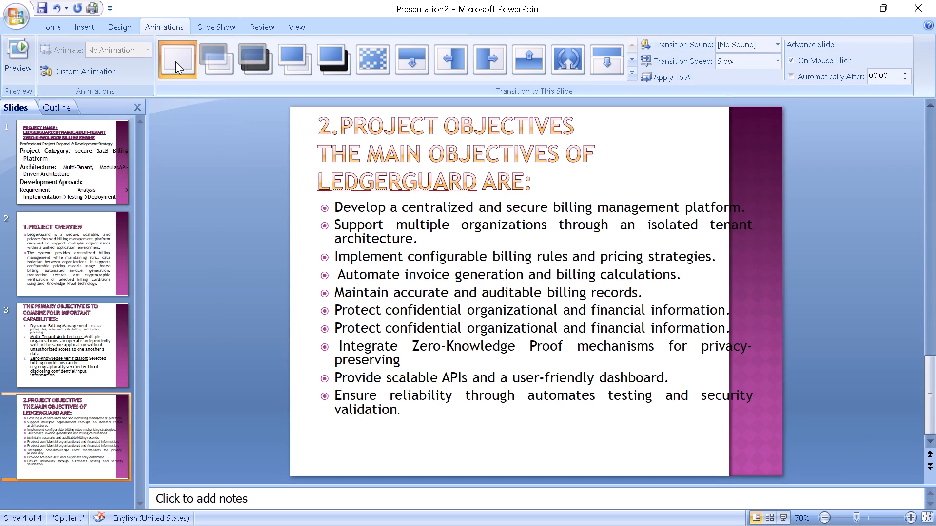
left_click(175, 61)
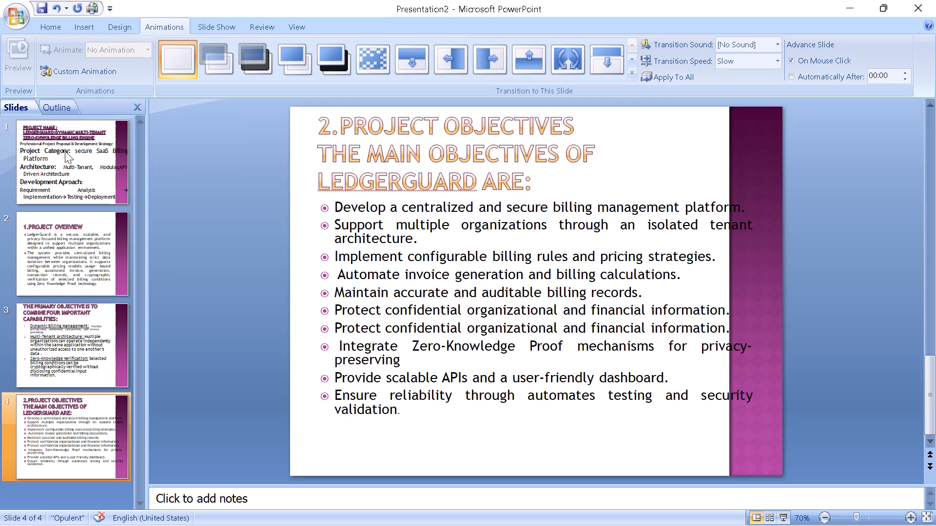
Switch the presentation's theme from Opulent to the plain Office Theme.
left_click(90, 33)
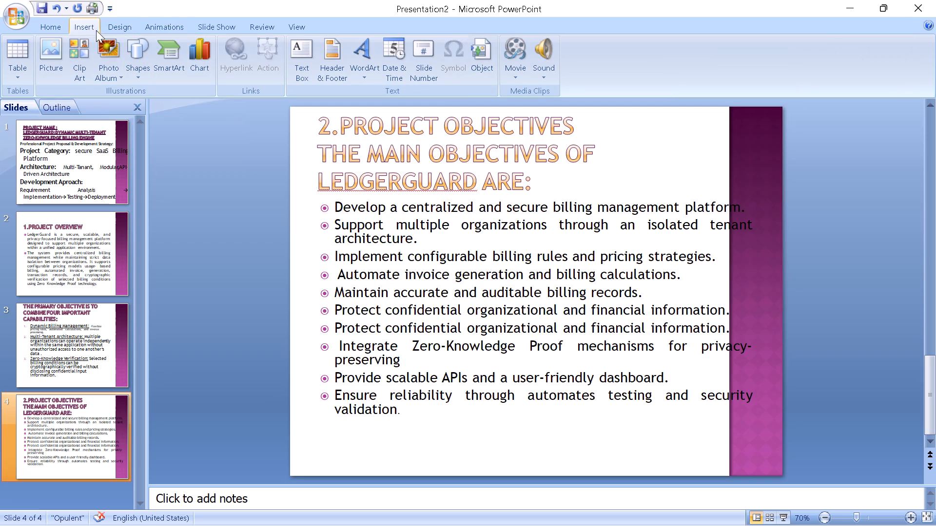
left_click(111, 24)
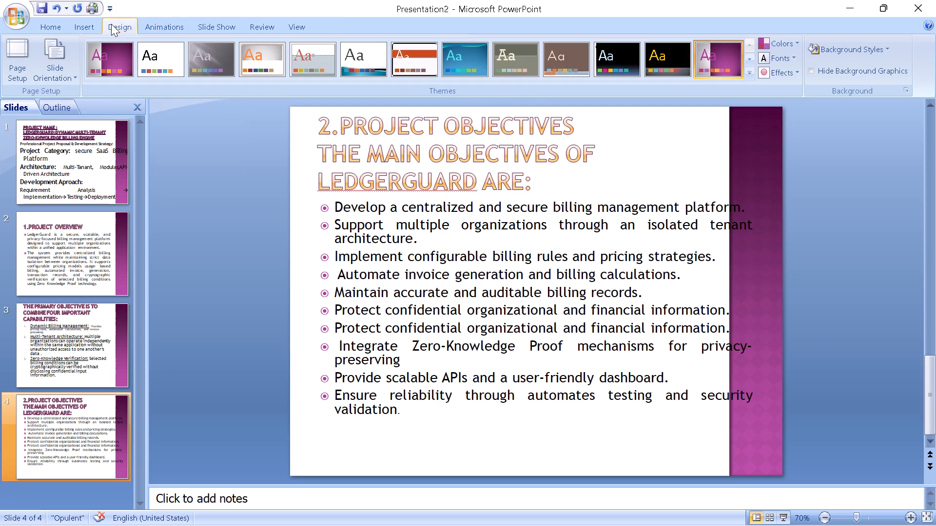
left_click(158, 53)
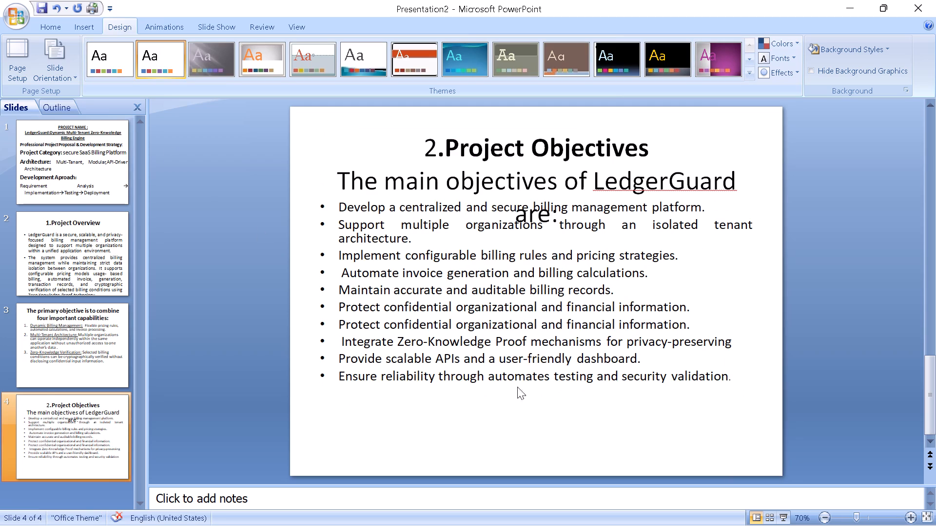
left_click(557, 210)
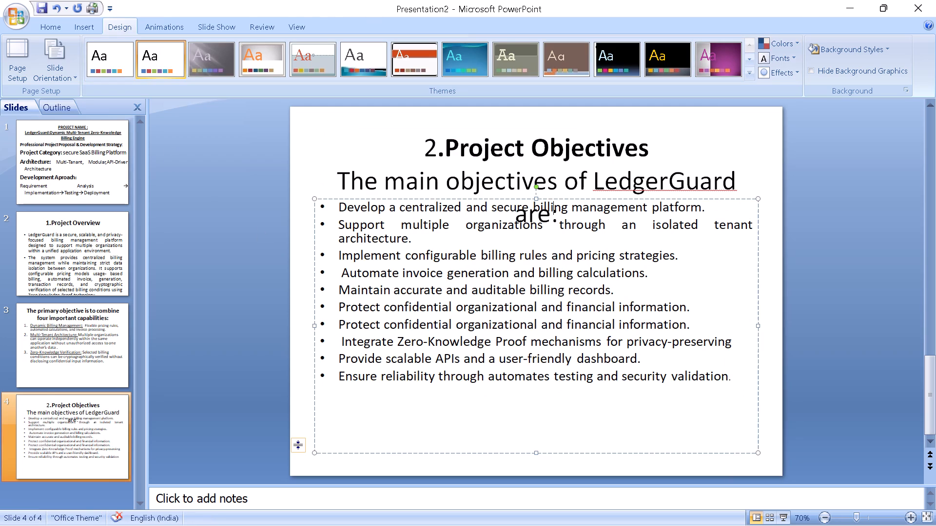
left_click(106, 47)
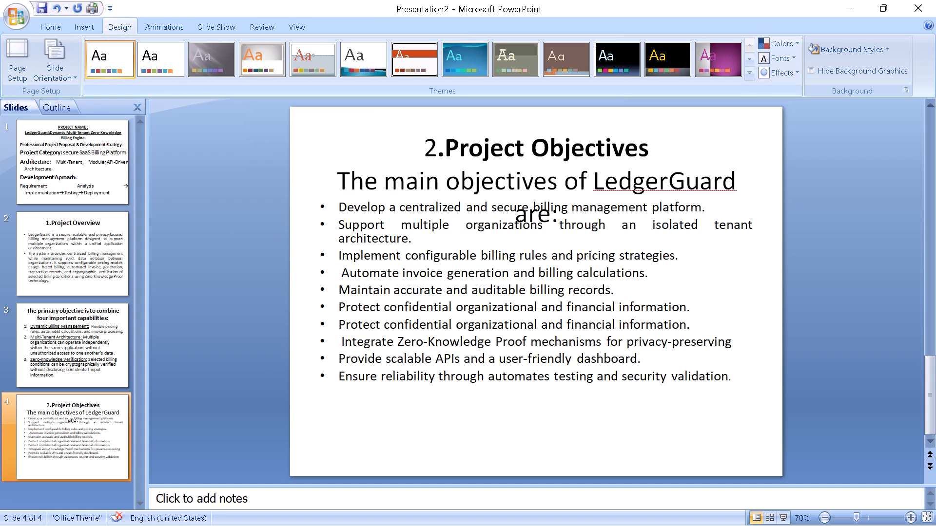
Apply the Equity theme to the presentation.
left_click(558, 216)
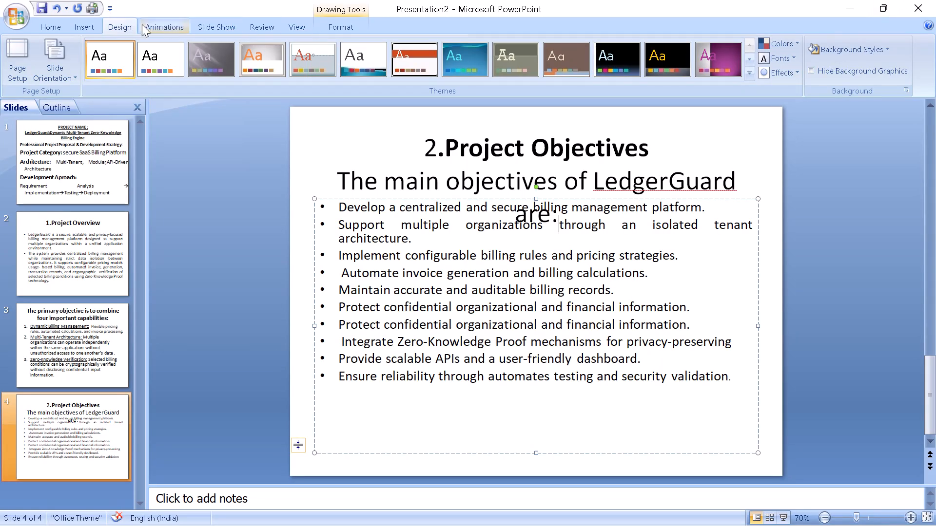
left_click(53, 27)
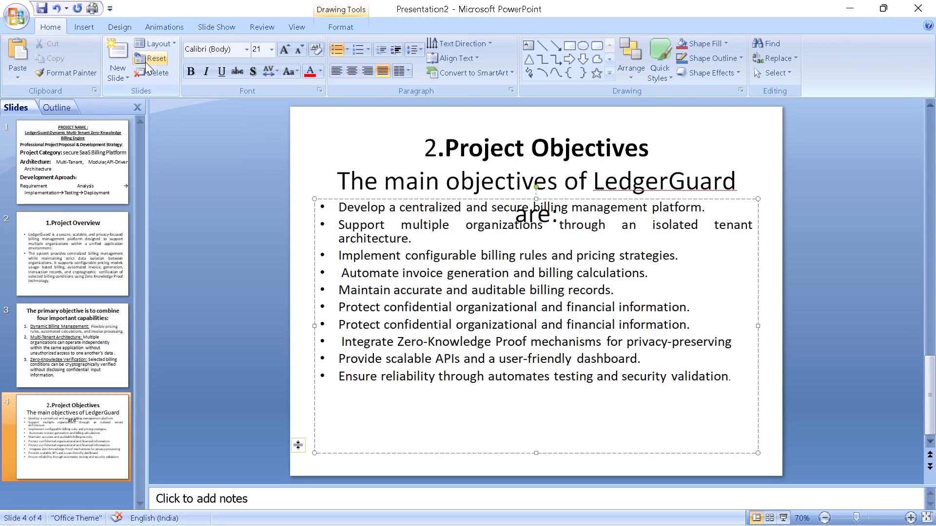
left_click(84, 24)
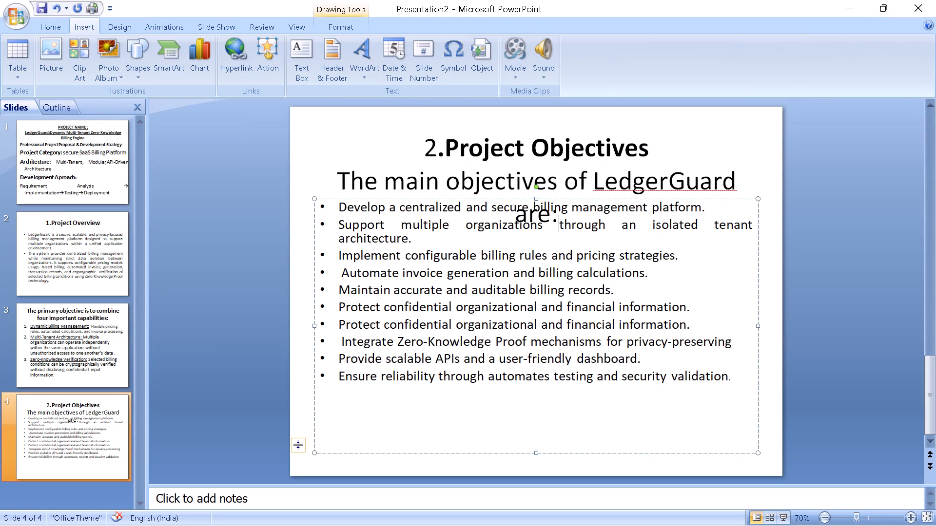
left_click(117, 21)
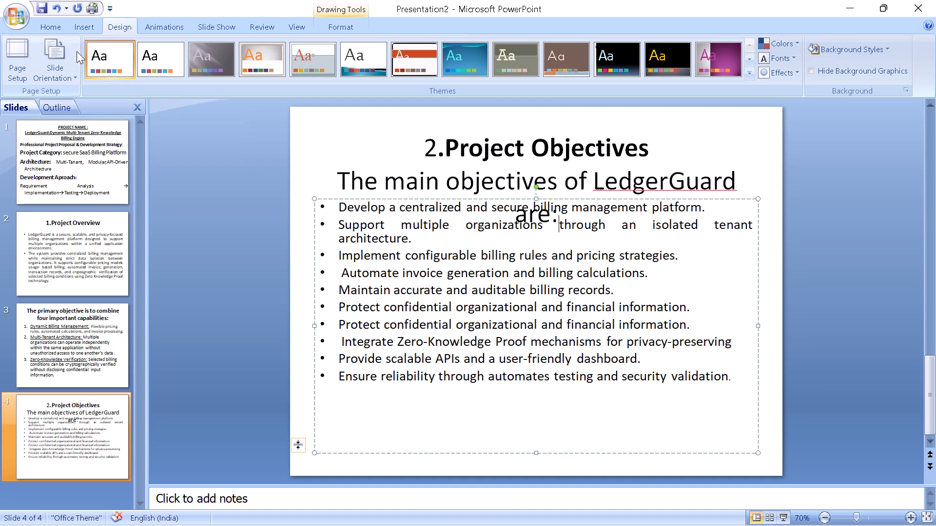
left_click(117, 67)
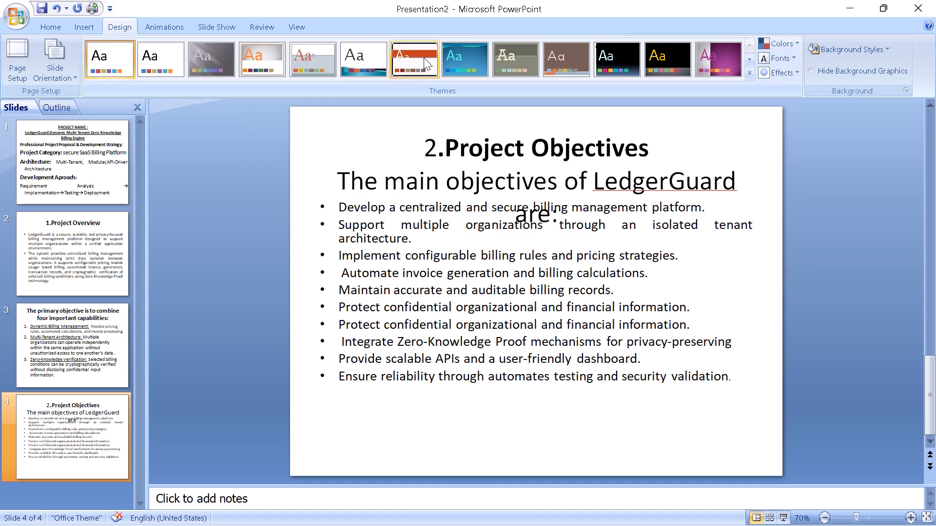
left_click(424, 57)
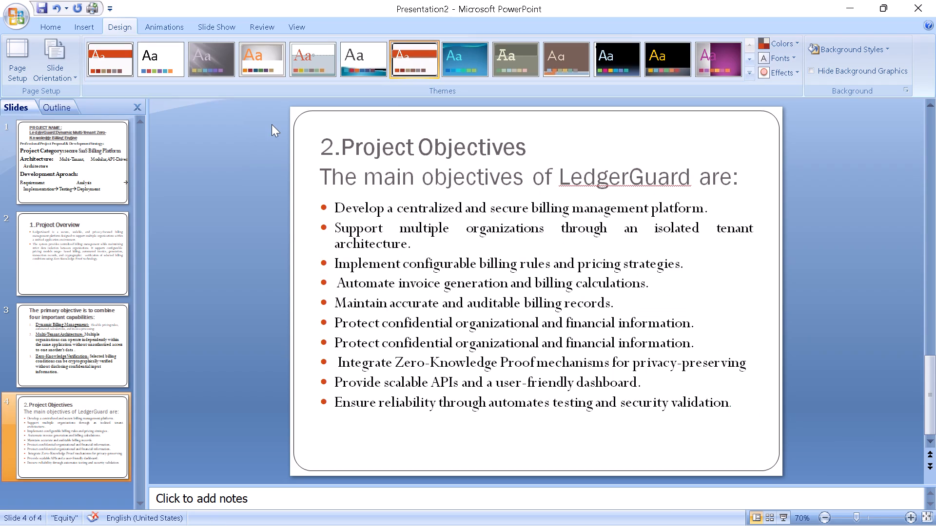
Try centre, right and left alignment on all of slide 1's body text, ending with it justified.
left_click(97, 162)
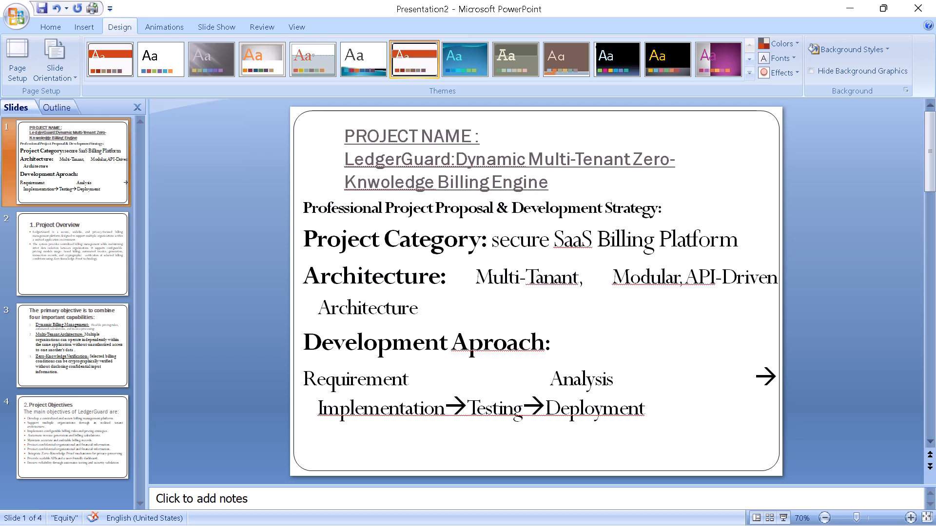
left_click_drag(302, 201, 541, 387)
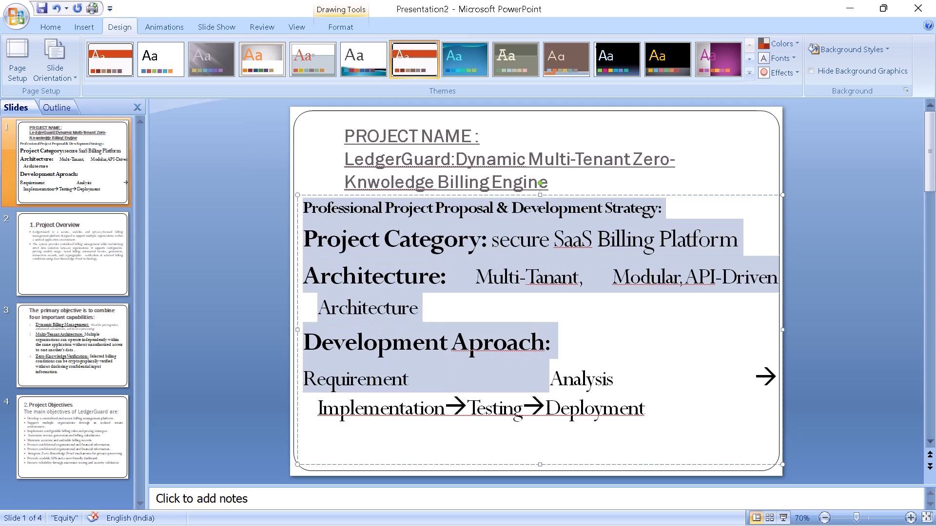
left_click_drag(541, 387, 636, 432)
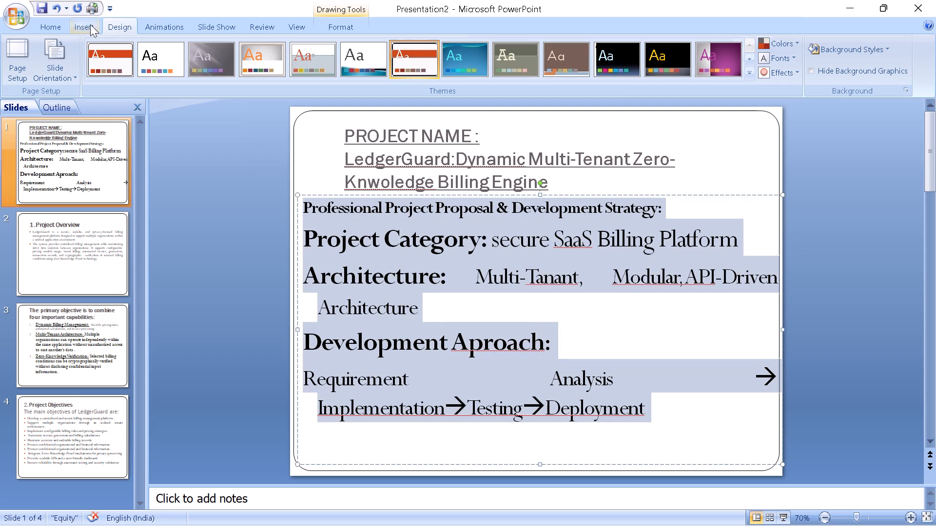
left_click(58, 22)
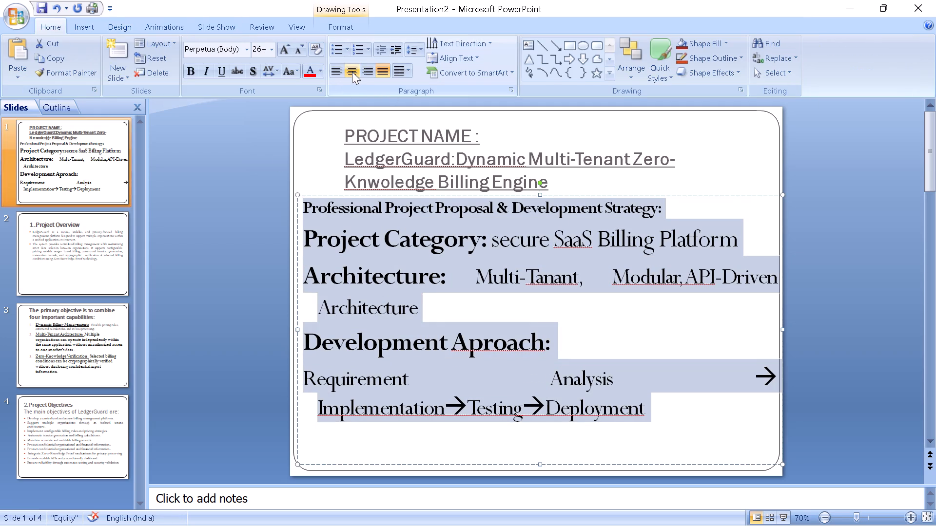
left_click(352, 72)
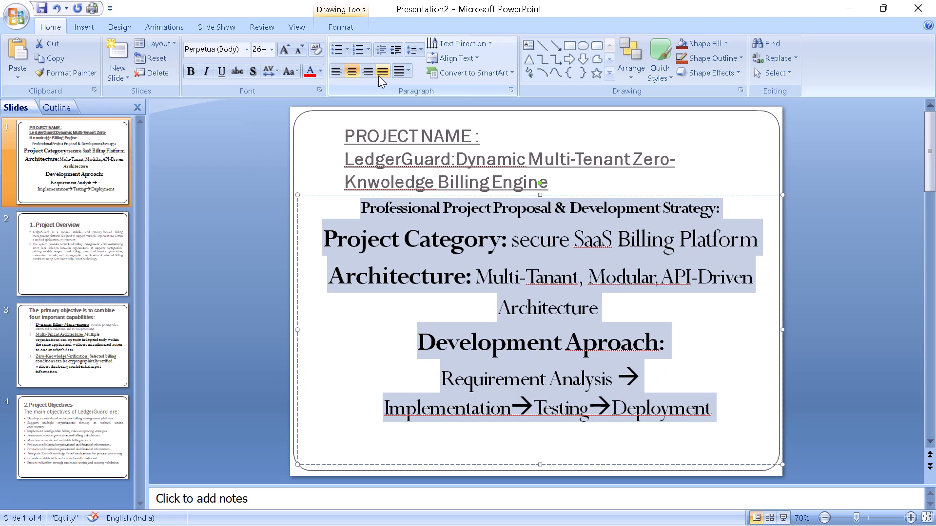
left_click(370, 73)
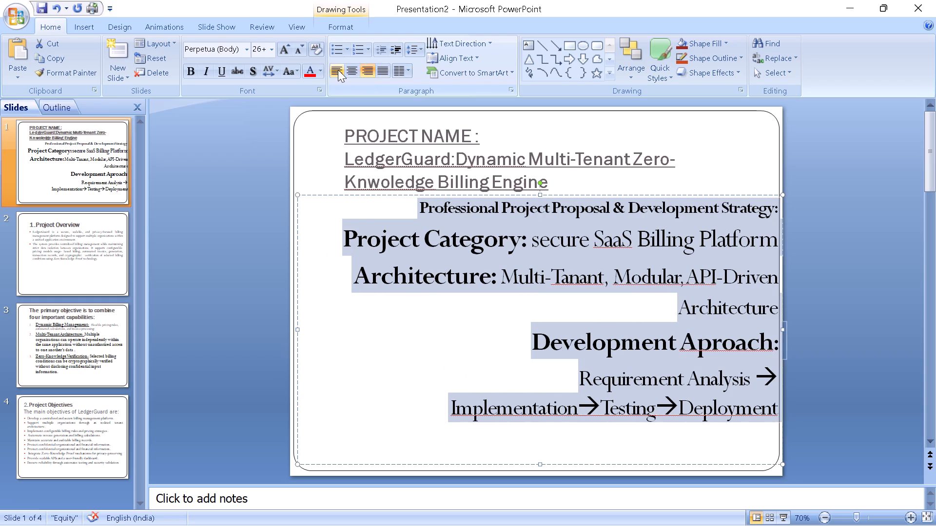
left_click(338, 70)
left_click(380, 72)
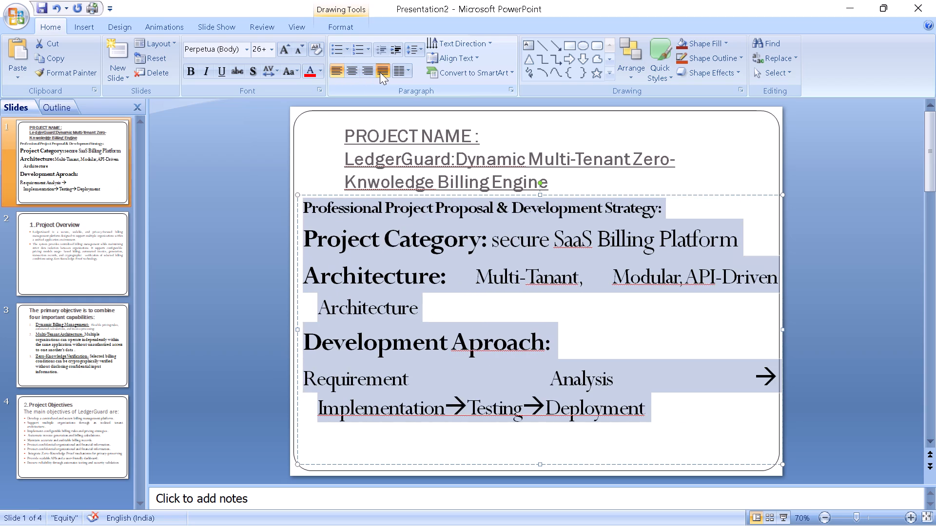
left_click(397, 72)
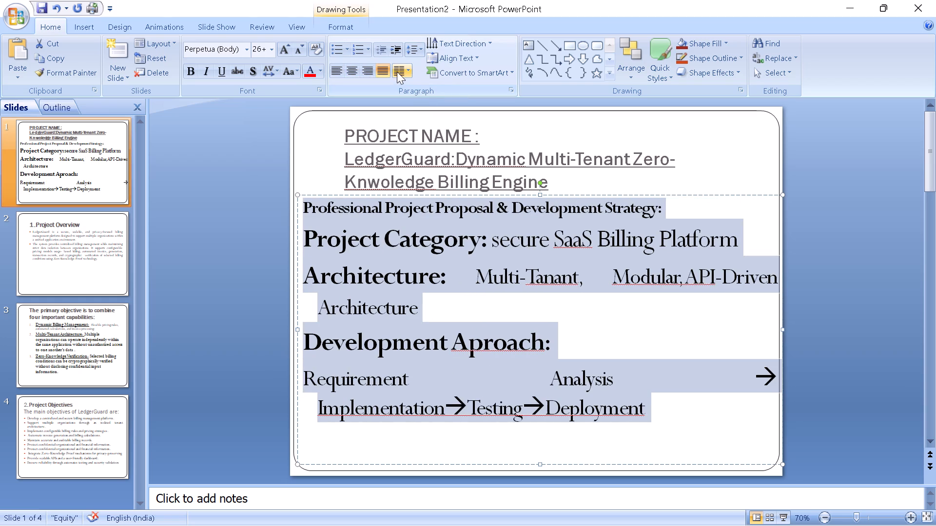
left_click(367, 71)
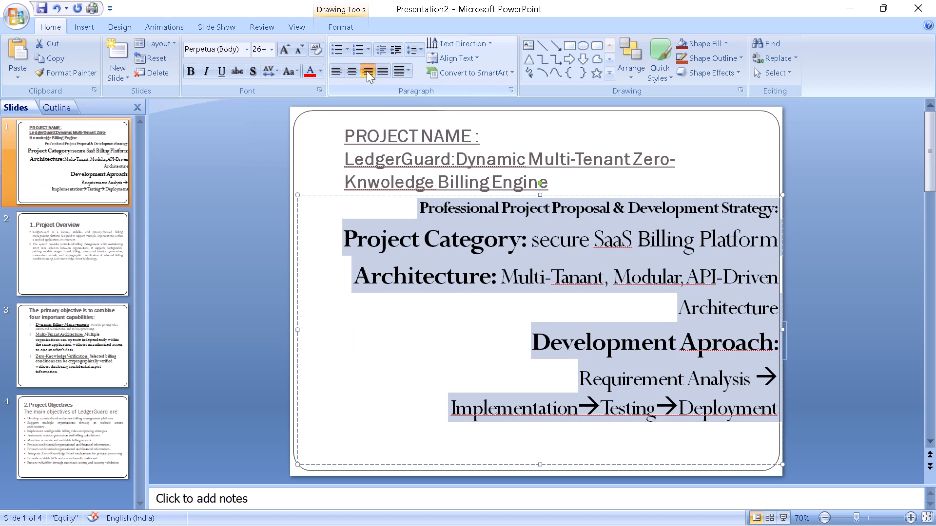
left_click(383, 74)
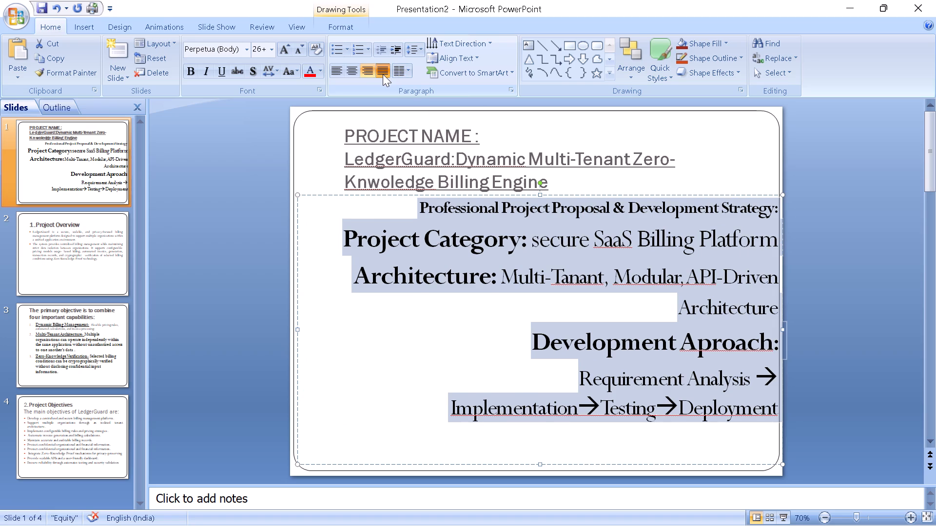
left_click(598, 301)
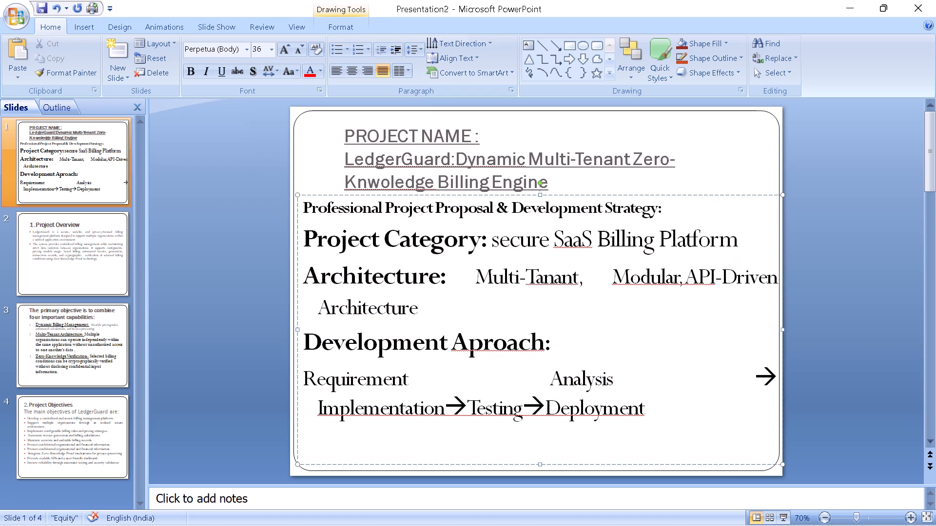
On slide 1, retype the space between "Requirement" and "Analysis" and put eight spaces before the arrow to tighten the stretched line.
scroll(439, 279, "down", 1)
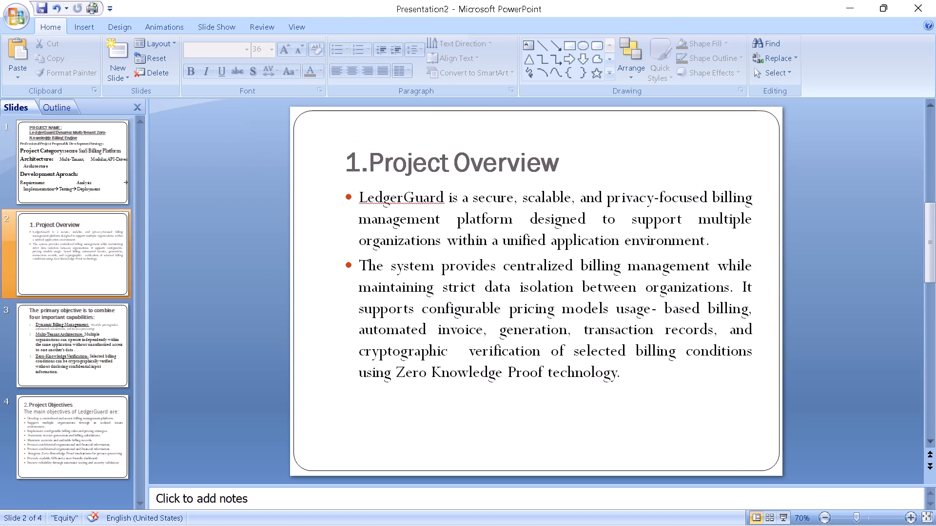
scroll(477, 338, "down", 1)
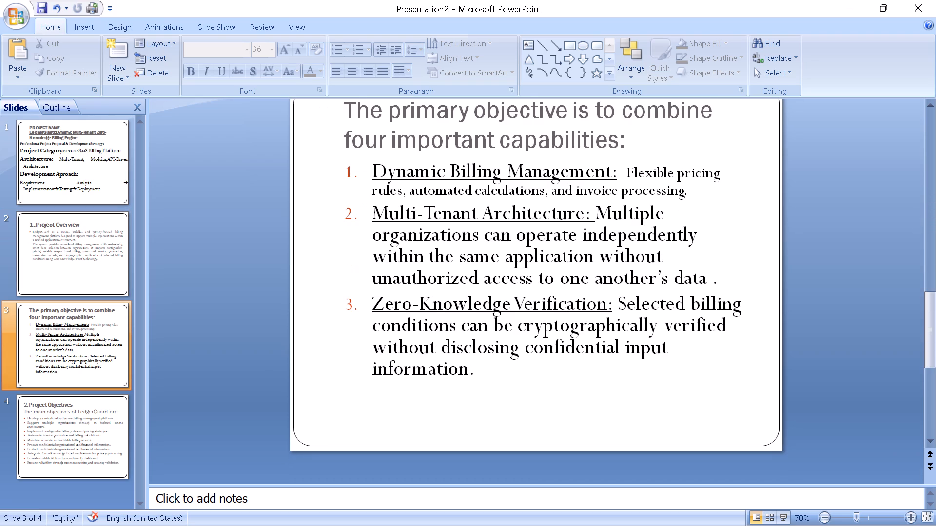
scroll(477, 338, "up", 1)
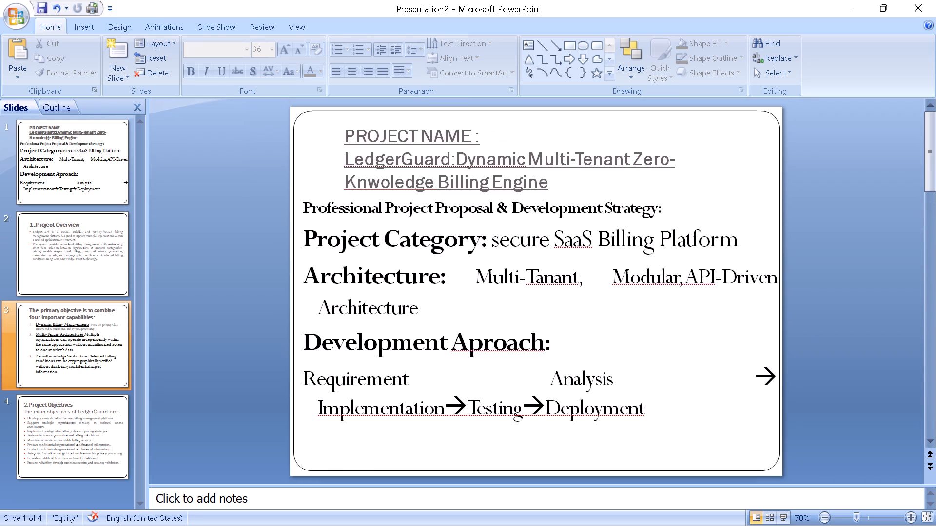
left_click(546, 379)
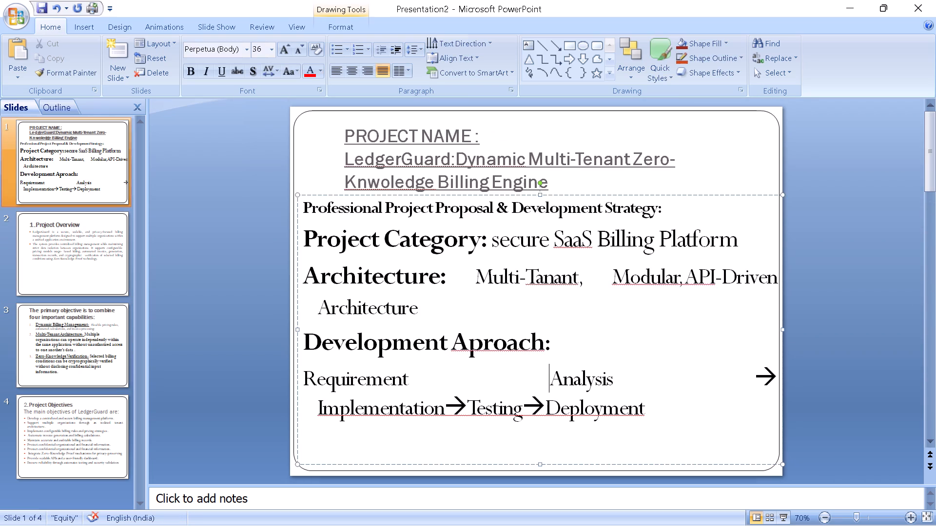
key("BackSpace")
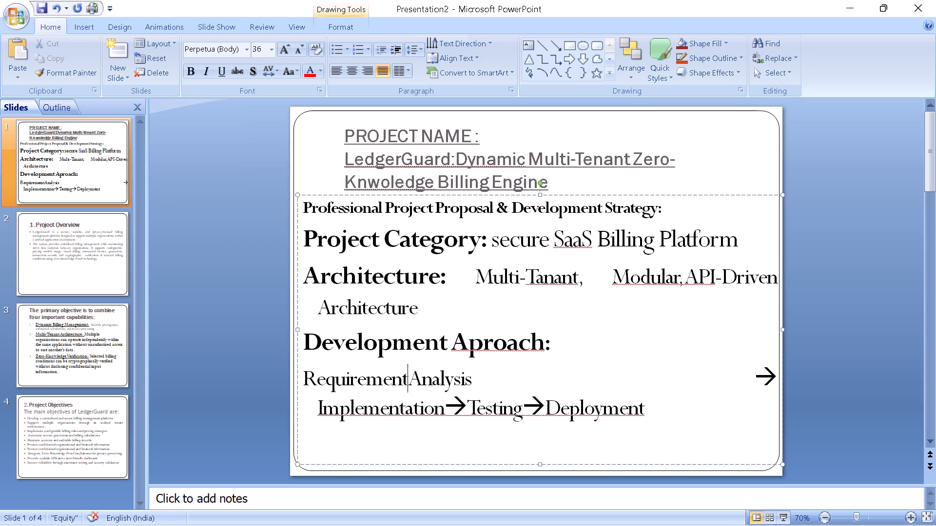
key("space")
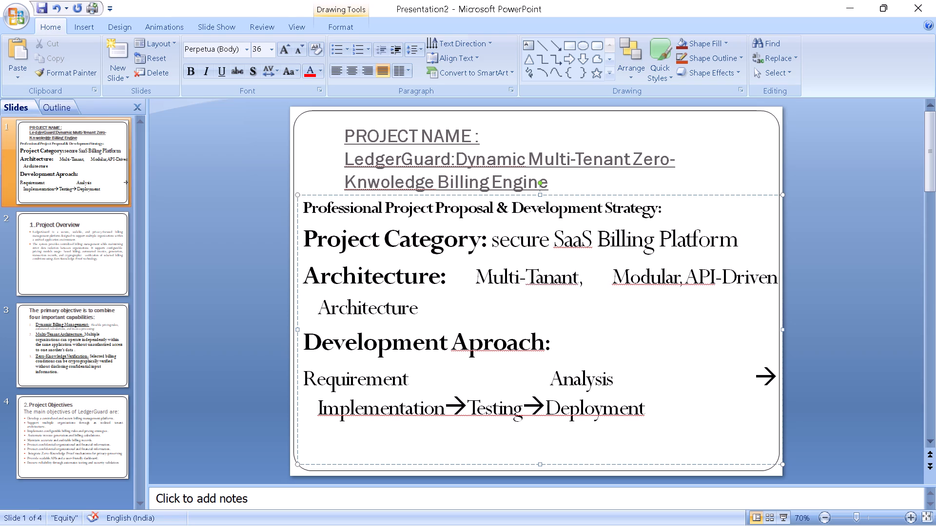
left_click(753, 377)
key("BackSpace")
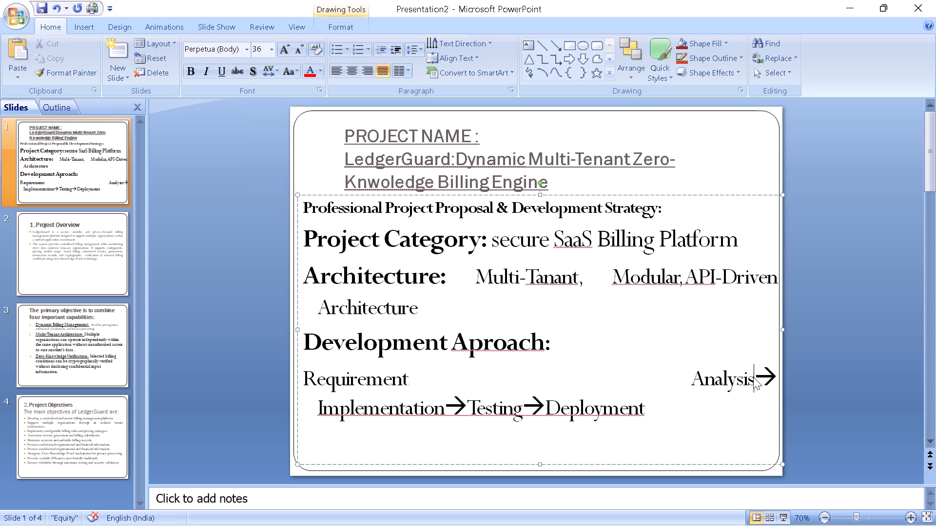
key("space")
key("space")
key("space")
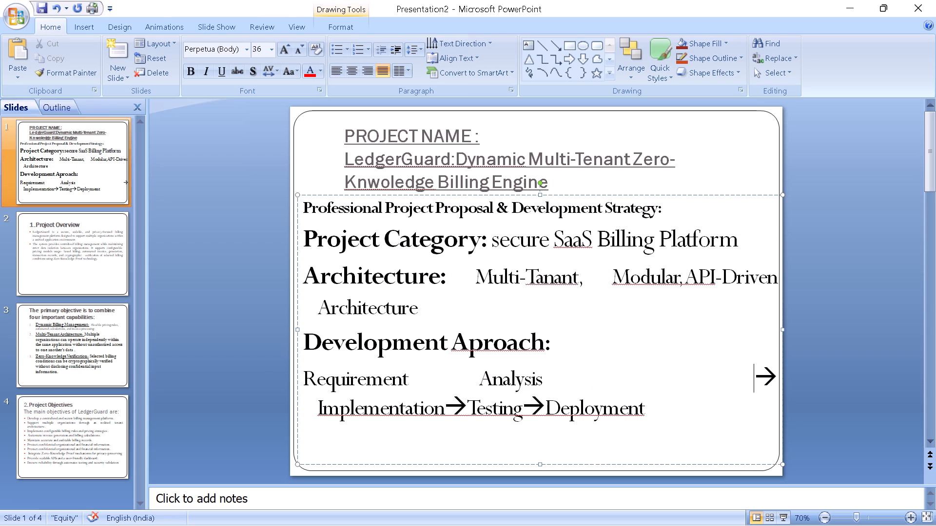
key("space")
key("space")
key("space")
key("space")
key("space")
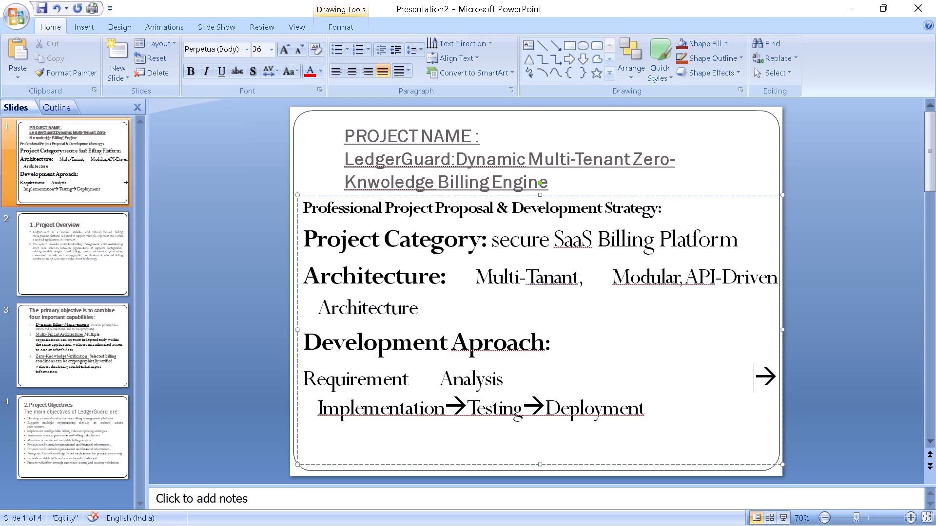
Copy "Requirement Analysis" and paste it after the "Development Aproach:" label on slide 1.
left_click_drag(307, 375, 496, 380)
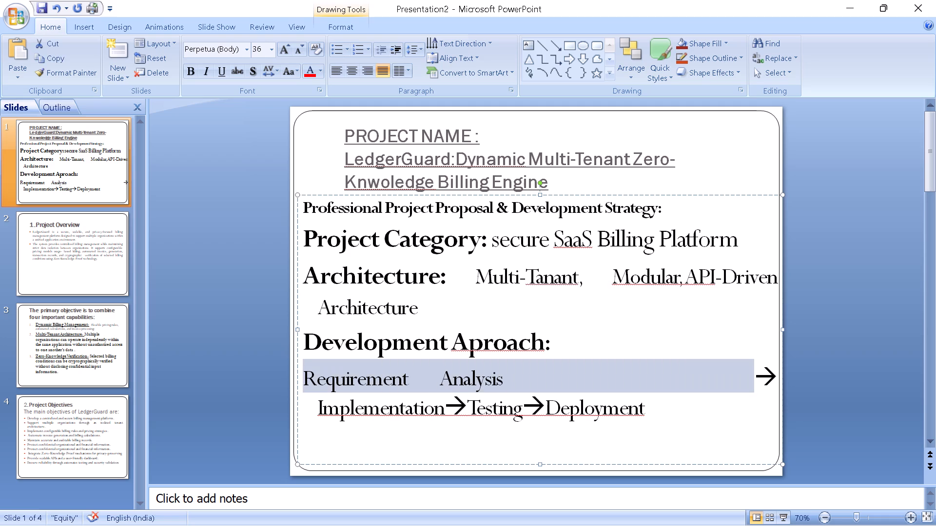
left_click_drag(496, 380, 578, 370)
key("ctrl+c")
left_click(566, 335)
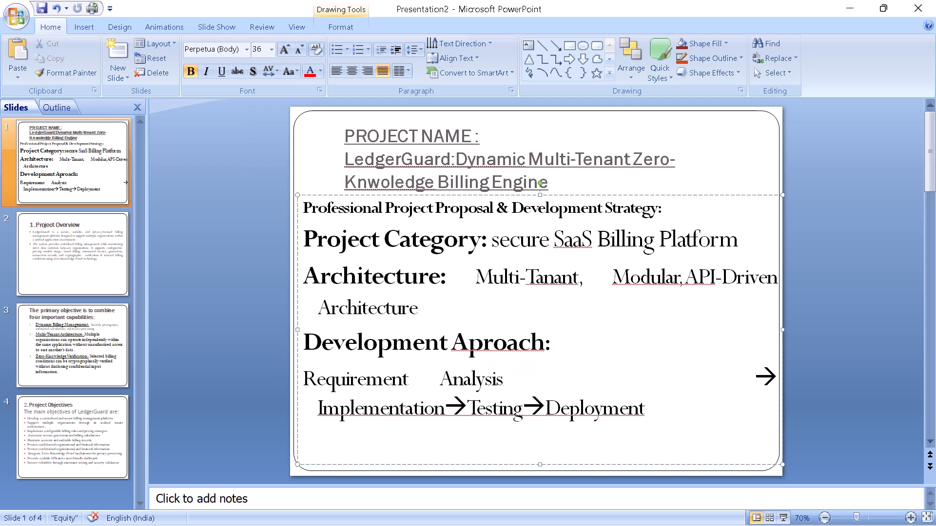
key("ctrl+v")
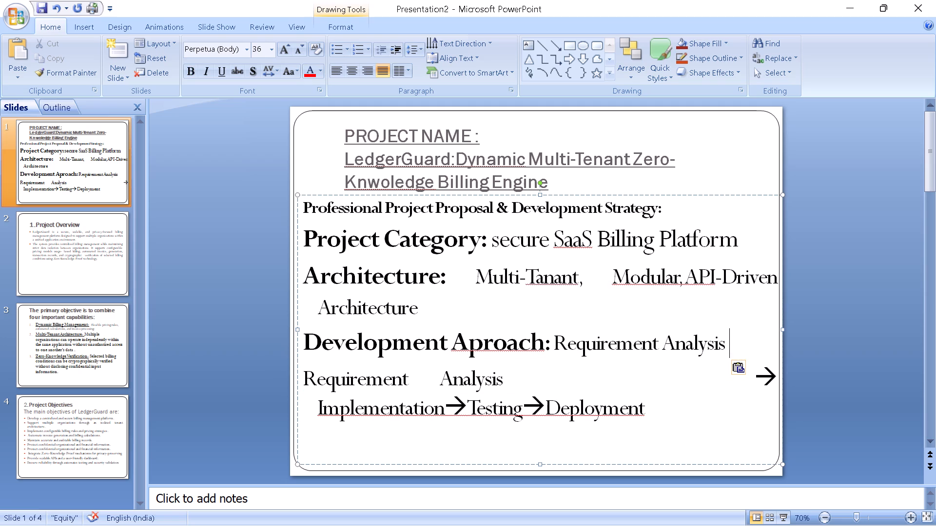
On slide 1, delete the arrow ending the second "Requirement Analysis" line and insert an arrow after "Requirement Analysis" beside the "Development Aproach:" label.
left_click(738, 343)
left_click_drag(776, 376, 757, 378)
key("BackSpace")
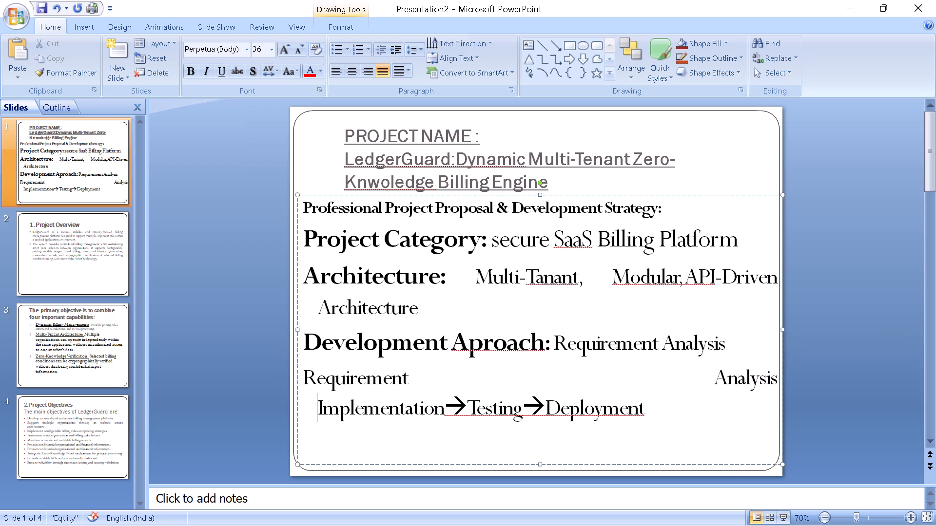
left_click(731, 339)
type("--")
key("shift+greater")
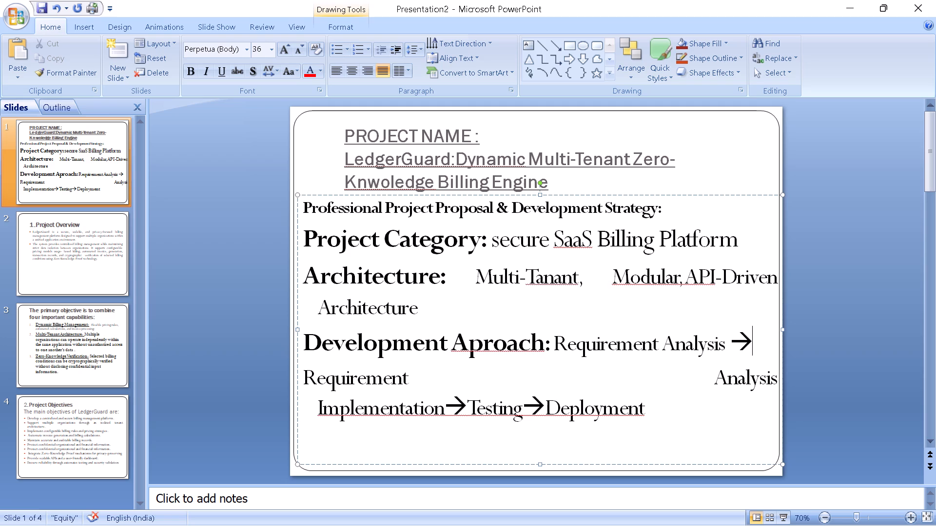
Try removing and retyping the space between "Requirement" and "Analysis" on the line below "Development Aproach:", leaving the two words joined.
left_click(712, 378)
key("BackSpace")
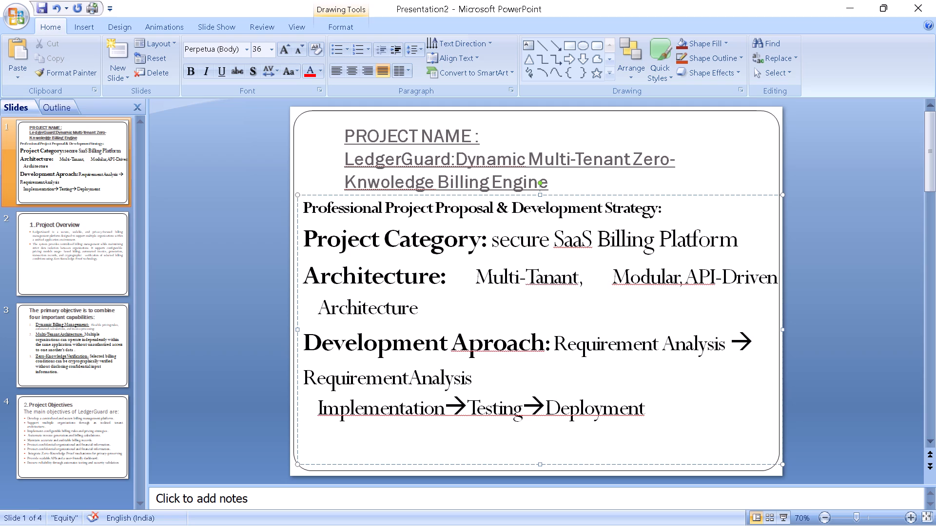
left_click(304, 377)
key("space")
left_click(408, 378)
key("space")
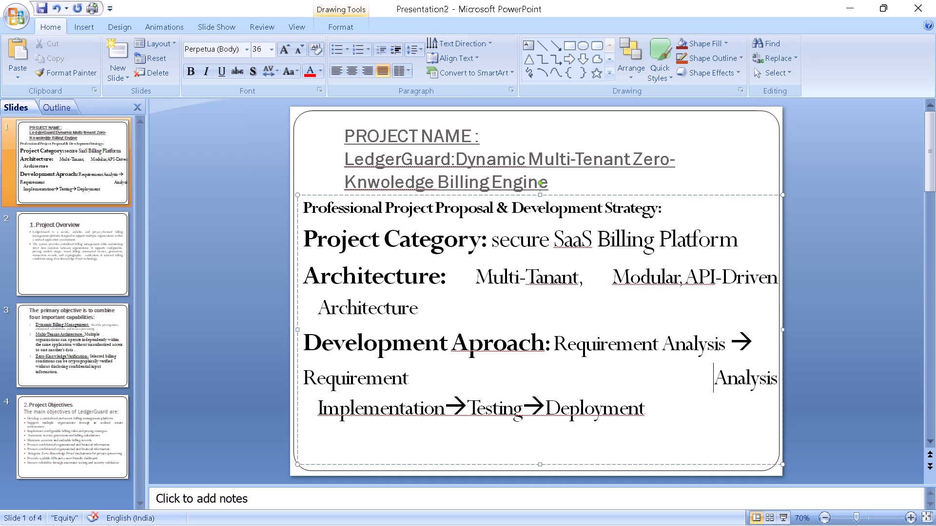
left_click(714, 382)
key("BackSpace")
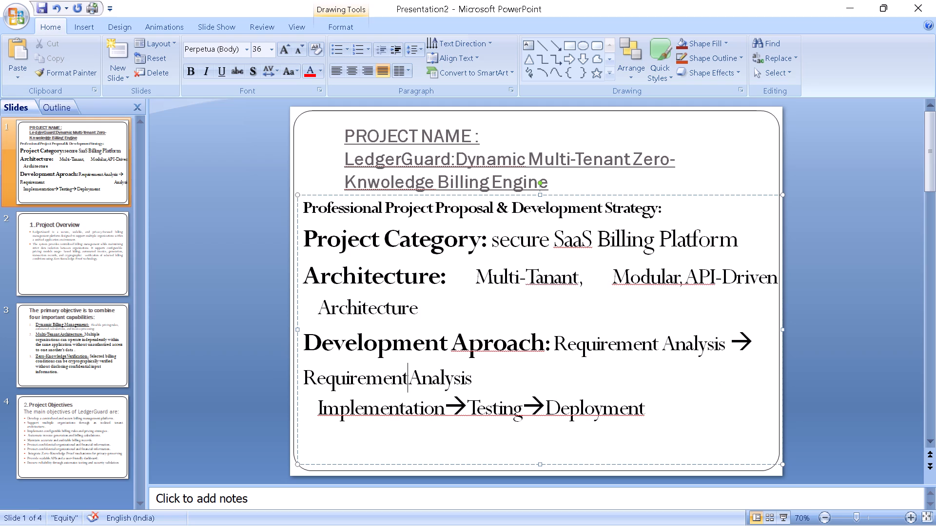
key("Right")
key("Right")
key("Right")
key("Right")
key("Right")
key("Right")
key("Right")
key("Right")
Left-align slide 1's body text from "Project Category:" through "Deployment".
left_click_drag(310, 232, 614, 432)
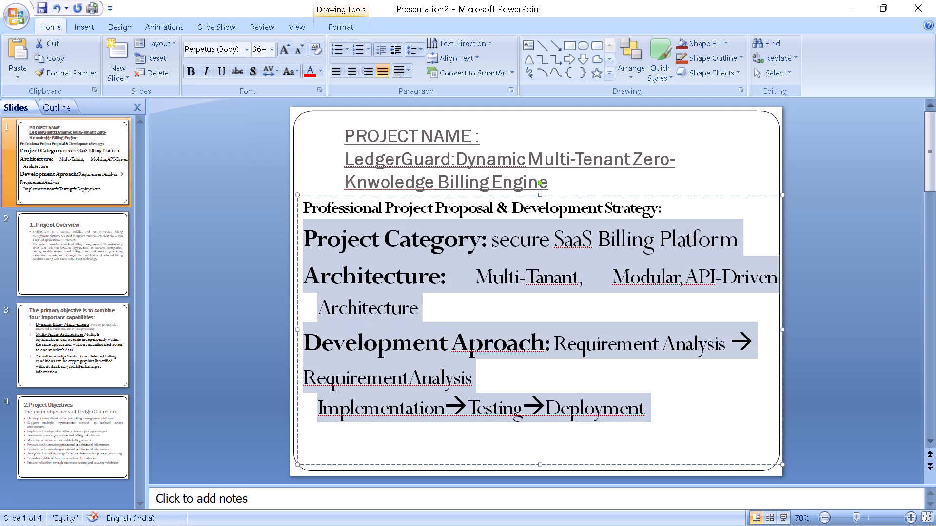
left_click_drag(614, 432, 629, 425)
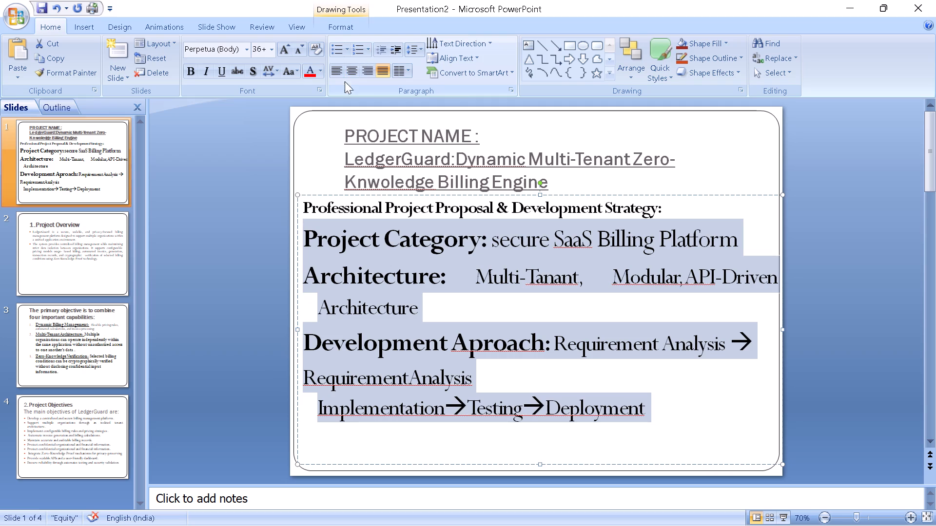
left_click(332, 74)
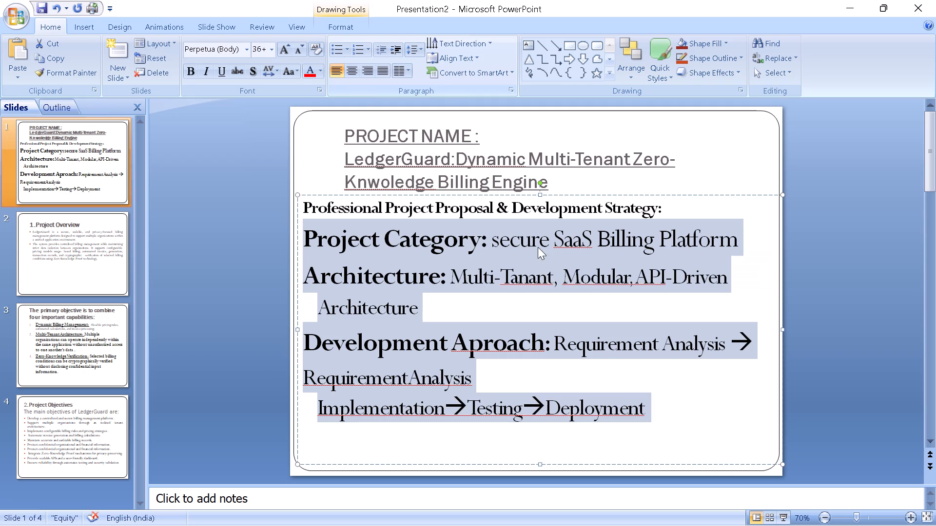
left_click(556, 314)
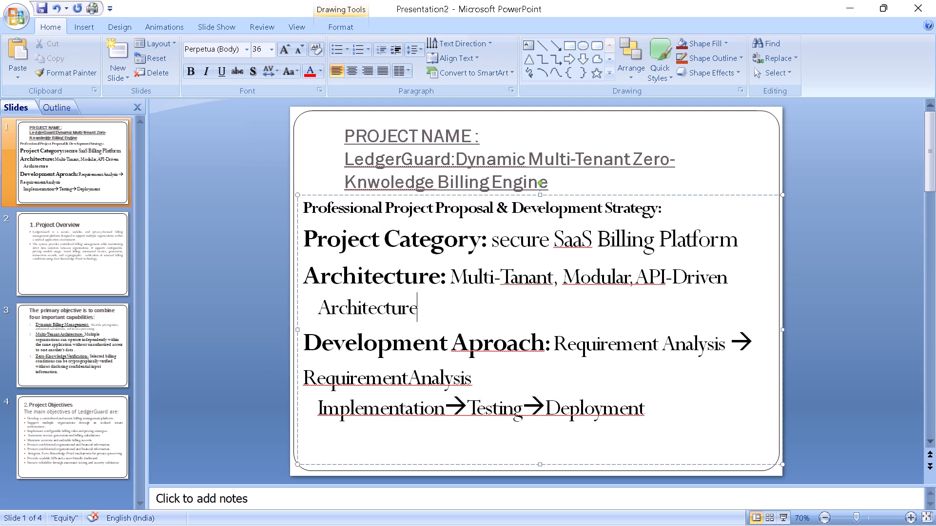
Insert a space between the joined words "Requirement" and "Analysis" on the line below "Development Aproach:".
left_click(408, 378)
key("space")
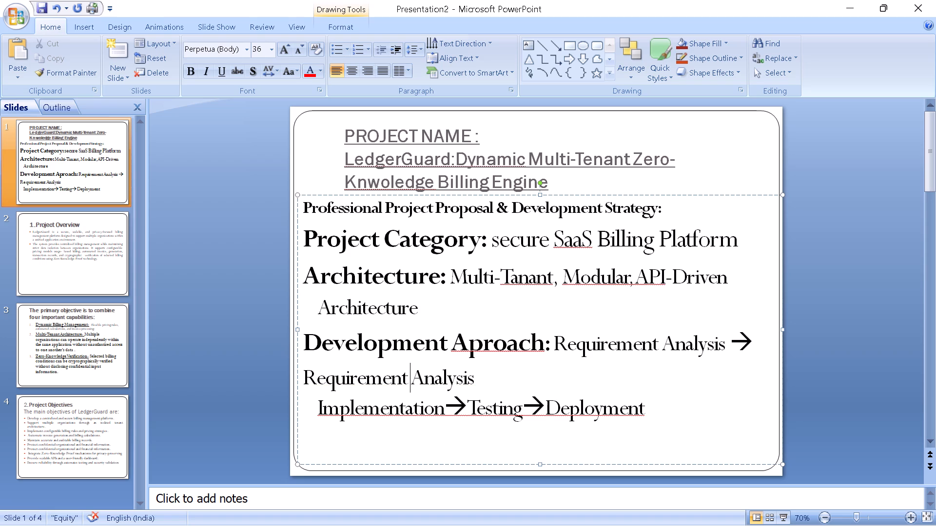
left_click(485, 374)
Set the font size of all text following the "Development Aproach:" label on slide 1 to 32.
left_click_drag(559, 335, 583, 437)
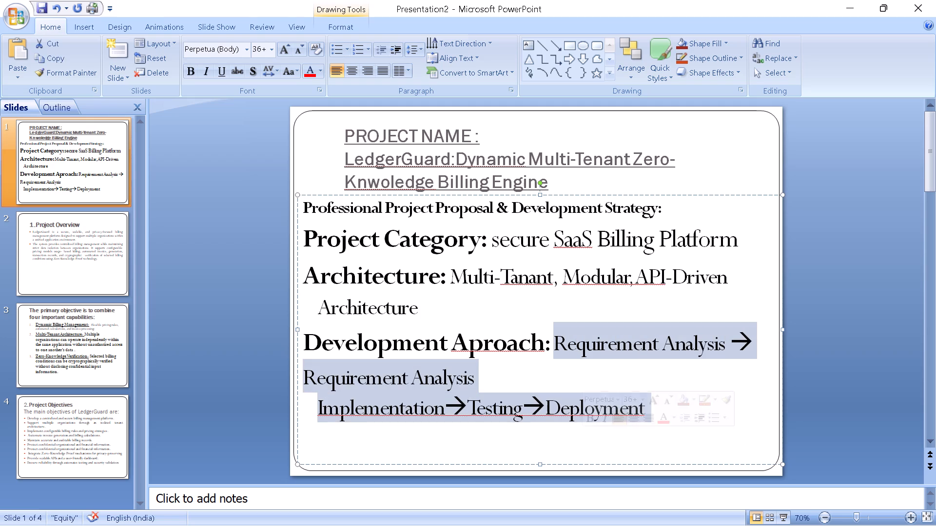
left_click(271, 49)
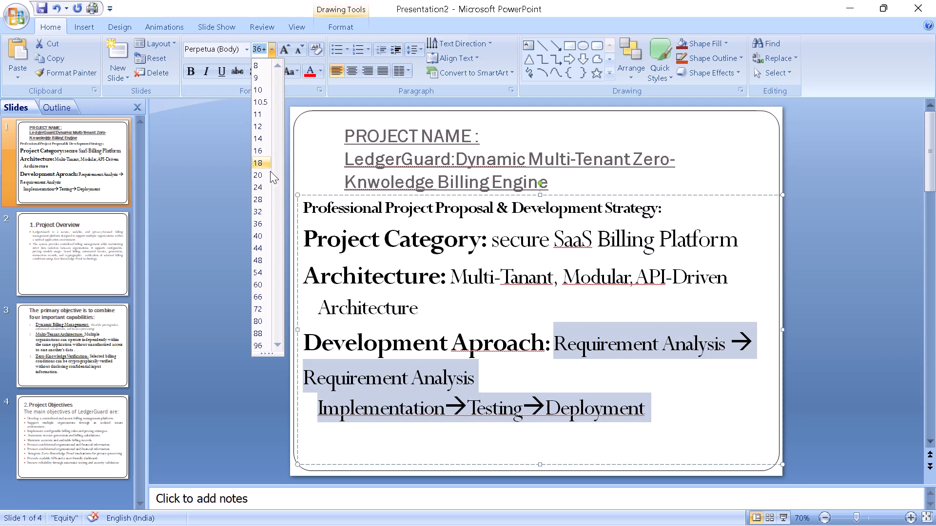
left_click(263, 208)
left_click(448, 429)
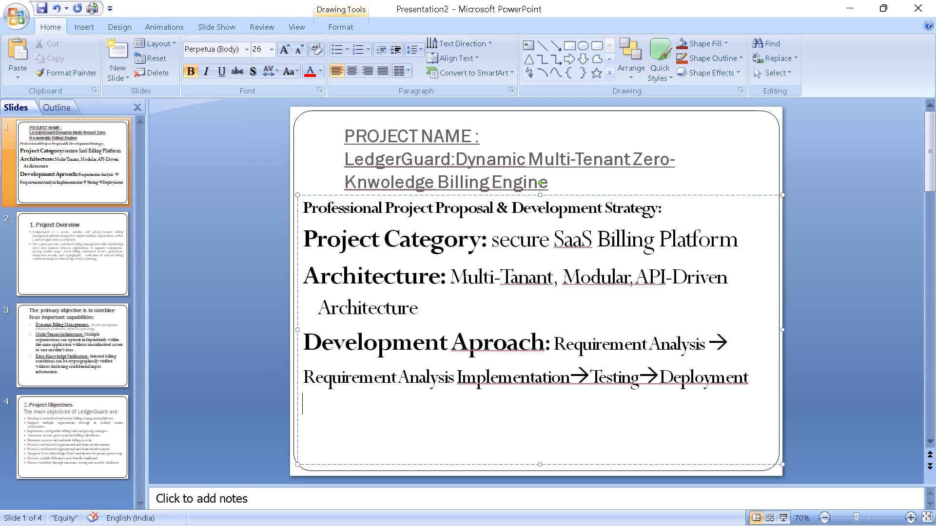
Insert a space and an arrow between the second "Requirement Analysis" and "Implementation" on slide 1.
left_click(453, 376)
key("space")
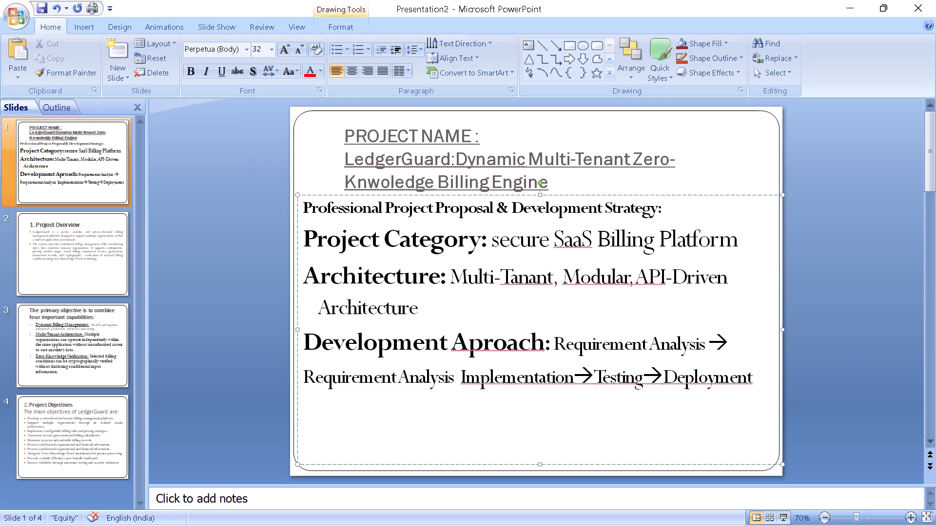
key("minus")
key("shift+greater")
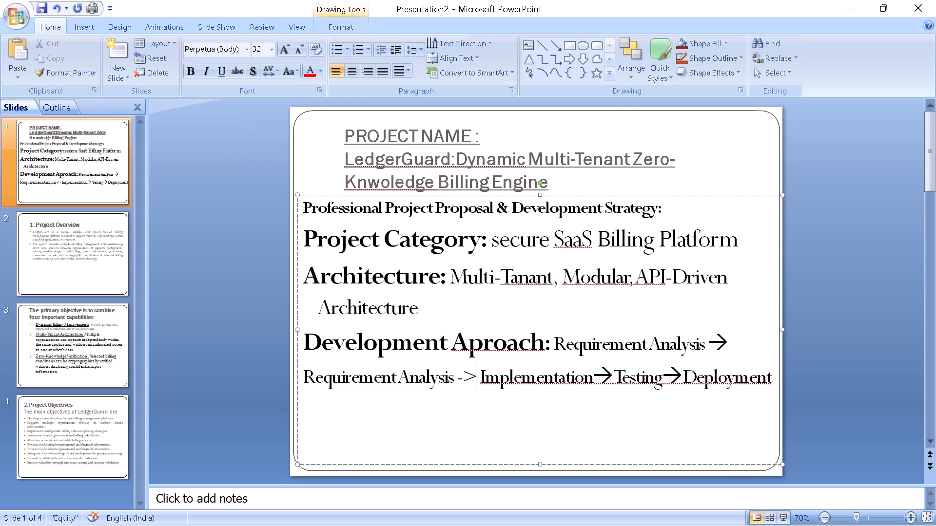
key("BackSpace")
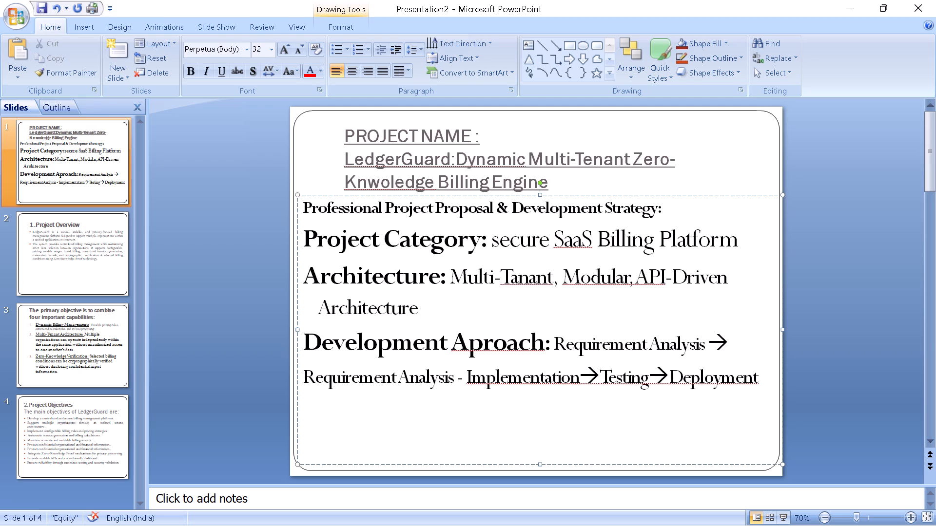
key("minus")
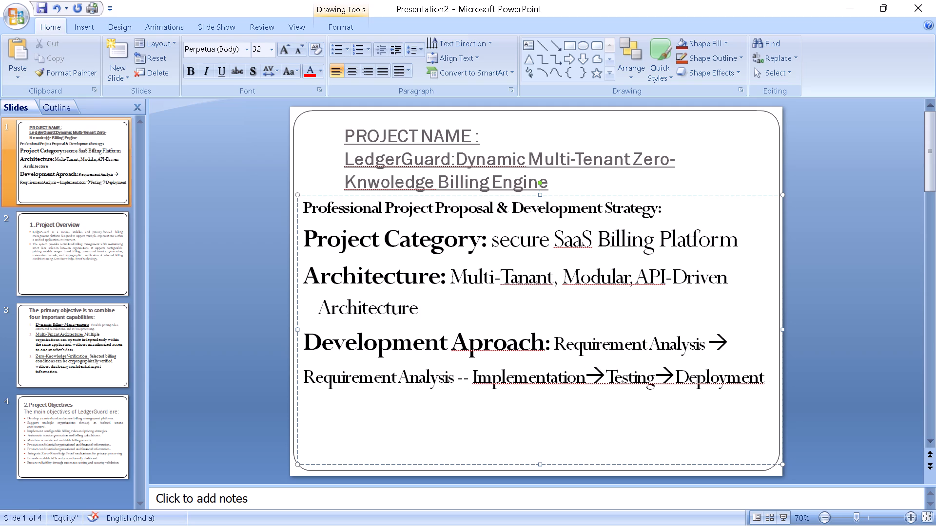
key("shift+greater")
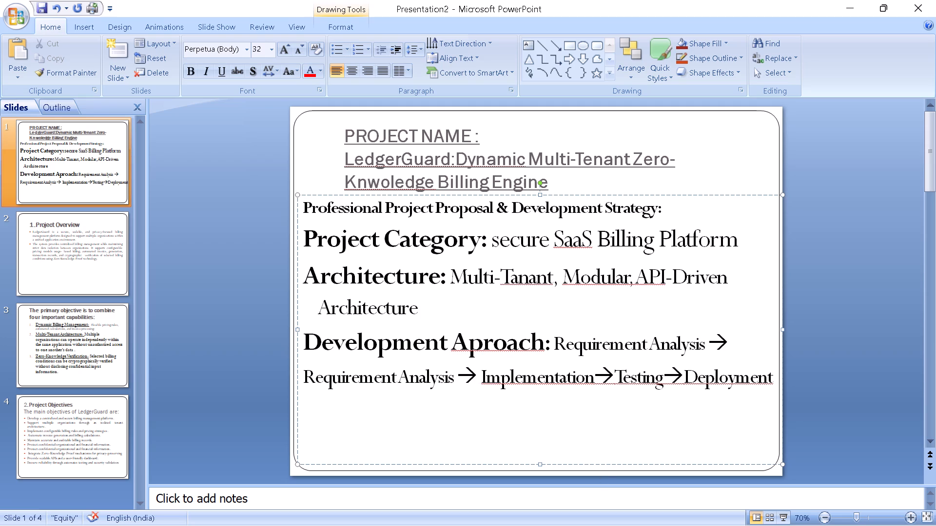
Go to slide 4, "Project Objectives".
scroll(638, 419, "up", 1)
left_click(87, 428)
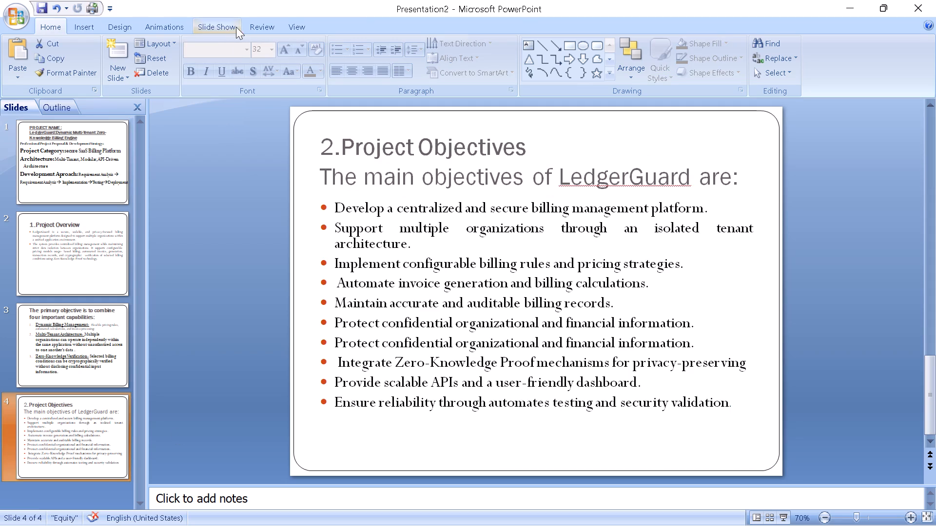
Insert a new slide after slide 4, "Project Objectives", starting from the available slide layouts.
left_click(124, 77)
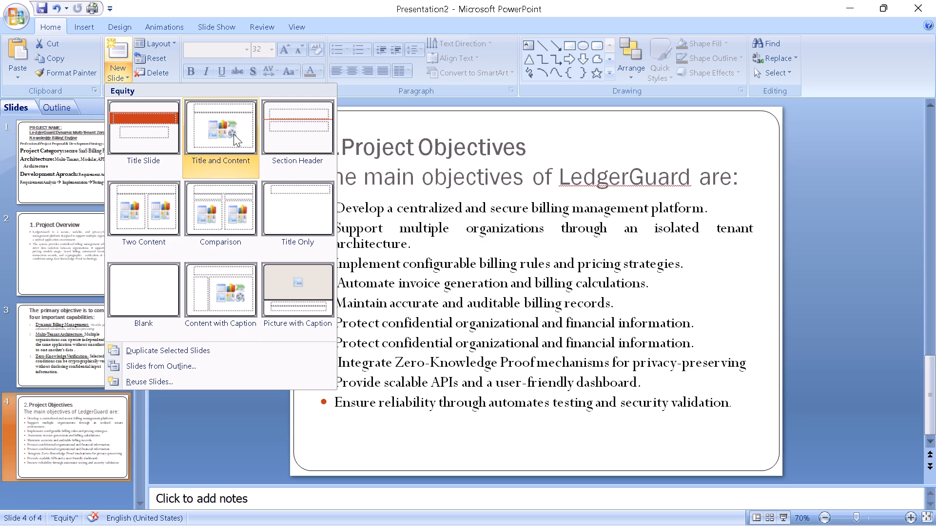
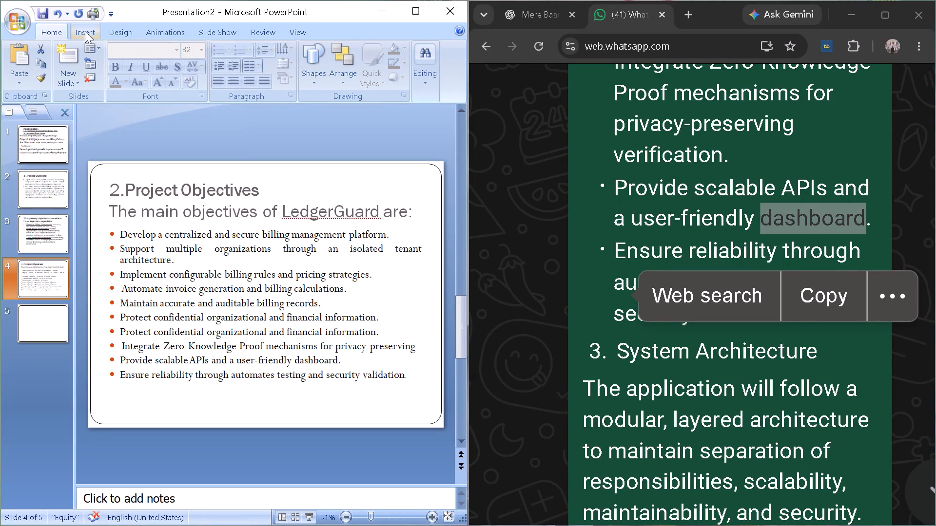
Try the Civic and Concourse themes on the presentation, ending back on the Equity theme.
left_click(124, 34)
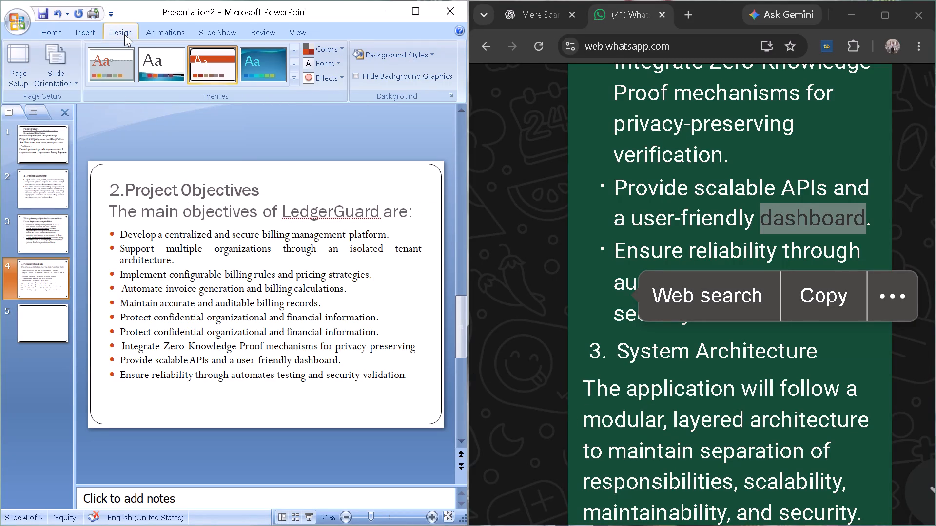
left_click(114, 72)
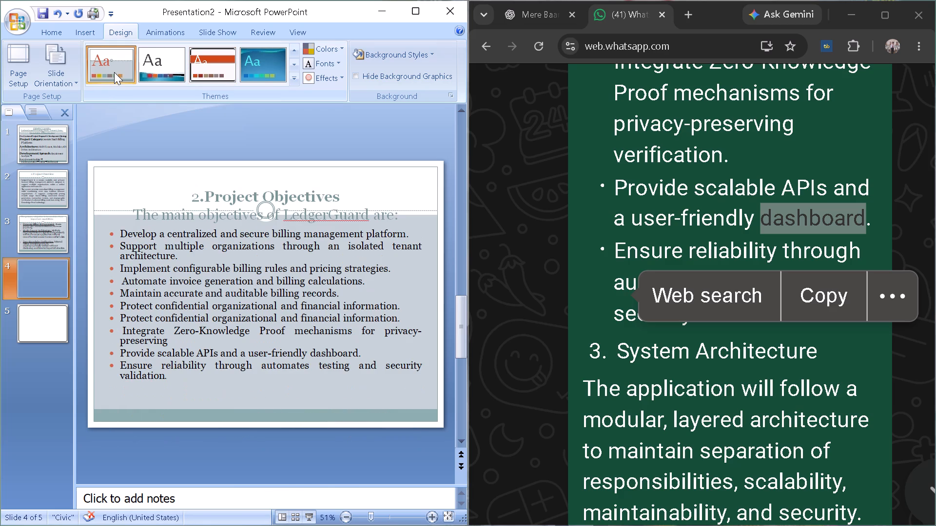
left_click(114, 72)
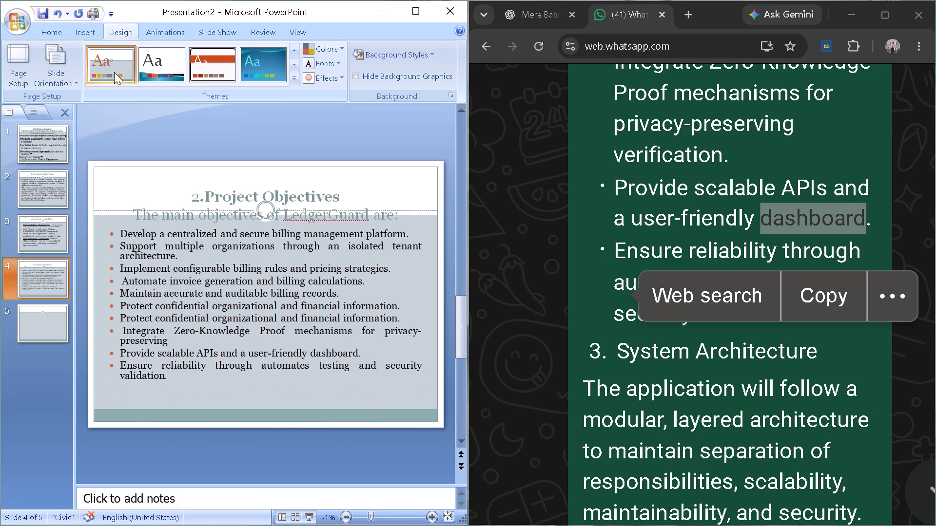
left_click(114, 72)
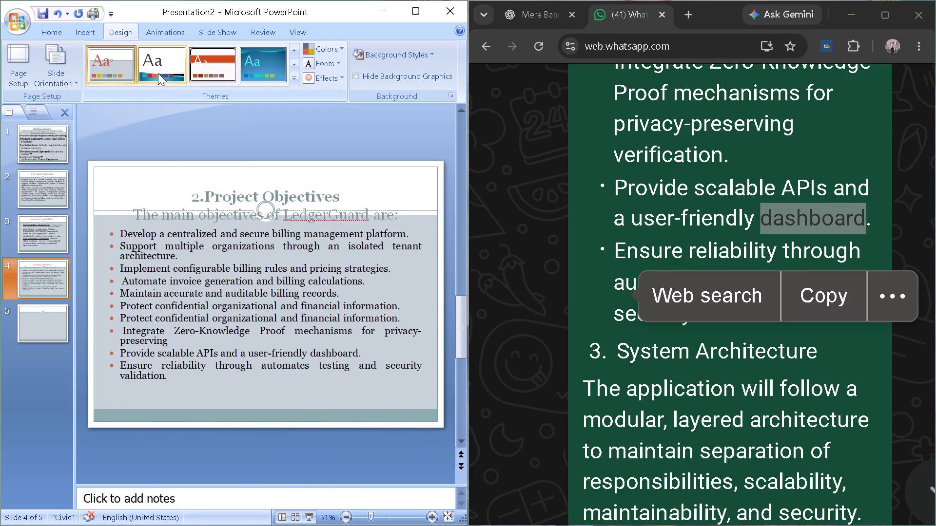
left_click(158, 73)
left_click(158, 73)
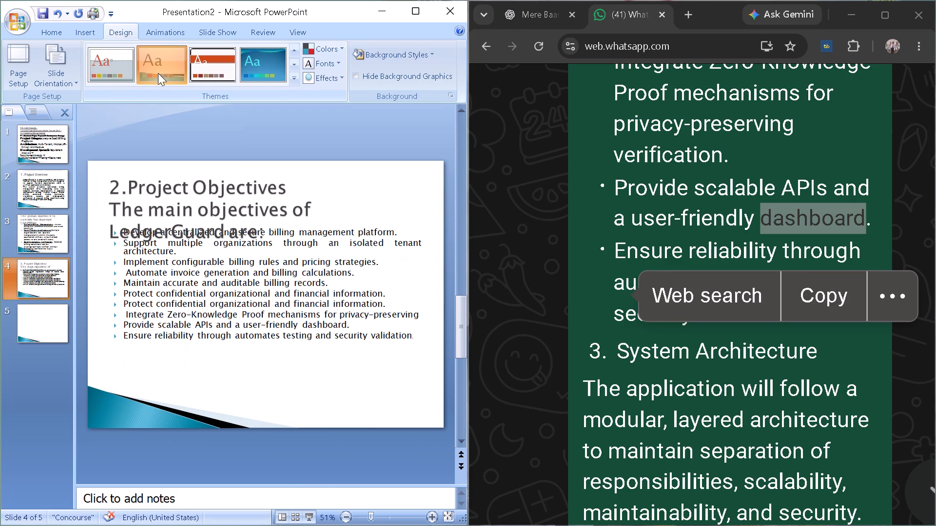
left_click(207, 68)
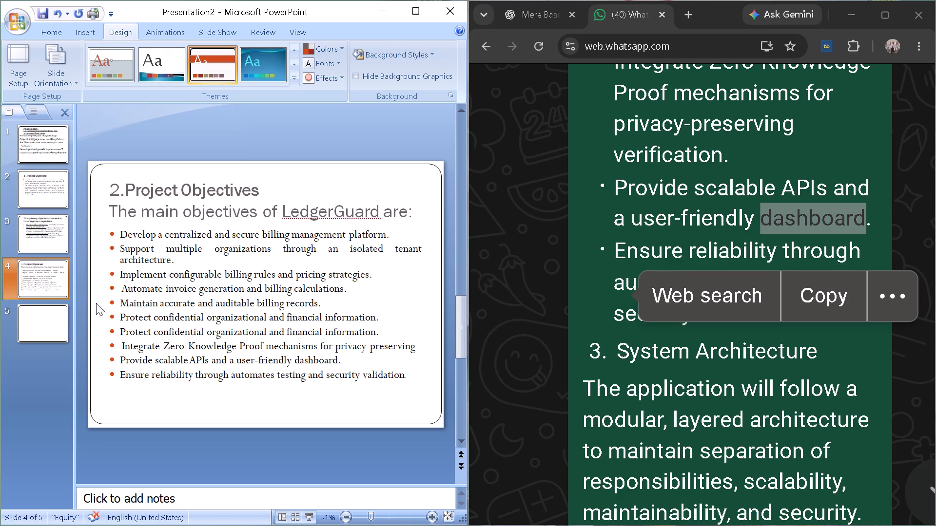
Go to slide 3, "The primary objective is to combine four important capabilities".
left_click(54, 228)
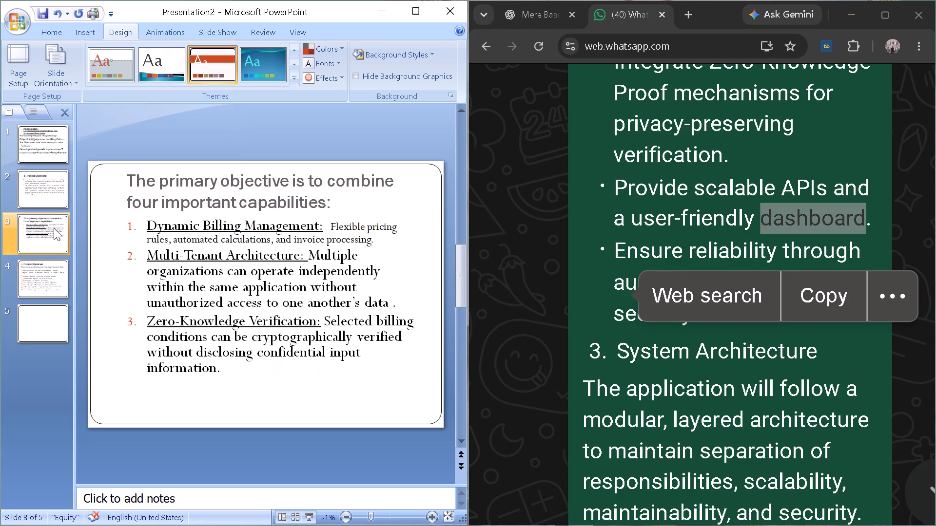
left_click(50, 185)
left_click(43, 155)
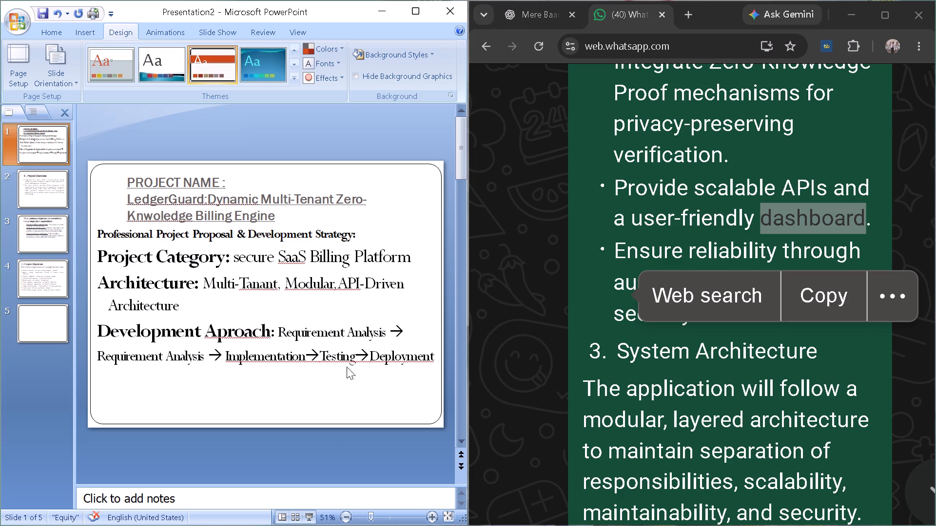
Start the title of the empty slide 5 with the section number "3.".
left_click(32, 319)
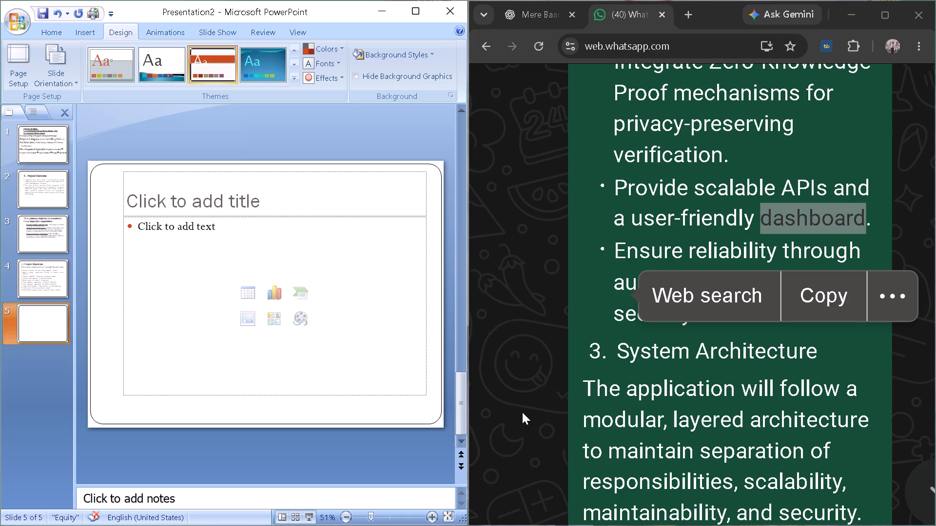
left_click(163, 200)
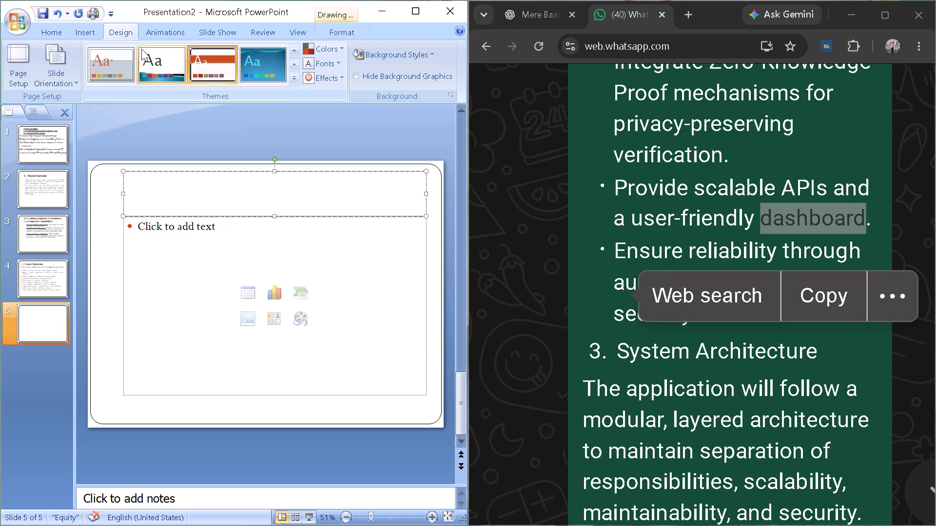
left_click(57, 29)
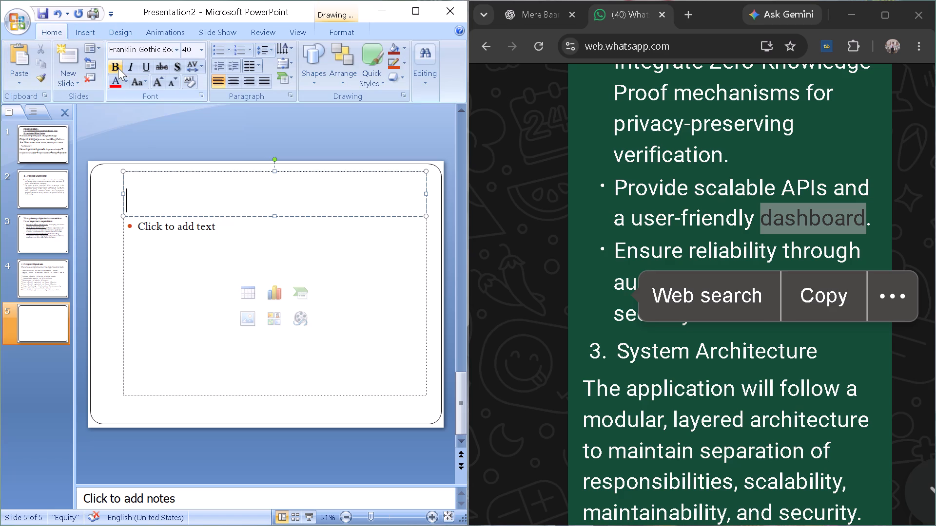
left_click(117, 67)
left_click(150, 193)
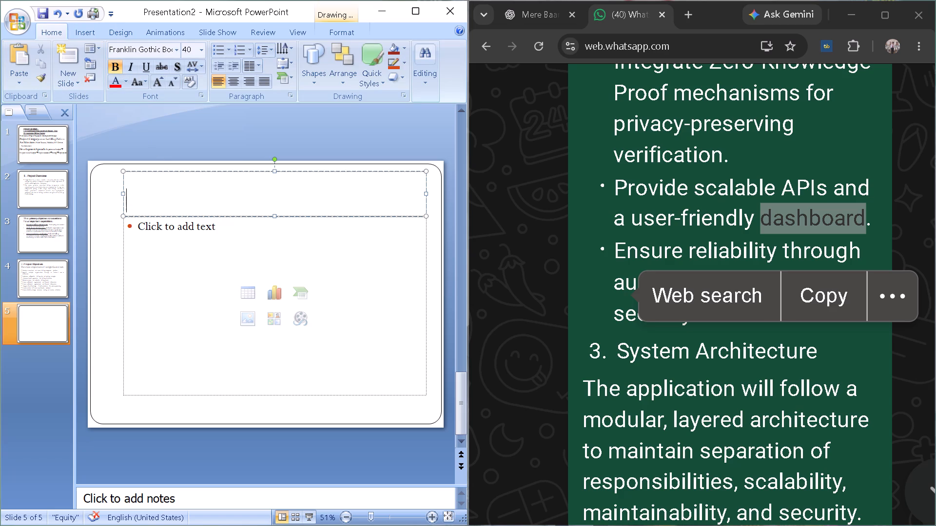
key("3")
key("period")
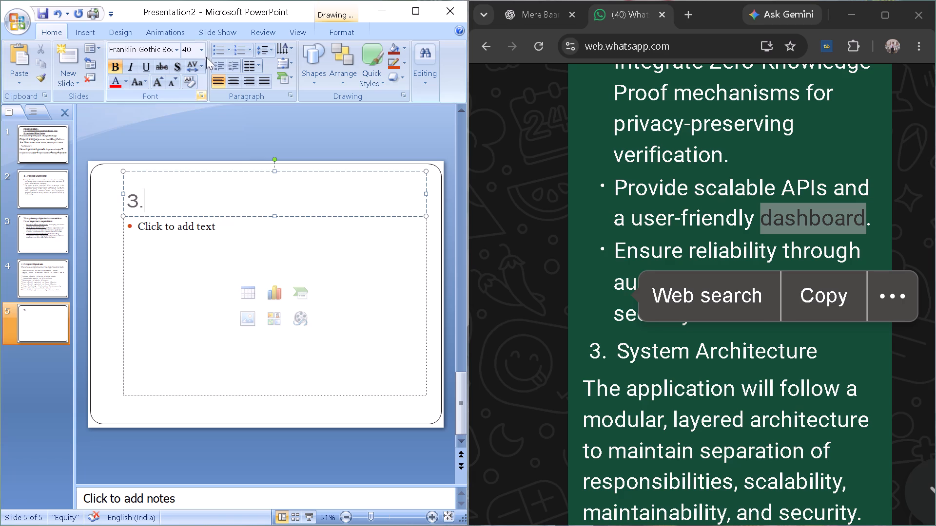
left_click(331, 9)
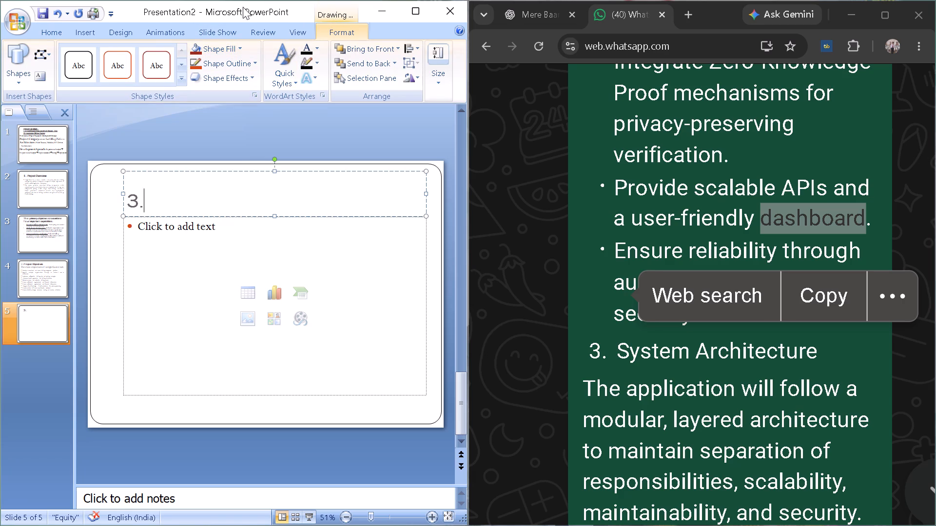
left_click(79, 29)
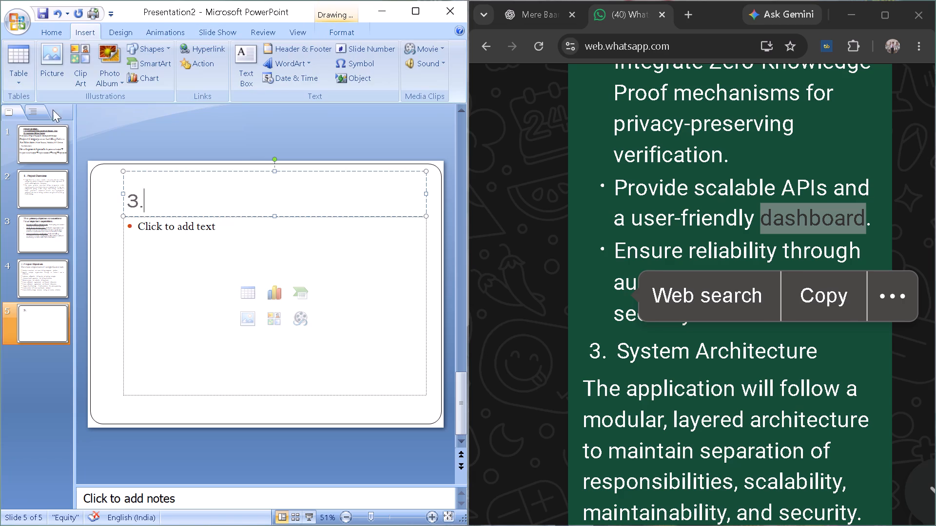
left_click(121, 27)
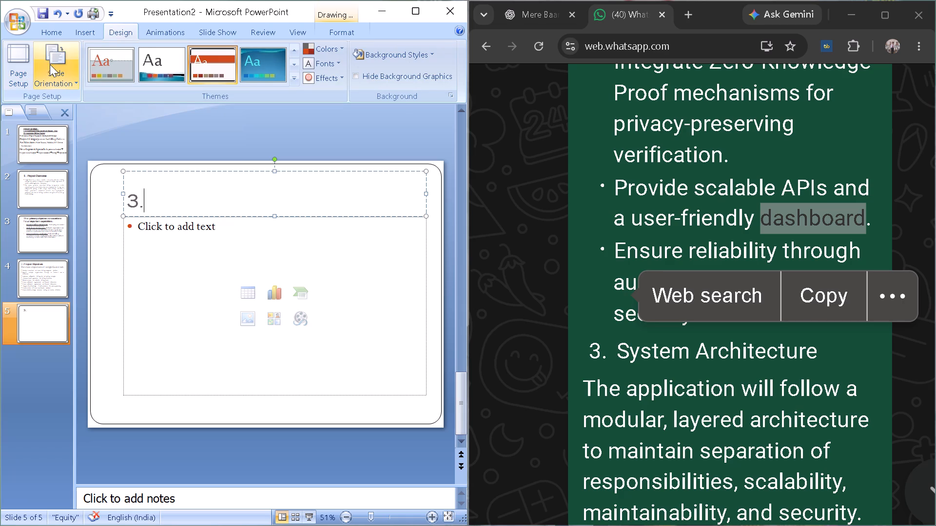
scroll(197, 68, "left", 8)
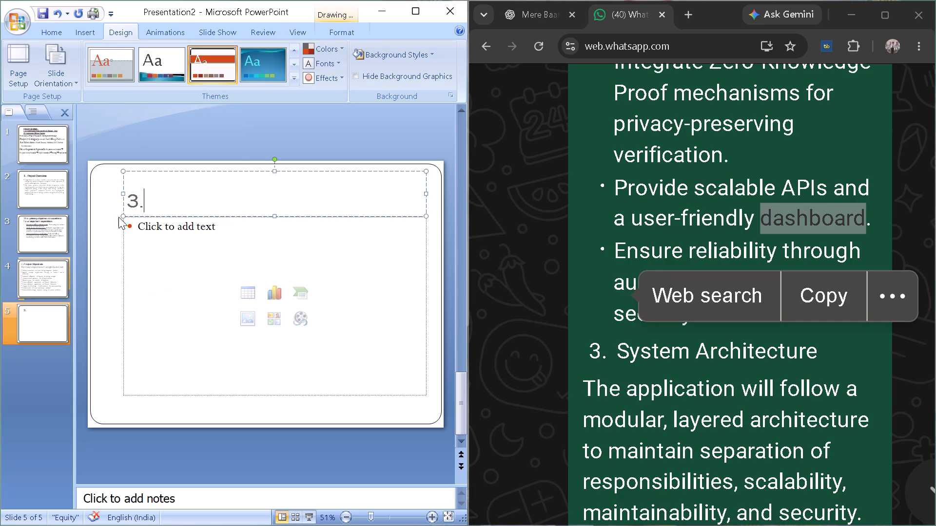
Complete the title of slide 5 after the section number so it reads "3.System Architecture".
left_click(151, 199)
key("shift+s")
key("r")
key("BackSpace")
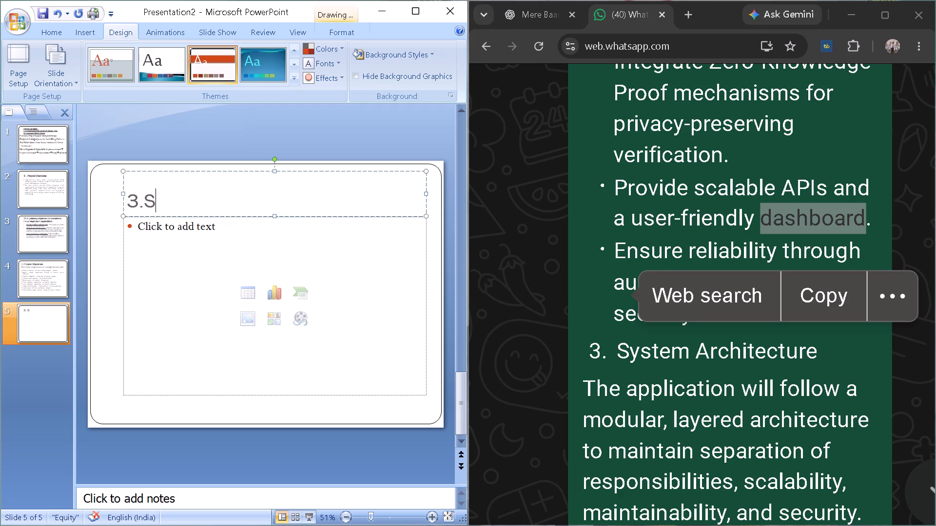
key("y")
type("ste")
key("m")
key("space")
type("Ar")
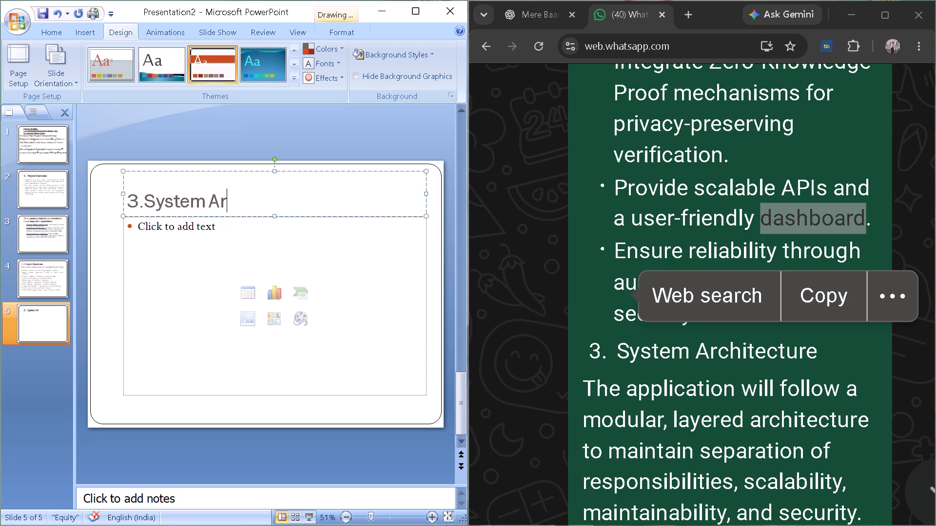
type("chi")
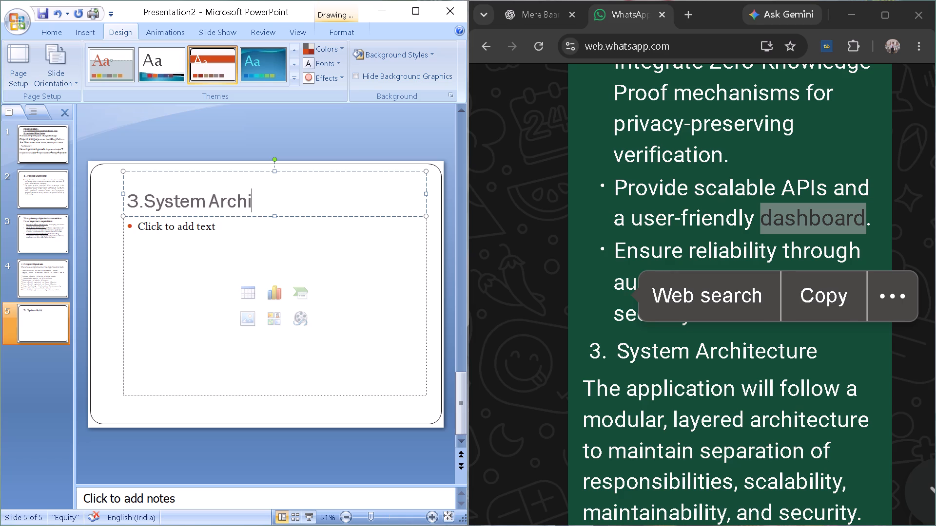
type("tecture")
Open slide 5's body text placeholder below the title for text entry.
left_click(238, 229)
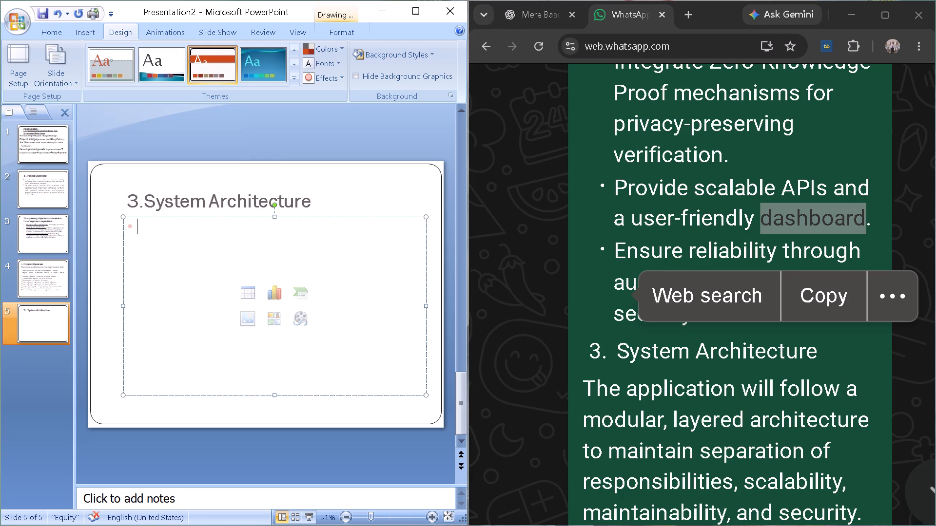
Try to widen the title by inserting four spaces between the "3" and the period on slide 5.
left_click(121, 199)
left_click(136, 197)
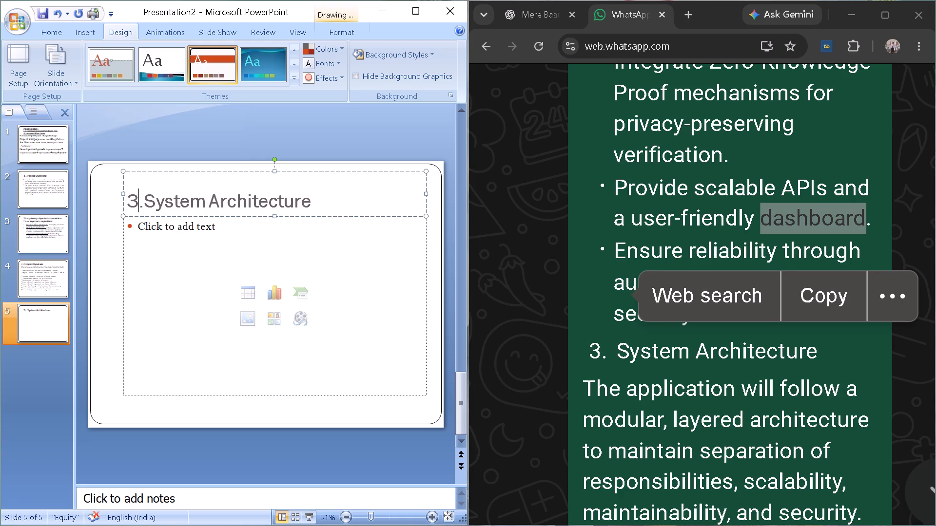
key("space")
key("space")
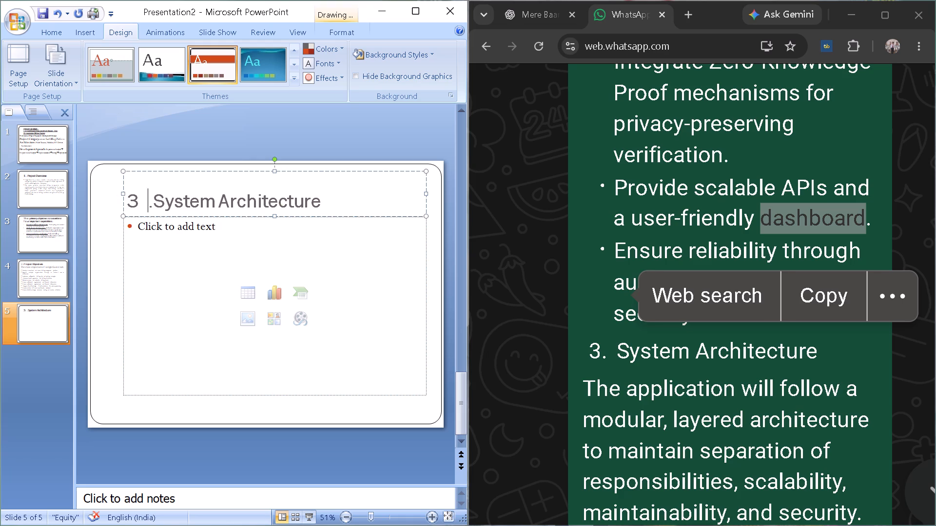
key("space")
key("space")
Replace the number and its trailing spaces with leading spaces and "3" to indent the title "3.System Architecture".
double_click(128, 195)
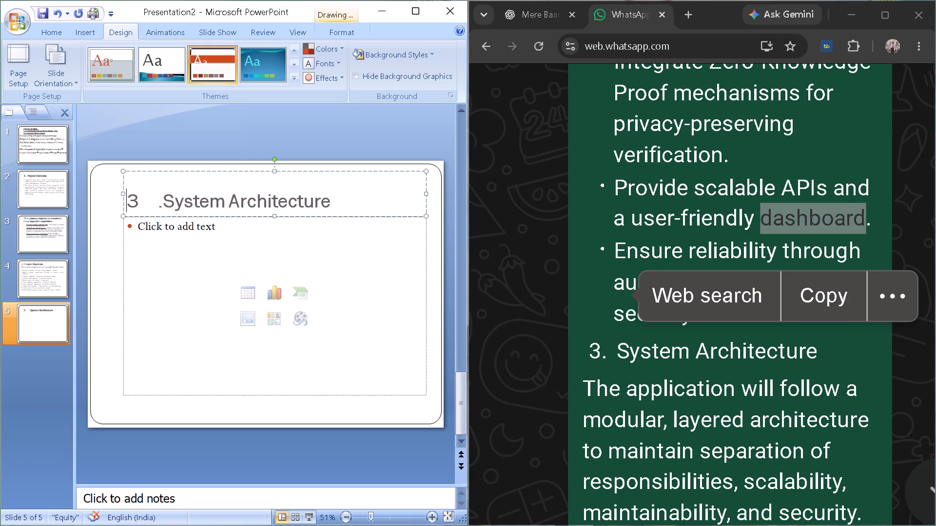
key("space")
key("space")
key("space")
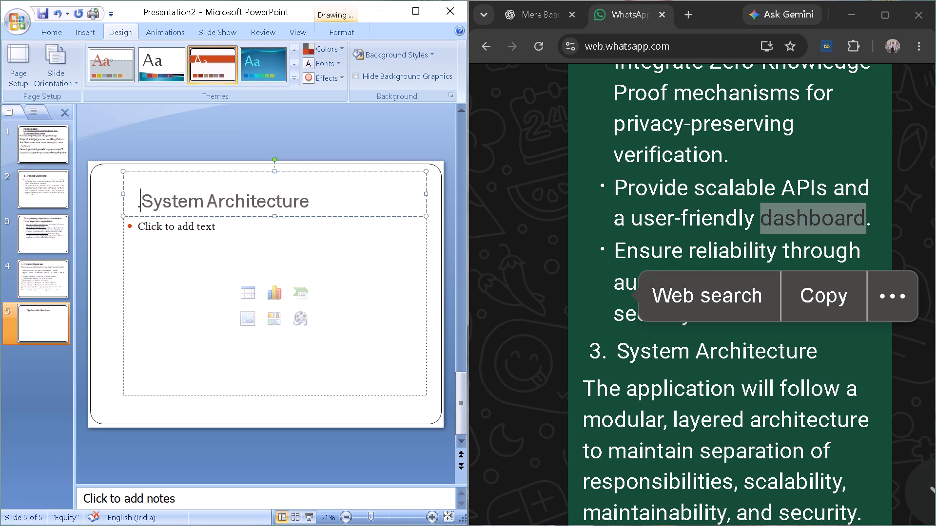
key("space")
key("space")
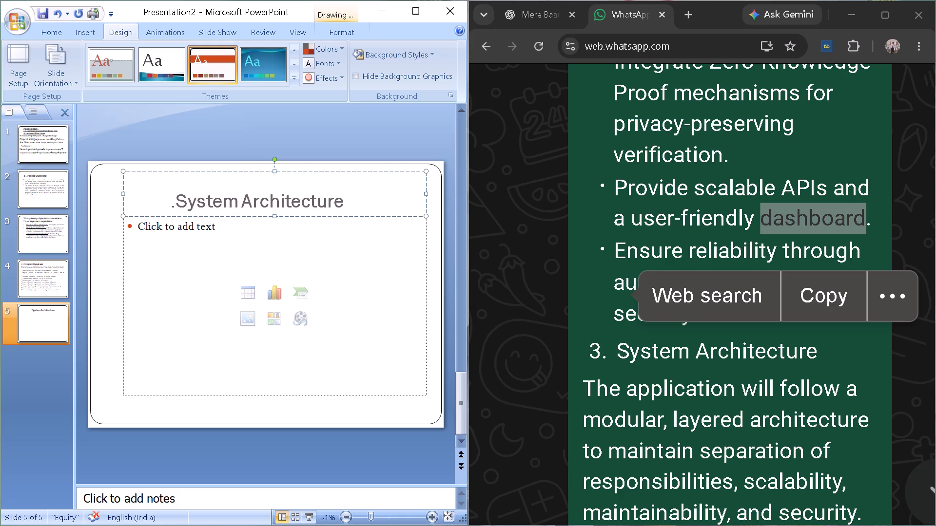
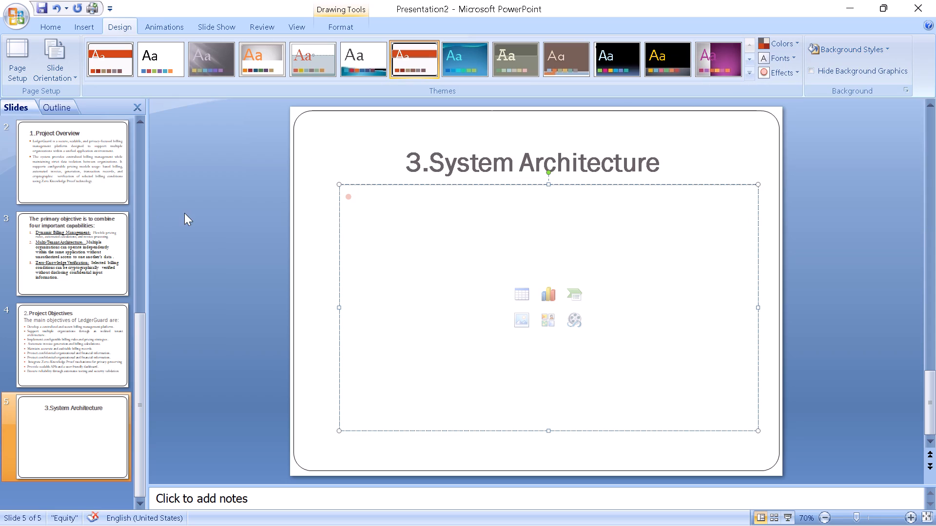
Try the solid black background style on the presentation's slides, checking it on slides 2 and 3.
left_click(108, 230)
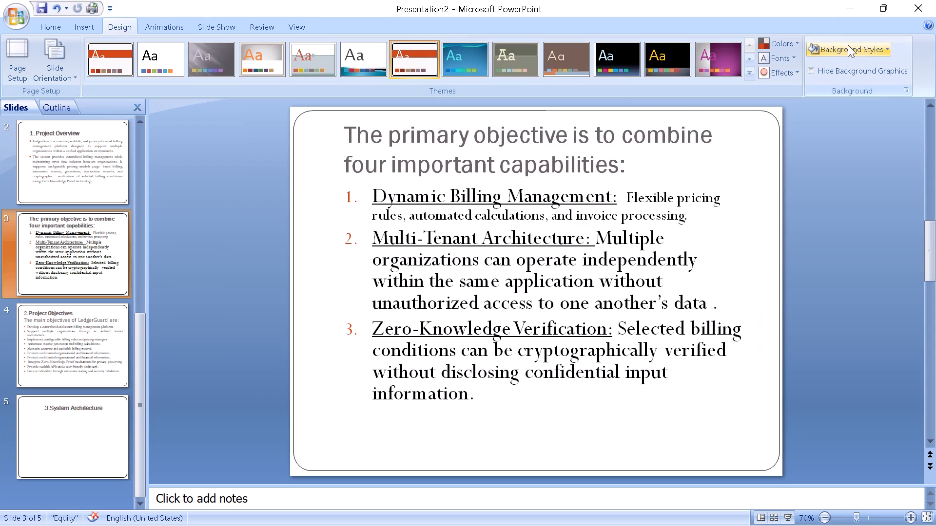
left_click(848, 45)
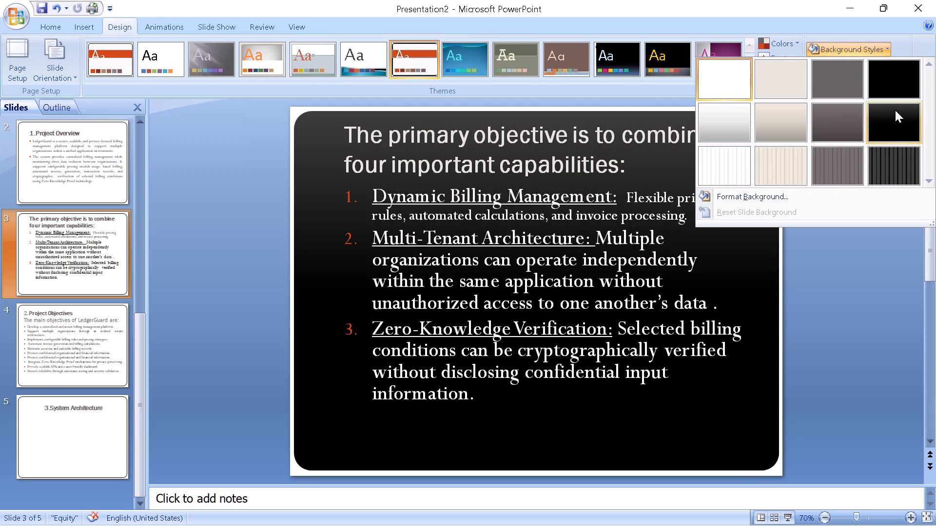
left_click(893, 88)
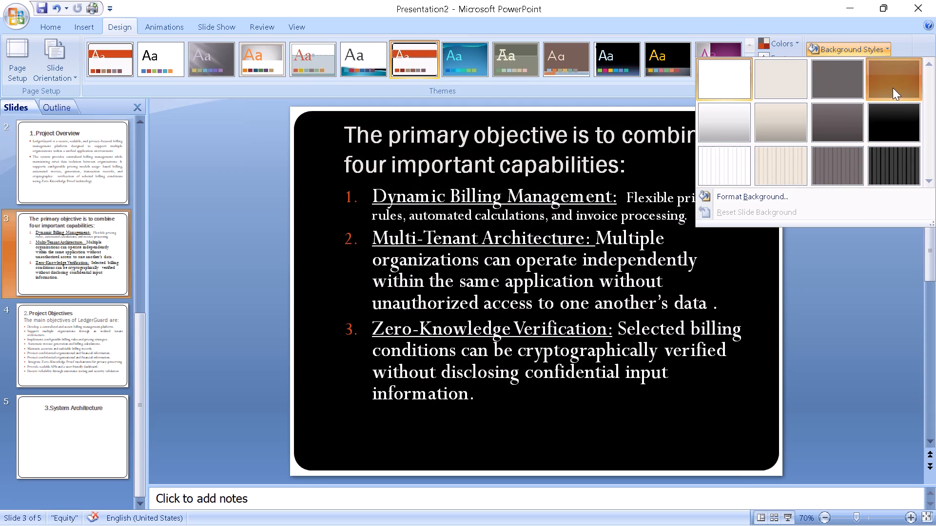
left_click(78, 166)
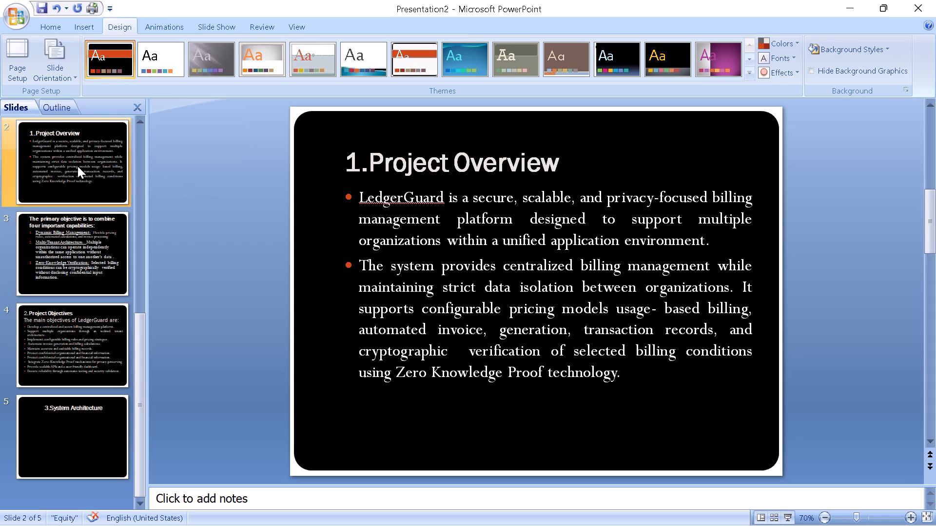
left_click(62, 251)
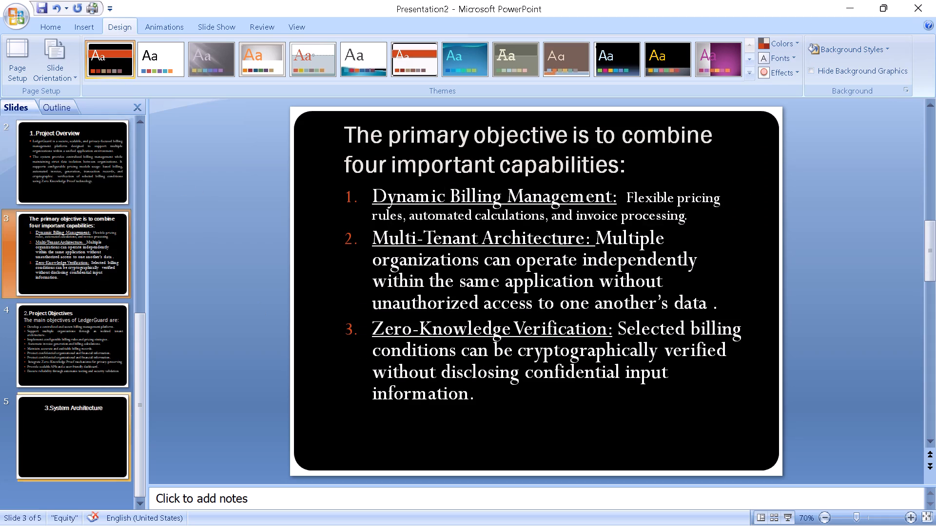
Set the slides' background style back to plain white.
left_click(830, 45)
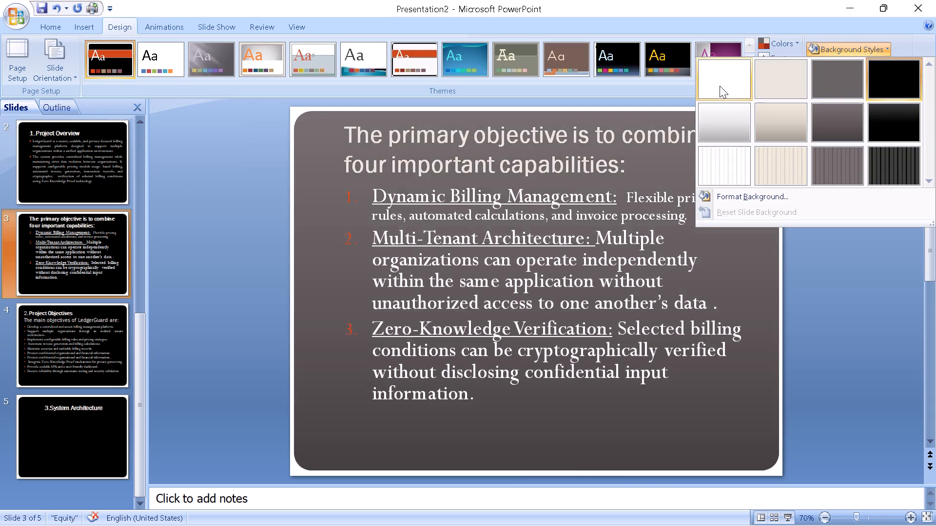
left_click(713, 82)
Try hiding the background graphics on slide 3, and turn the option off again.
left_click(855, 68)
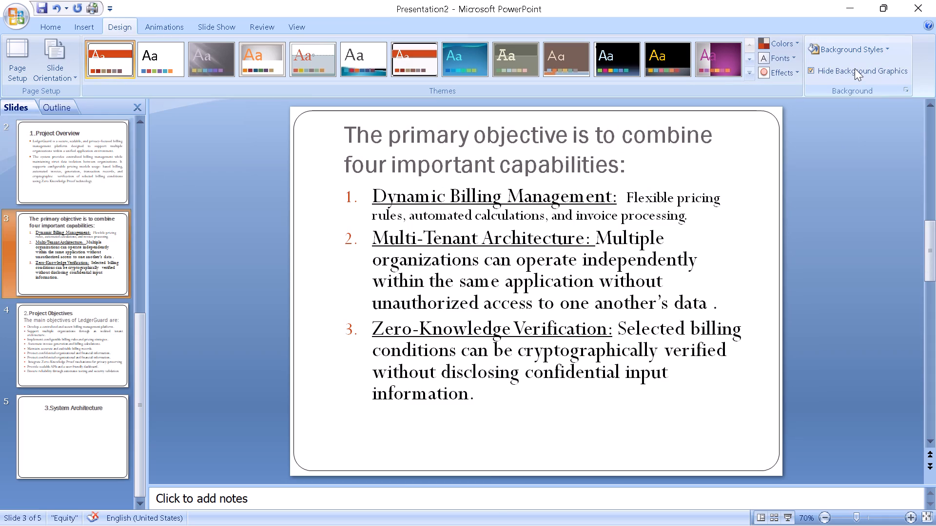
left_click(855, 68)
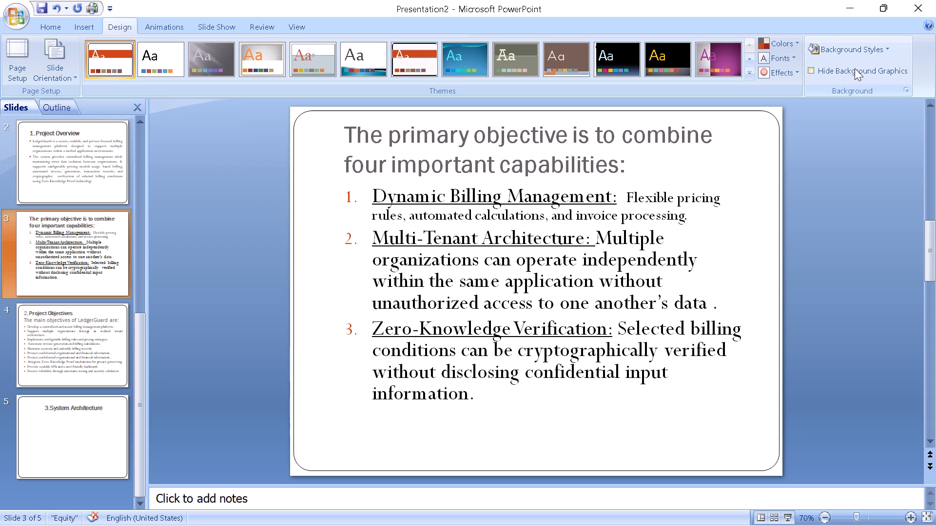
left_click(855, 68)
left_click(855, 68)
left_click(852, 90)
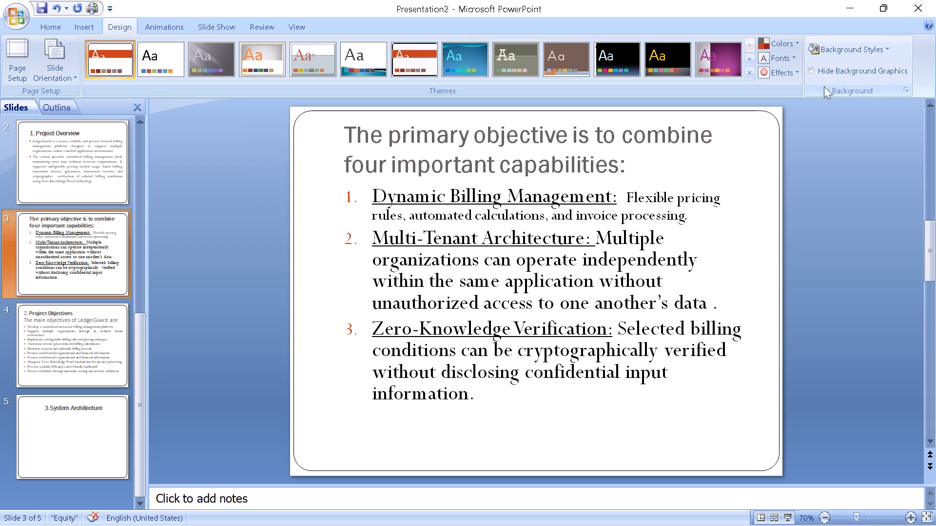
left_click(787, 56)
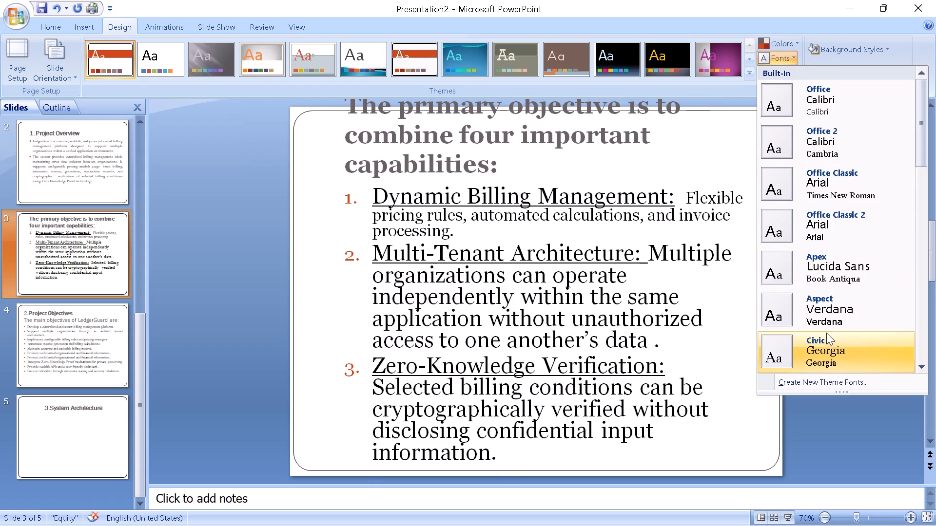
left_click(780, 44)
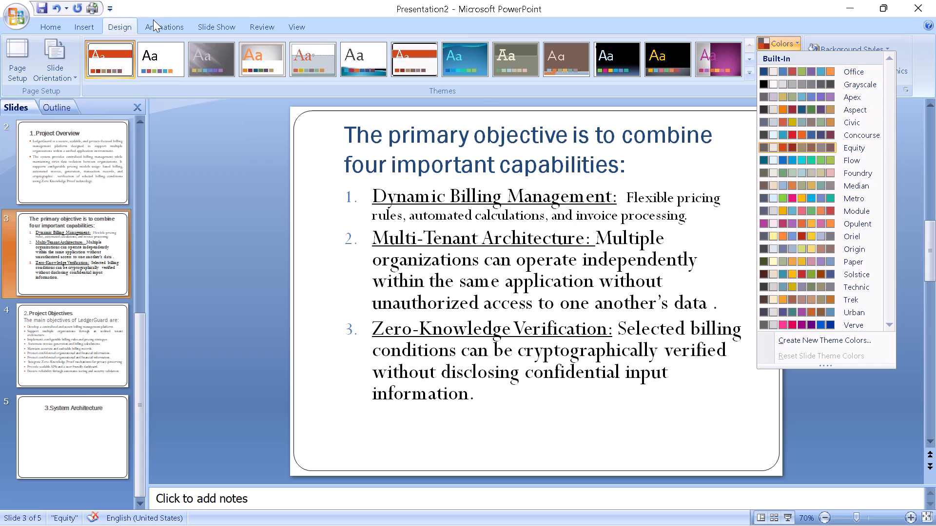
Start the slide show from the first slide.
left_click(226, 26)
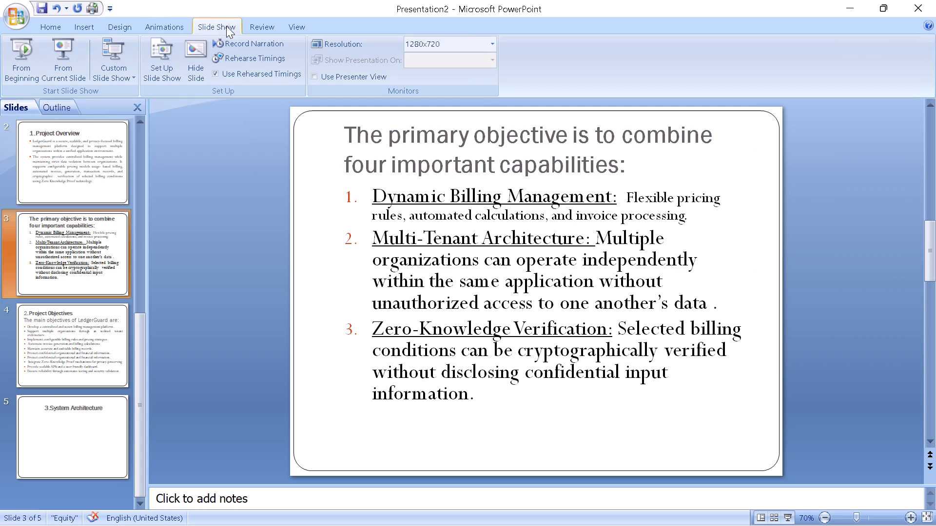
left_click(26, 62)
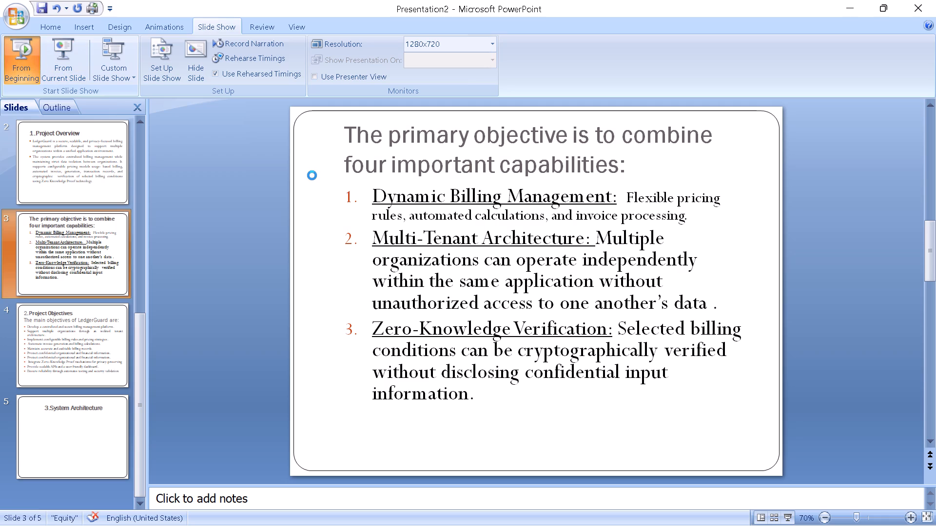